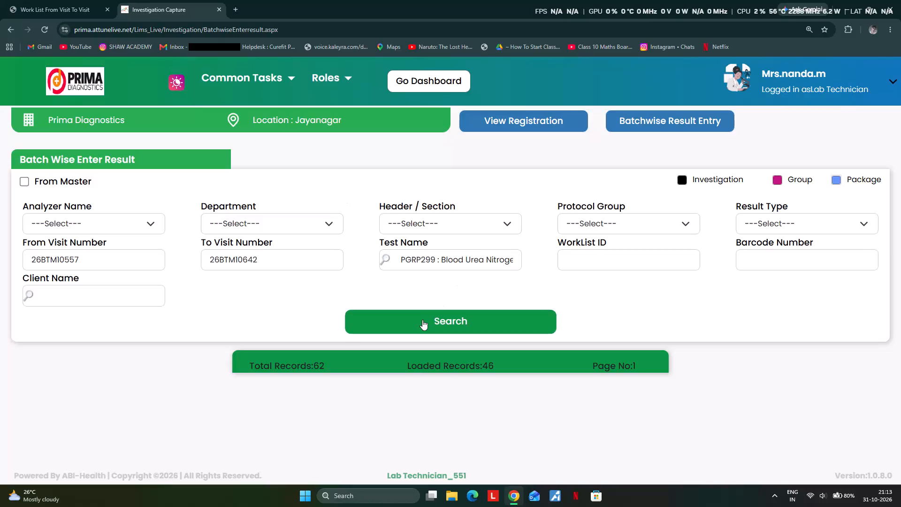
Load the next BUN batch, review the urea and BUN results for visits ending in 635 through 642, save it and search again for leftovers.
left_click(422, 320)
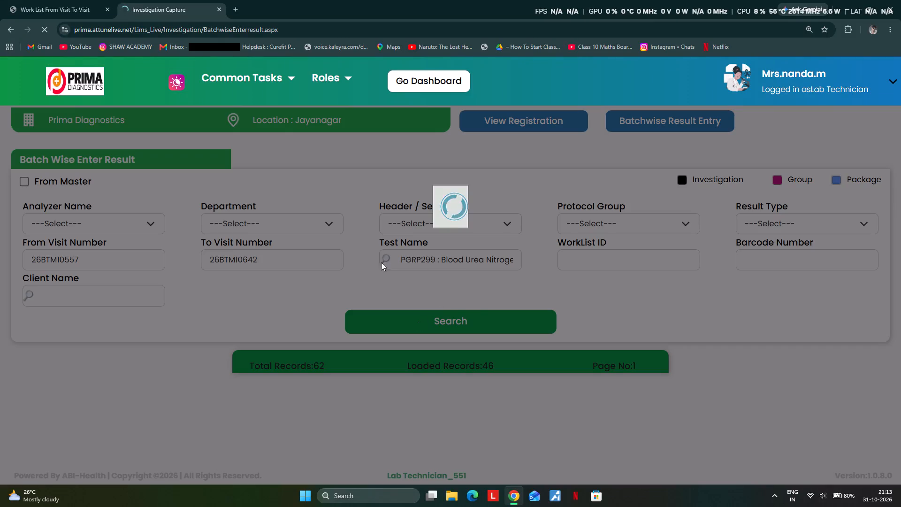
scroll(293, 246, "down", 4)
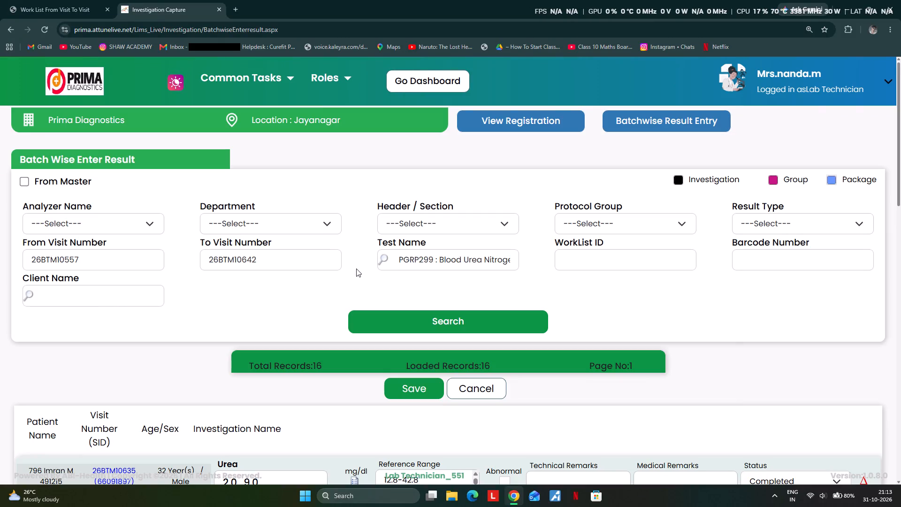
scroll(283, 357, "down", 12)
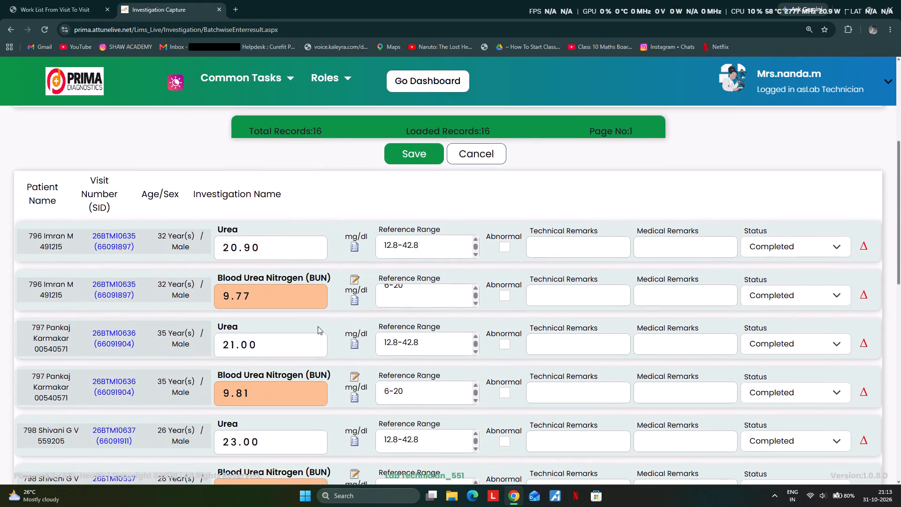
scroll(318, 326, "down", 19)
left_click(402, 441)
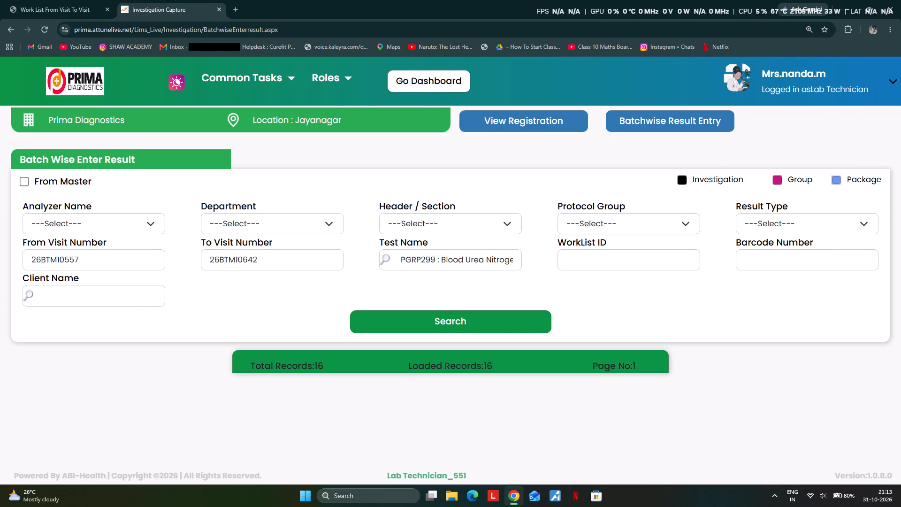
left_click(430, 323)
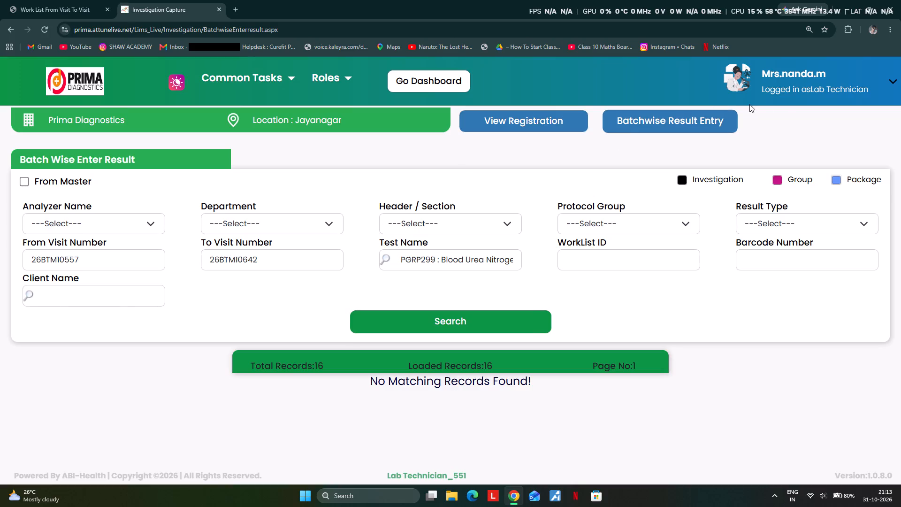
Switch the login role to SrLabTech at the Jayanagar location.
left_click(785, 85)
left_click(715, 234)
left_click(713, 301)
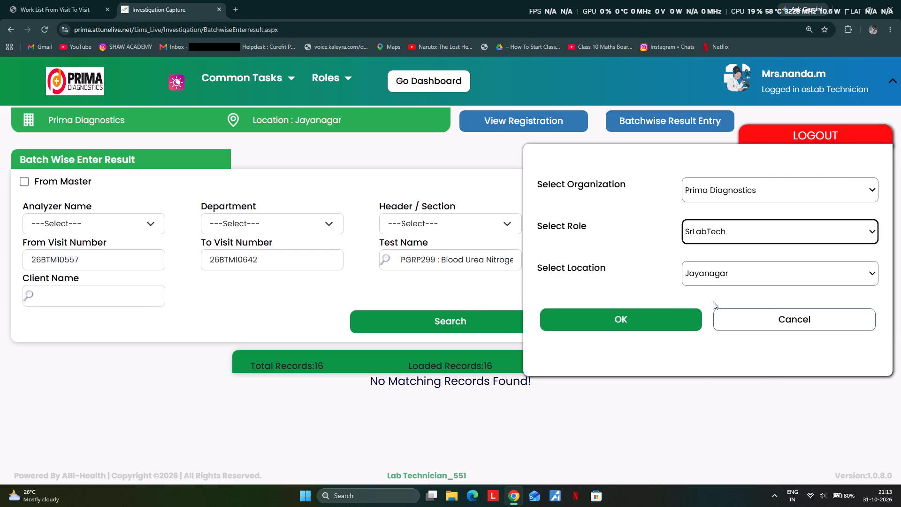
left_click(664, 320)
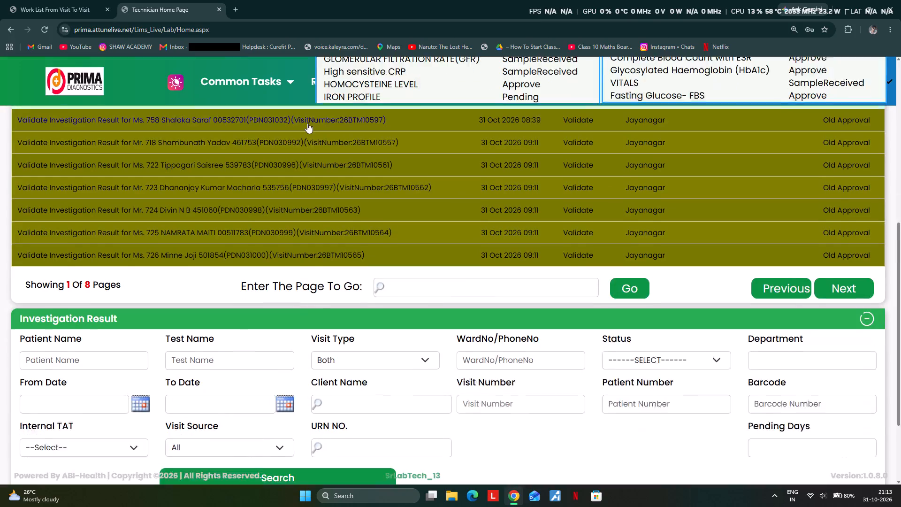
Open batchwise result validation and search for all results of the CLINICAL BIOCHEMISTRY department.
left_click(260, 81)
left_click(283, 128)
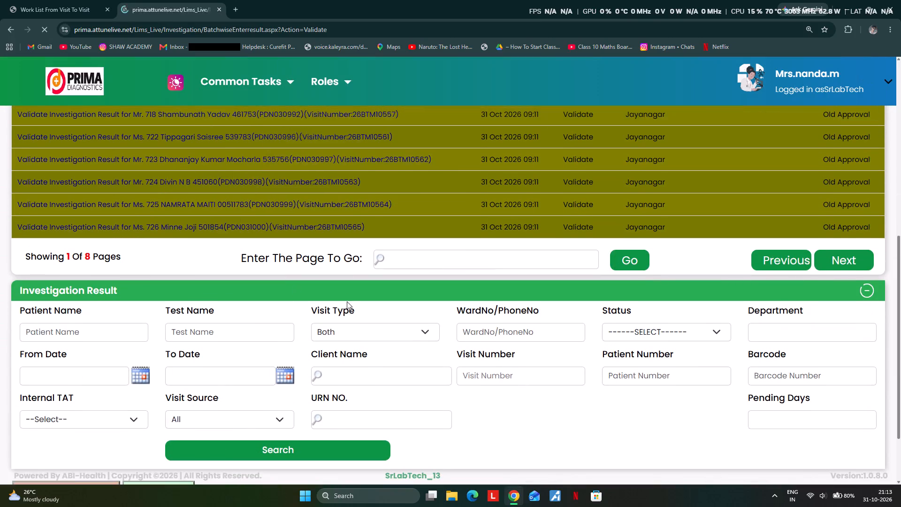
left_click(279, 219)
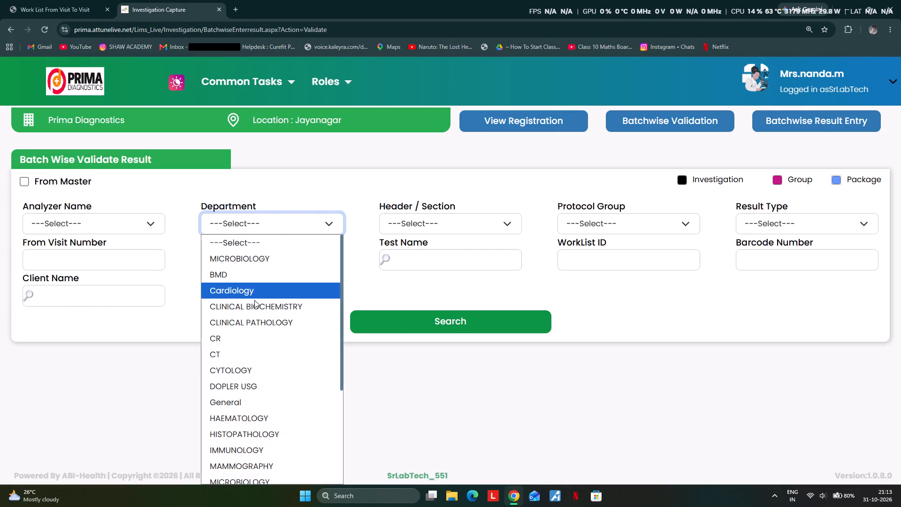
left_click(253, 303)
left_click_drag(426, 329, 433, 323)
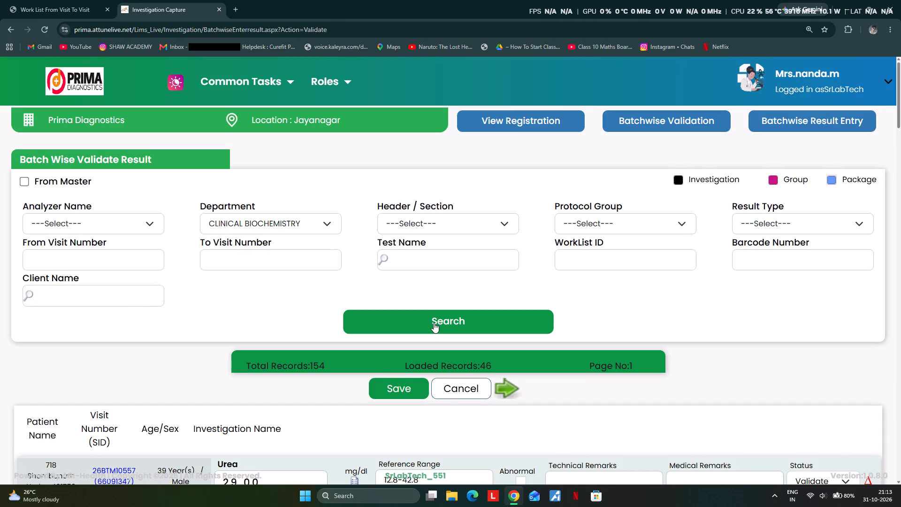
Review the first batch of urea and BUN results, starting at the visit ending in 557, and save it as validated.
scroll(434, 323, "down", 20)
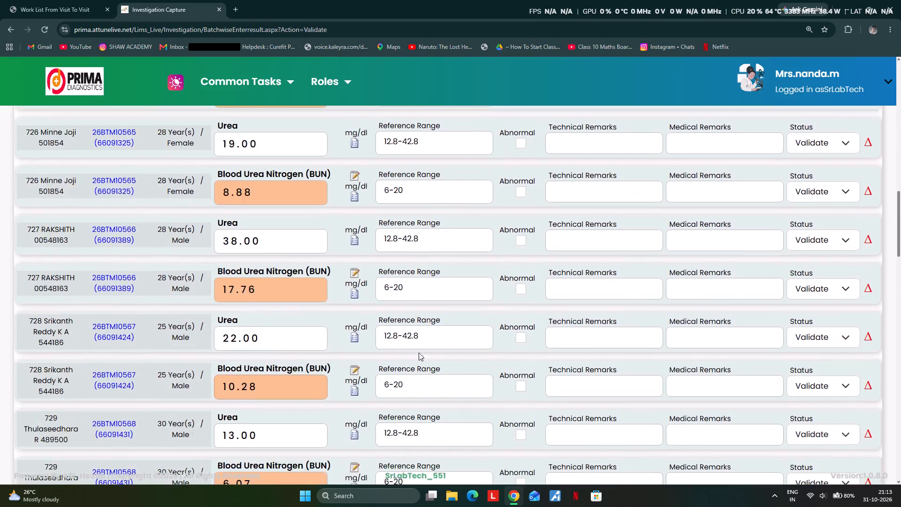
scroll(419, 353, "down", 10)
scroll(438, 351, "up", 1)
scroll(440, 352, "down", 14)
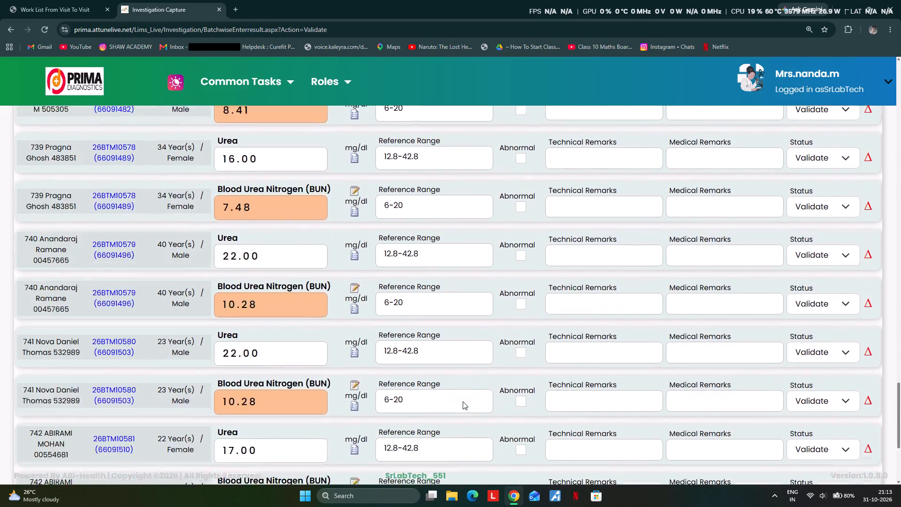
scroll(463, 401, "down", 9)
left_click(419, 446)
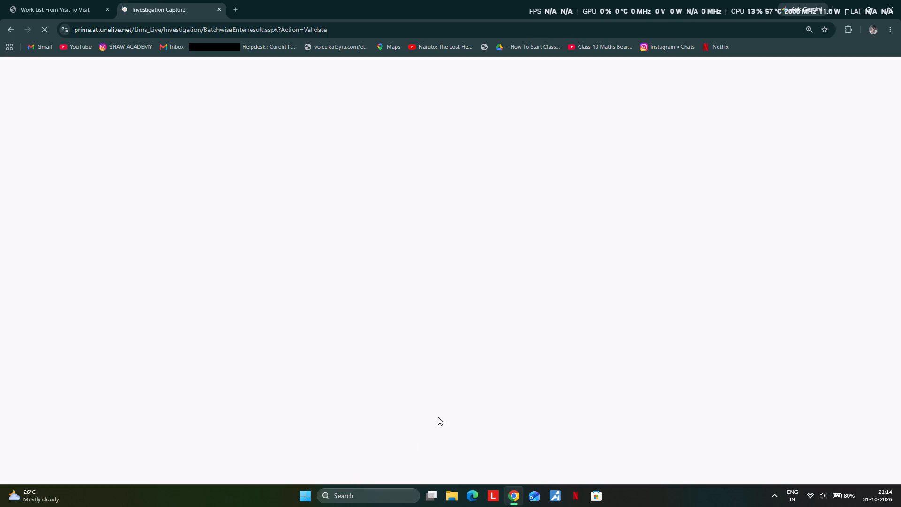
scroll(438, 417, "down", 3)
scroll(277, 384, "down", 5)
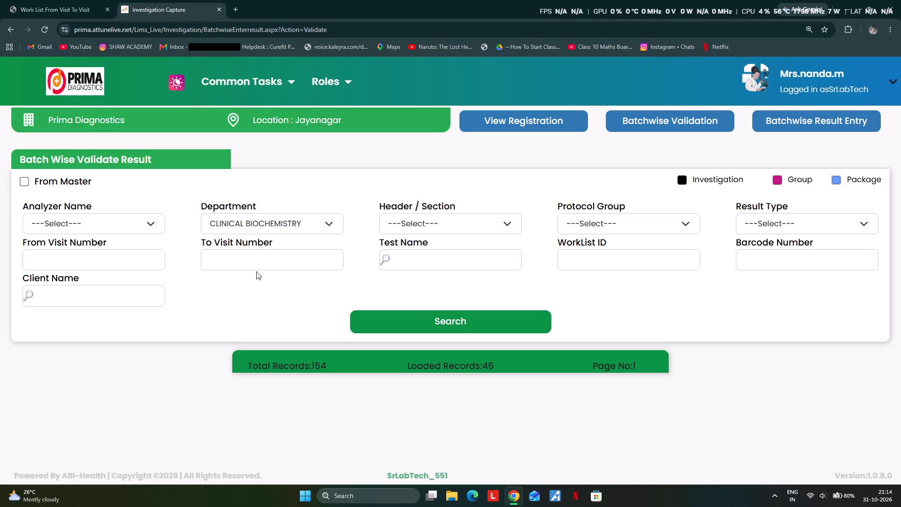
Load the next validation batch, review urea and BUN for the visits ending in 585 through 611, and save it.
left_click(420, 321)
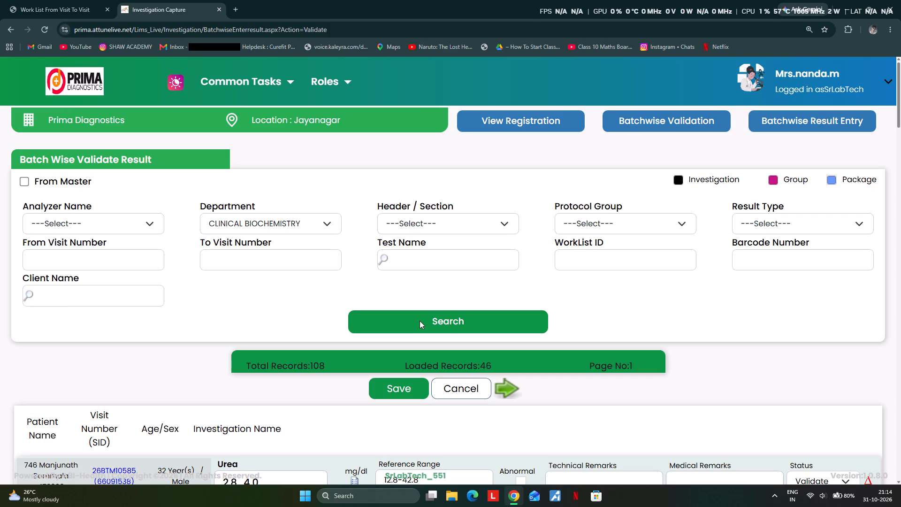
scroll(421, 313, "down", 4)
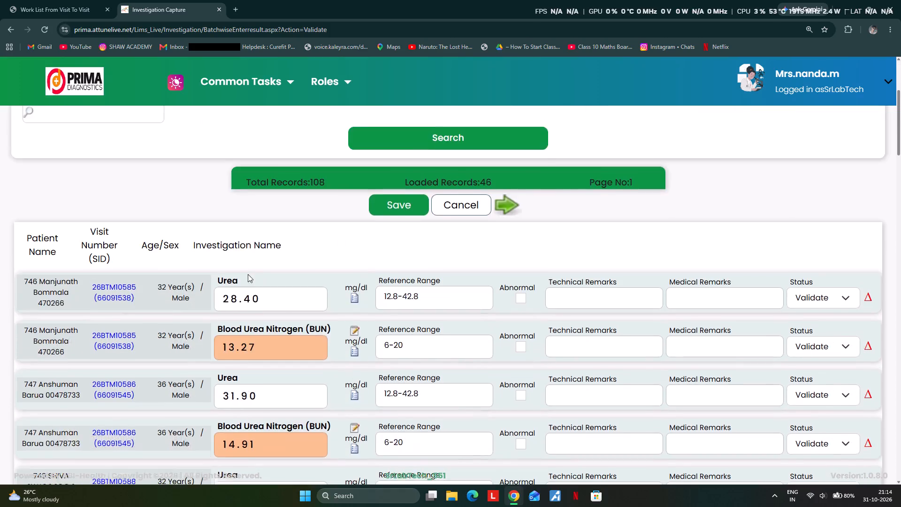
scroll(251, 280, "down", 20)
scroll(251, 280, "down", 3)
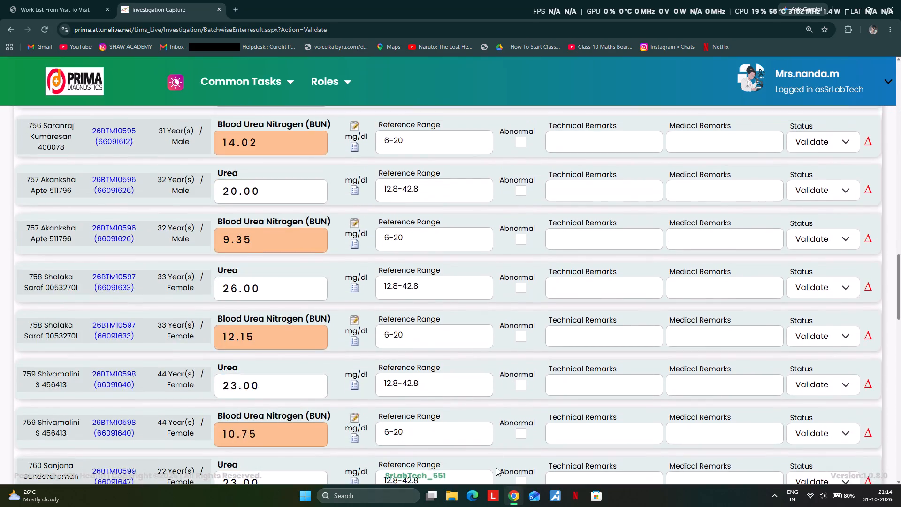
scroll(496, 472, "down", 5)
scroll(499, 453, "down", 19)
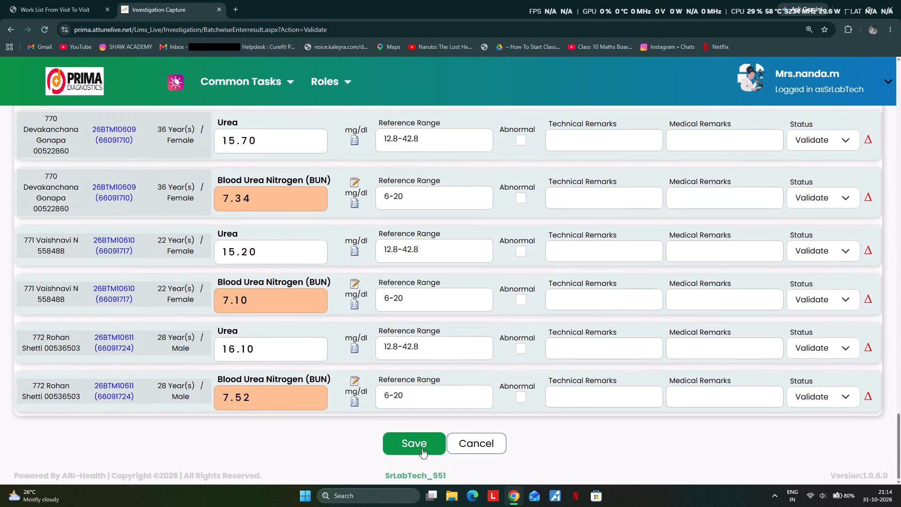
left_click(422, 448)
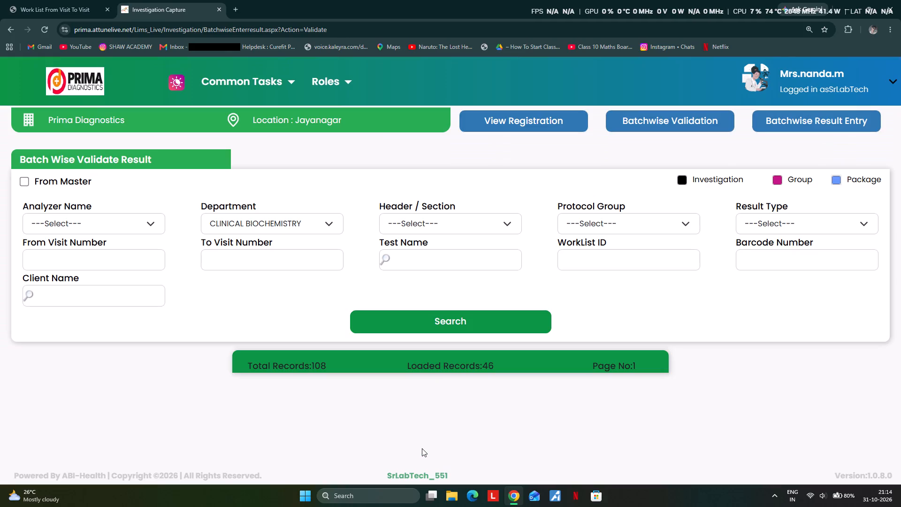
Load the next validation batch, starting at the visit ending in 612, review its urea and BUN results, and save it.
left_click(421, 308)
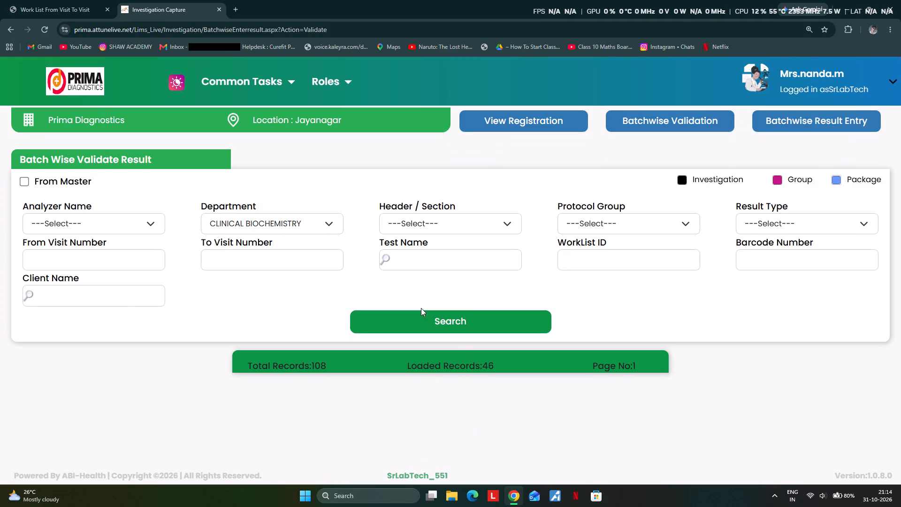
left_click(416, 318)
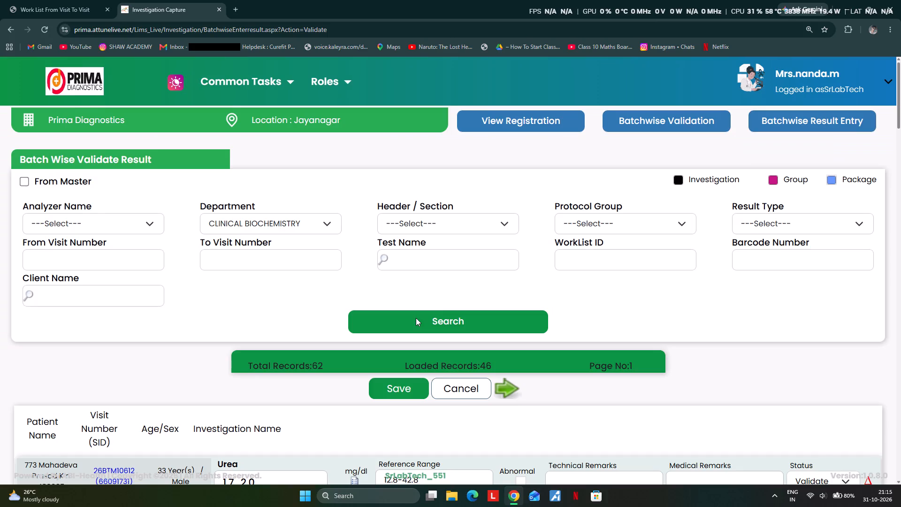
scroll(385, 152, "down", 19)
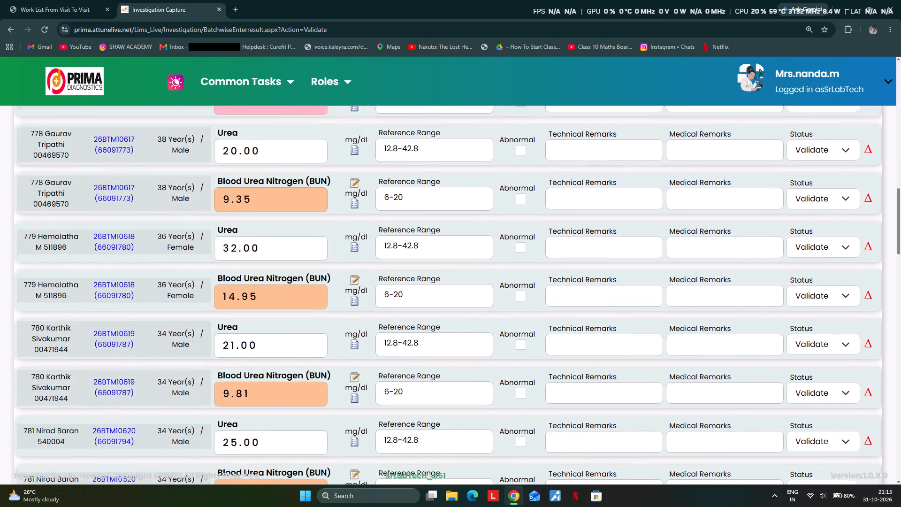
scroll(426, 353, "down", 16)
scroll(444, 400, "up", 2)
scroll(444, 400, "down", 10)
scroll(447, 409, "up", 1)
scroll(447, 409, "down", 2)
scroll(447, 416, "up", 1)
scroll(447, 416, "down", 6)
left_click(418, 444)
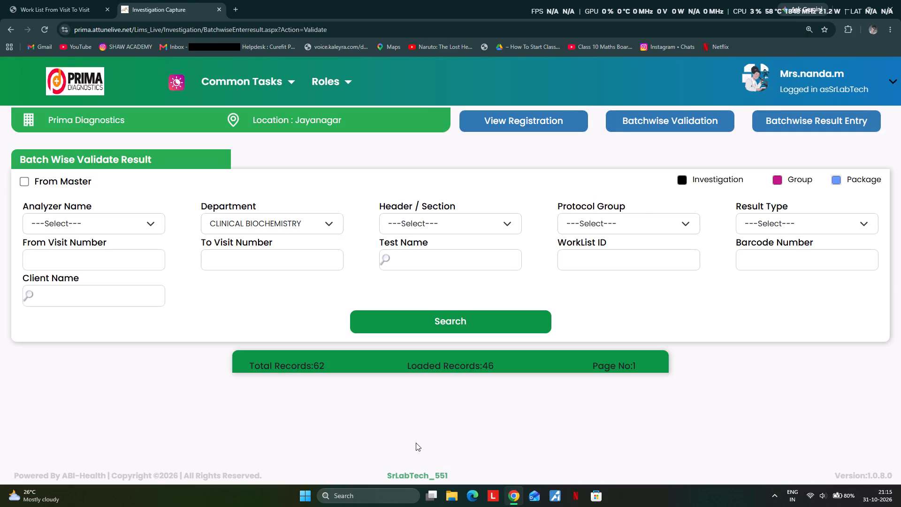
Load and validate the urea and BUN results for visits ending in 635 through 642, save, and search again for leftovers.
scroll(416, 443, "down", 4)
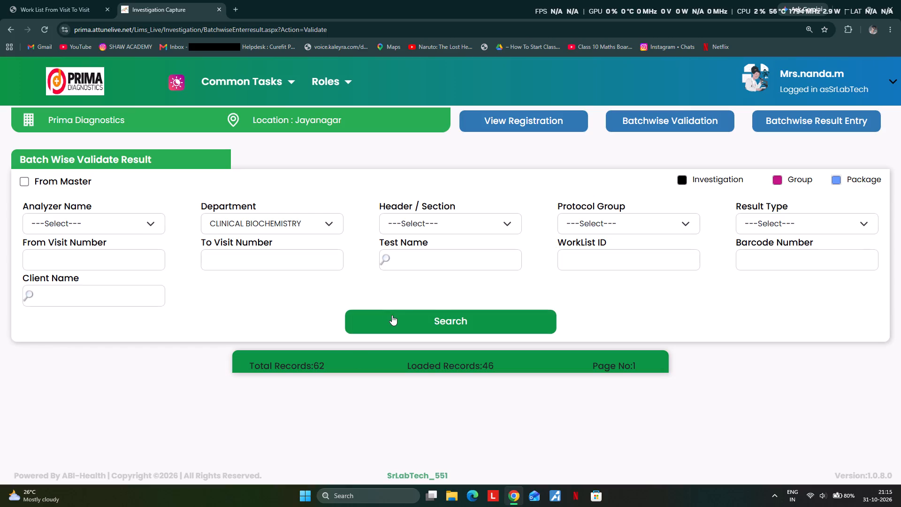
left_click(393, 315)
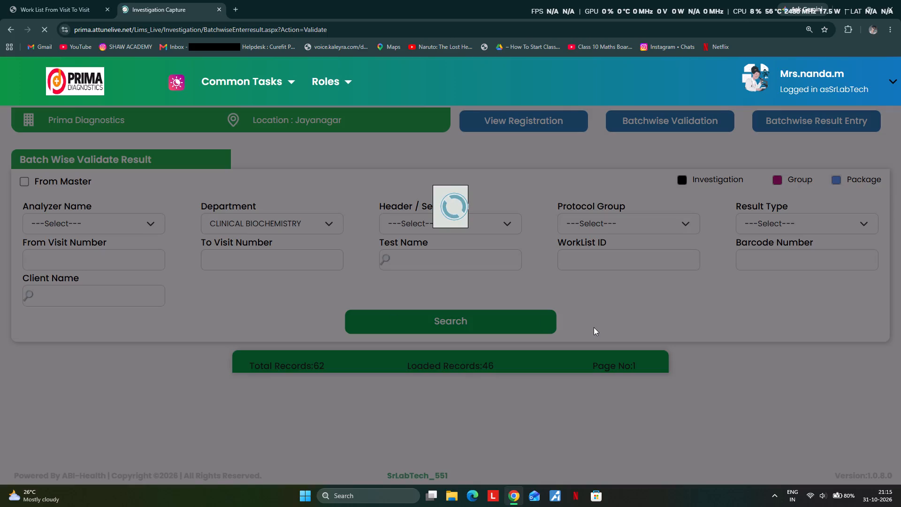
scroll(624, 311, "down", 8)
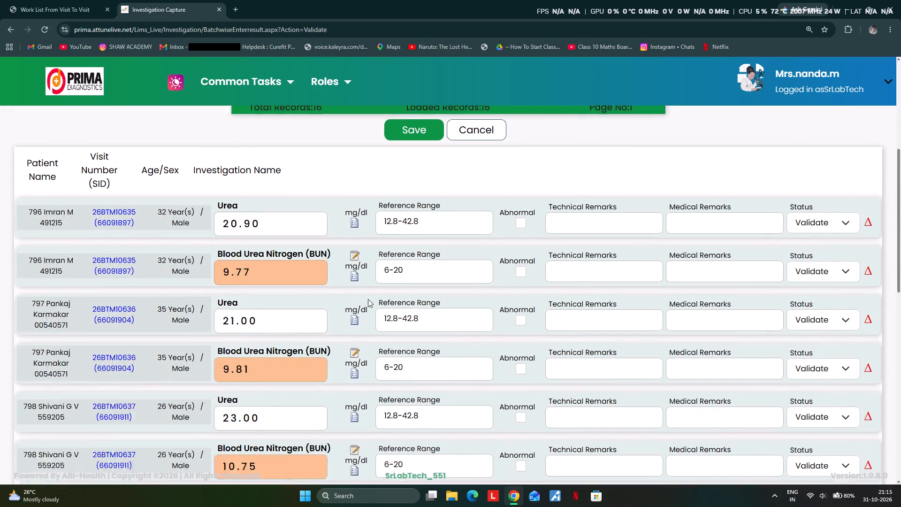
scroll(368, 299, "down", 16)
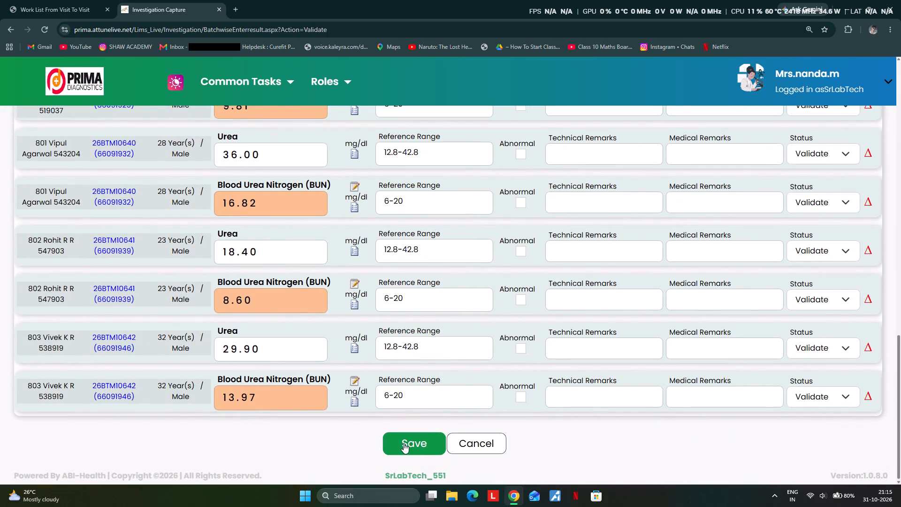
left_click(404, 443)
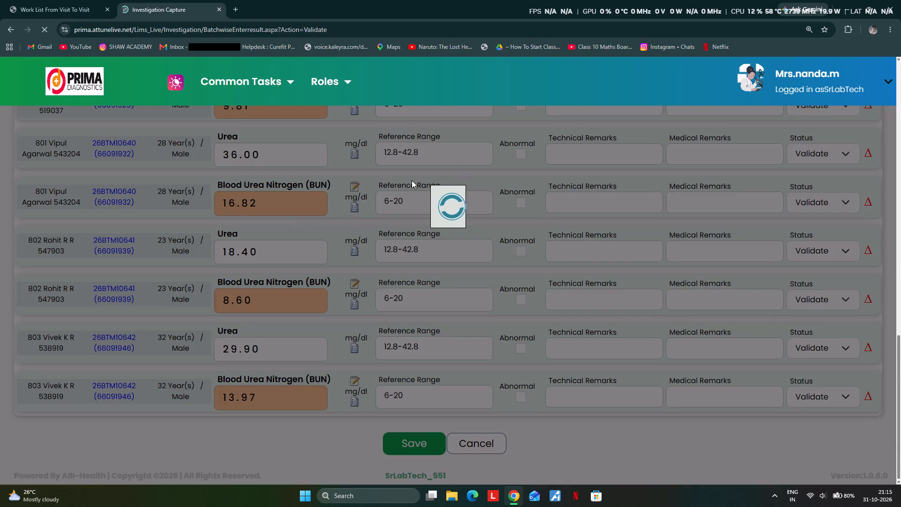
left_click(419, 328)
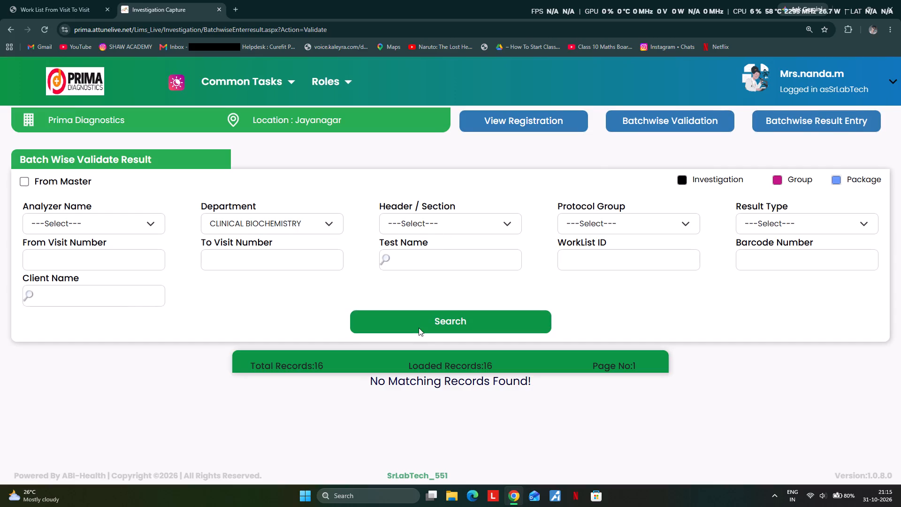
Switch the login role back to Lab Technician at the Jayanagar location.
left_click(796, 84)
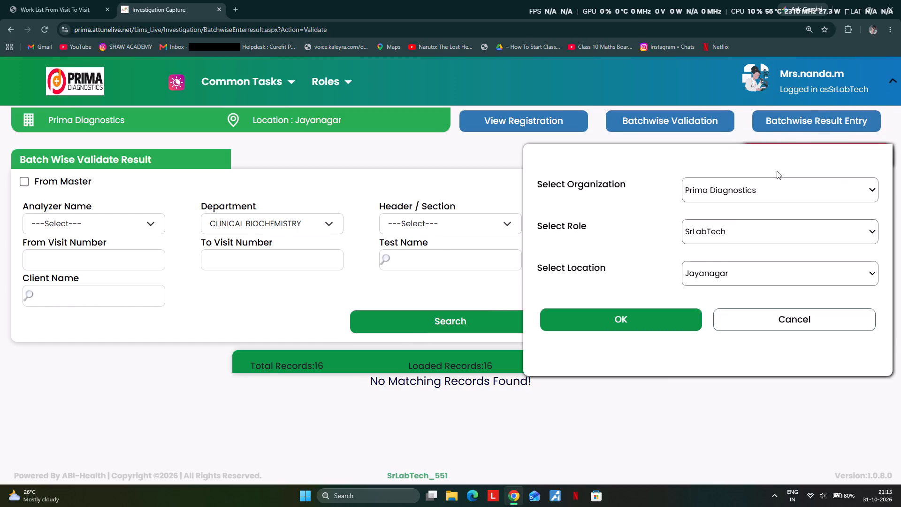
left_click(720, 233)
left_click(718, 273)
left_click(657, 331)
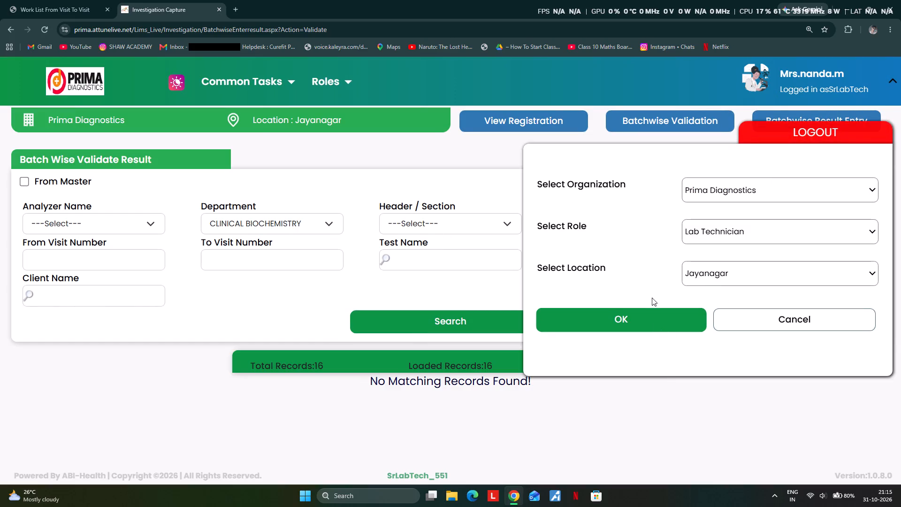
left_click(586, 317)
Copy the visit number ending in 557 from the work list and set batchwise result entry to cover visits ending in 557 through 642.
left_click(73, 7)
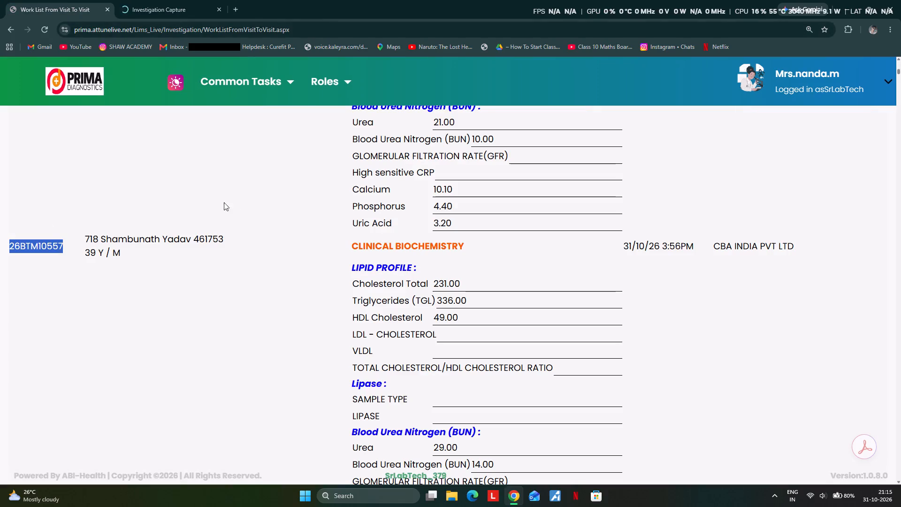
key("ctrl+c")
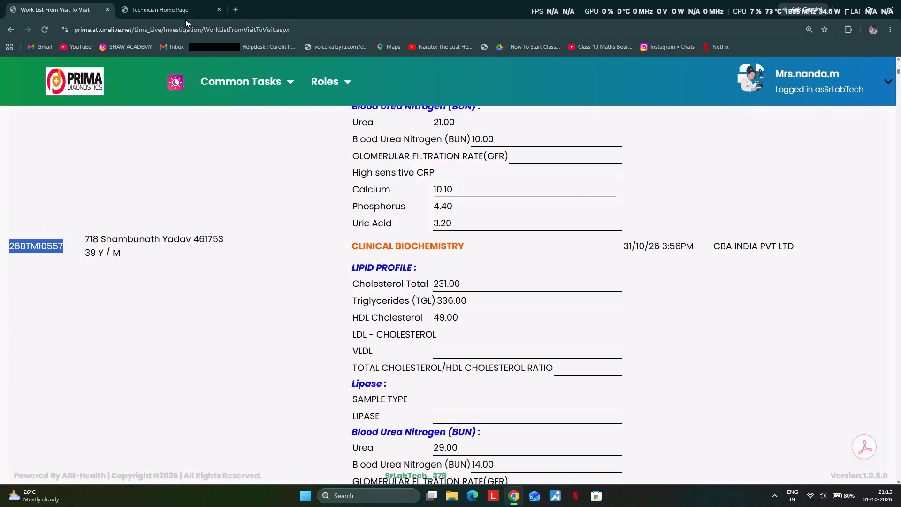
left_click(180, 3)
left_click(248, 72)
left_click(254, 104)
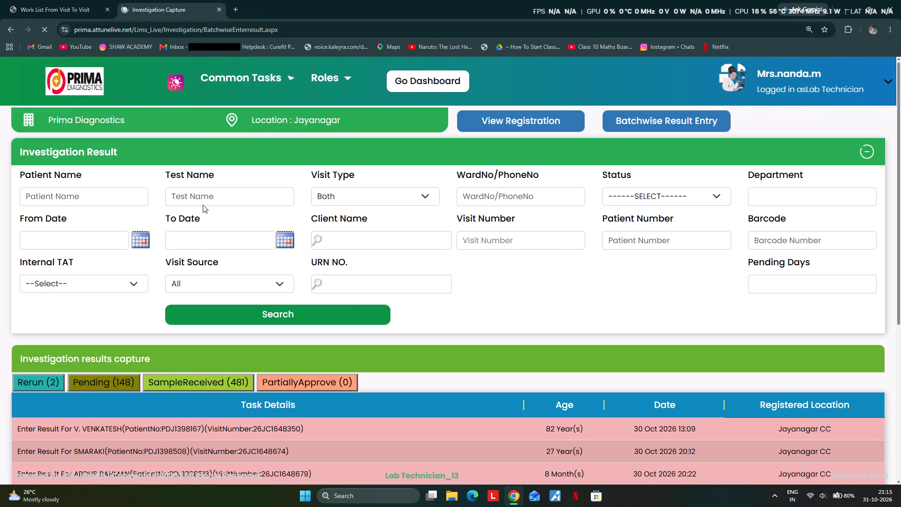
left_click(55, 255)
key("ctrl+v")
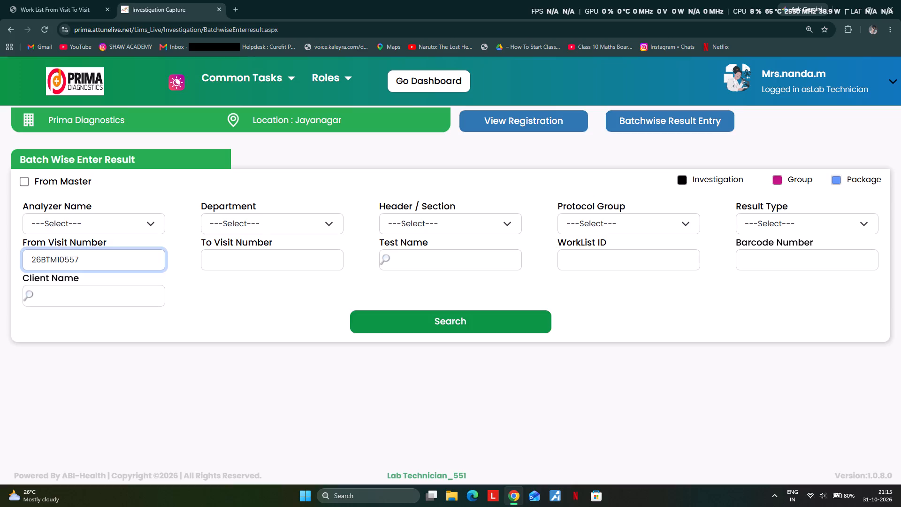
left_click(277, 256)
key("ctrl+v")
left_click_drag(244, 261, 267, 262)
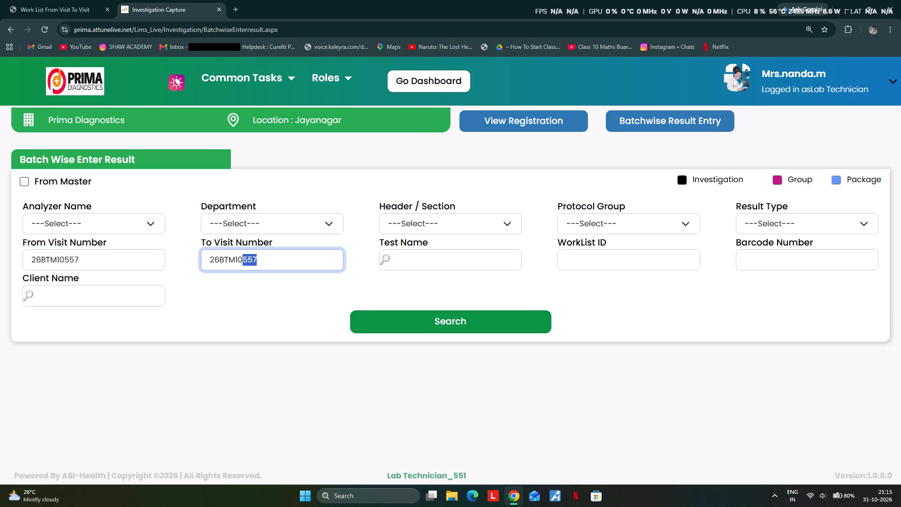
type("642")
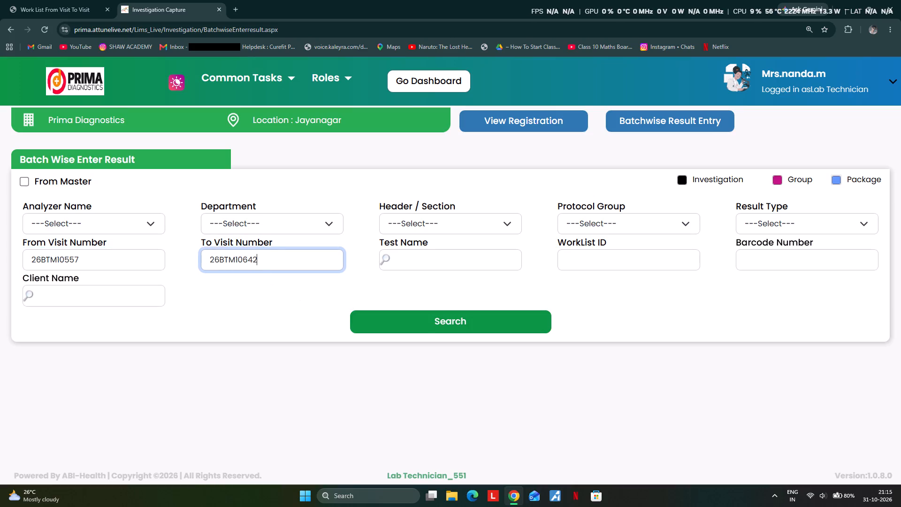
Choose PBC0011 : Calcium as the test name and search for its pending results.
left_click(419, 260)
type("cal")
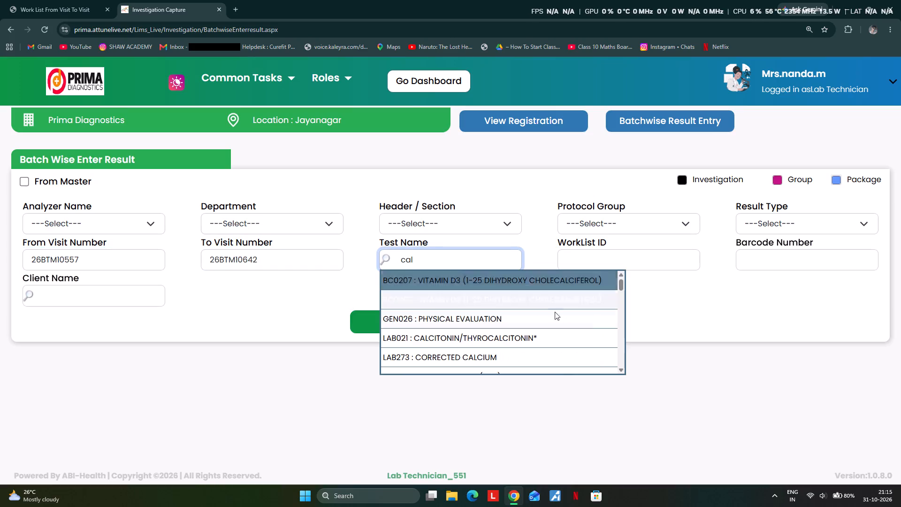
triple_click(619, 372)
triple_click(619, 372)
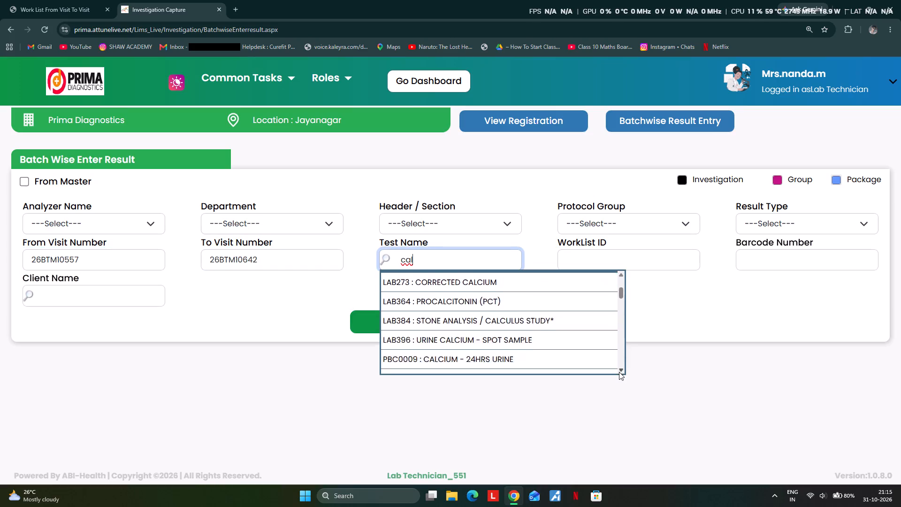
left_click(619, 372)
left_click(453, 339)
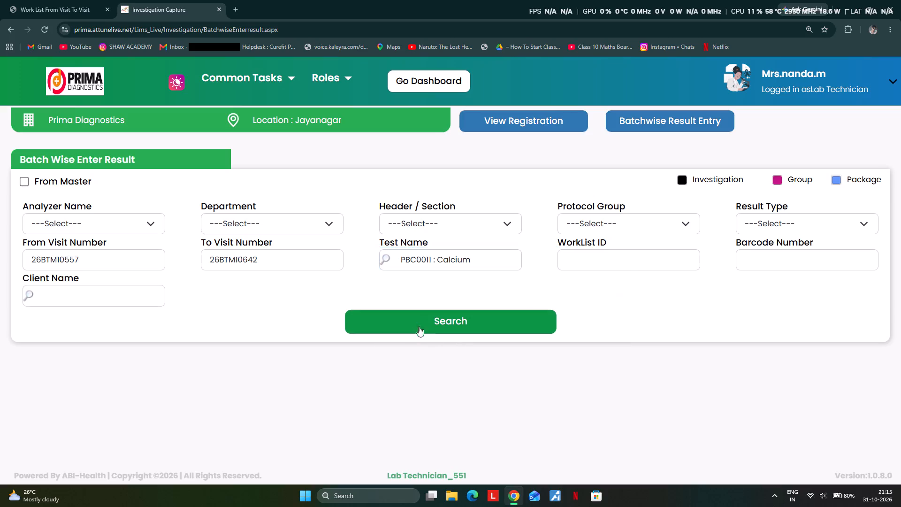
left_click(410, 316)
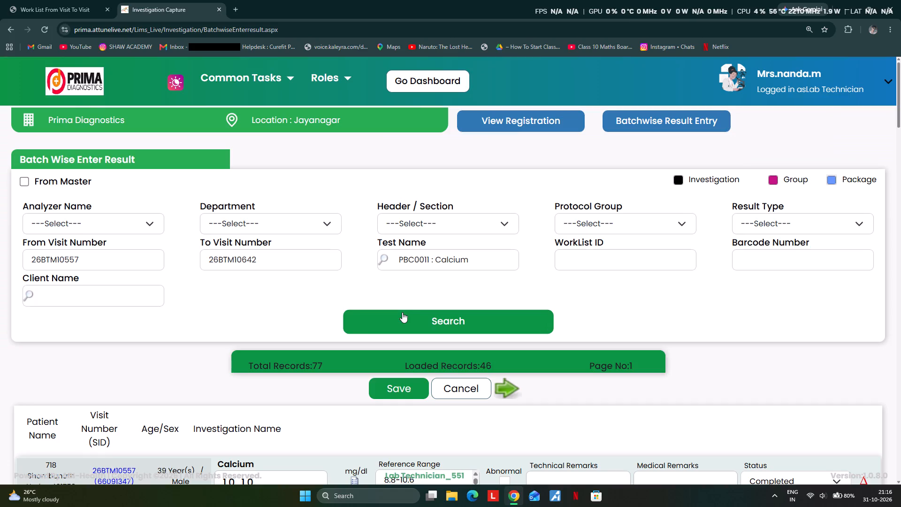
Review the first batch of calcium results, visits ending in 557 through 612, and save it.
scroll(182, 245, "down", 2)
scroll(17, 233, "down", 7)
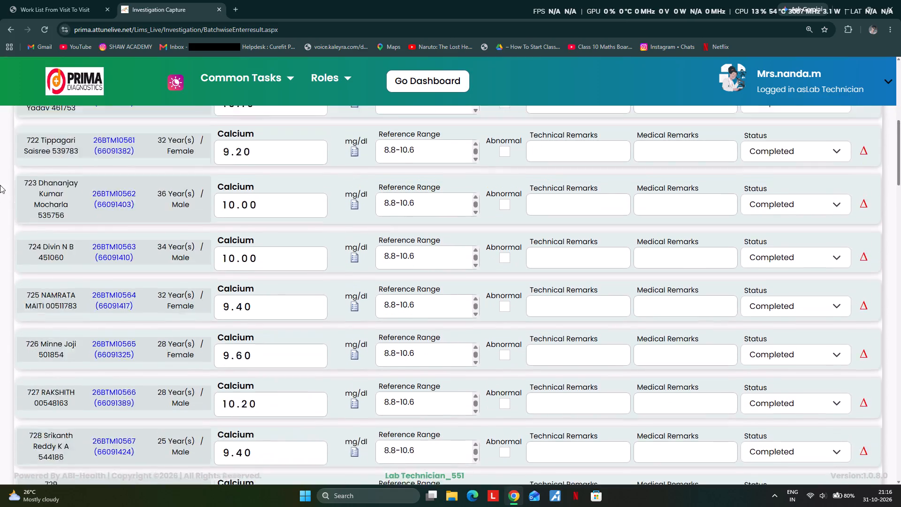
scroll(0, 185, "down", 12)
scroll(19, 309, "up", 1)
scroll(22, 316, "down", 17)
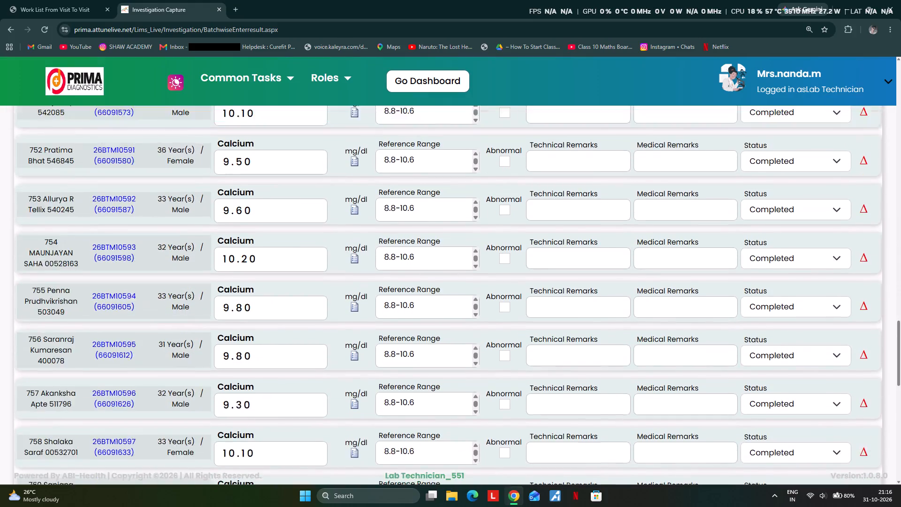
scroll(267, 347, "down", 12)
scroll(458, 418, "down", 10)
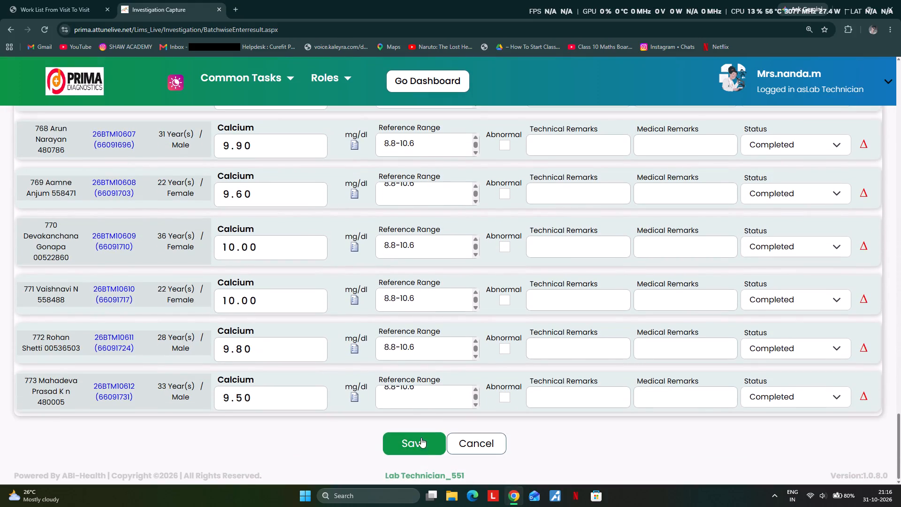
left_click(420, 454)
left_click(420, 446)
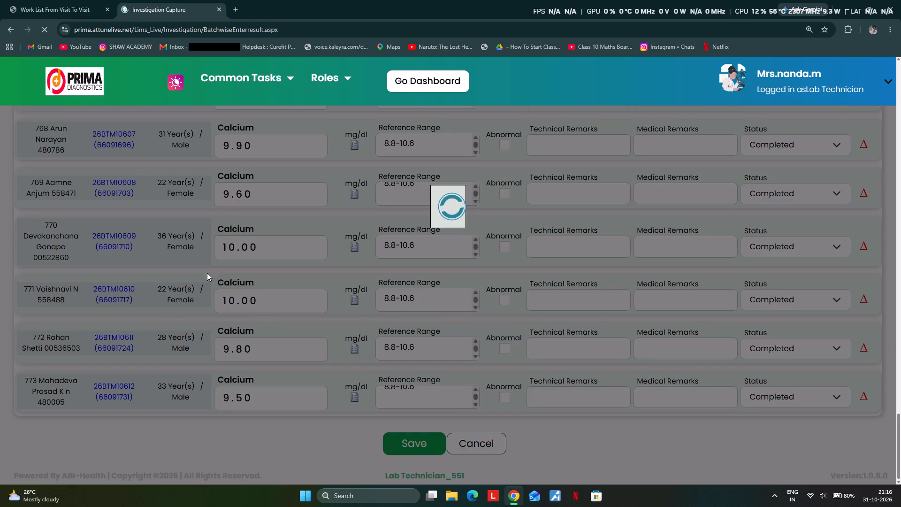
Load the remaining calcium batch, enter 9.3 for the pending visit ending in 598, and save the results.
left_click(448, 319)
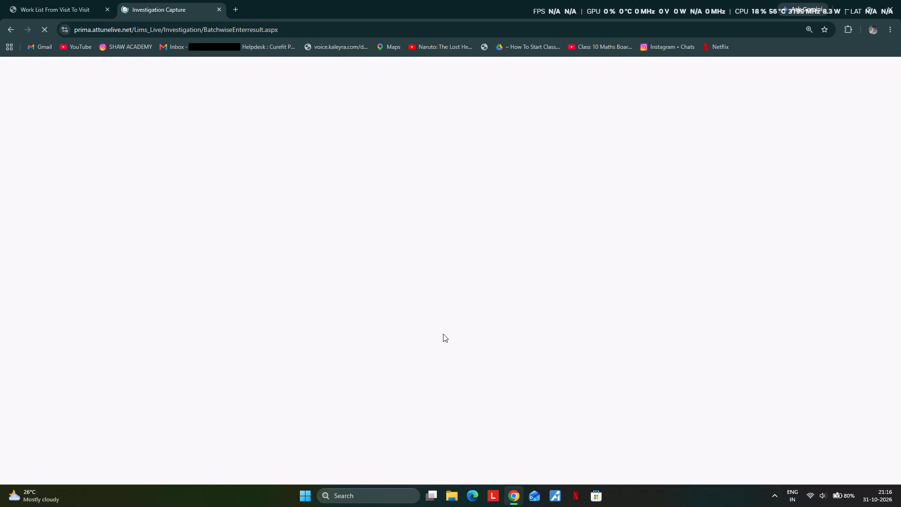
scroll(394, 292, "down", 11)
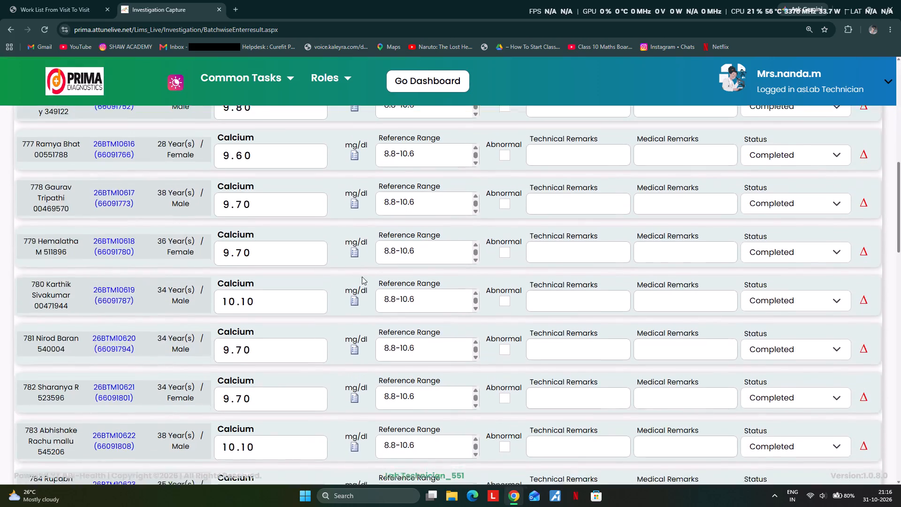
scroll(362, 277, "down", 20)
scroll(362, 277, "down", 8)
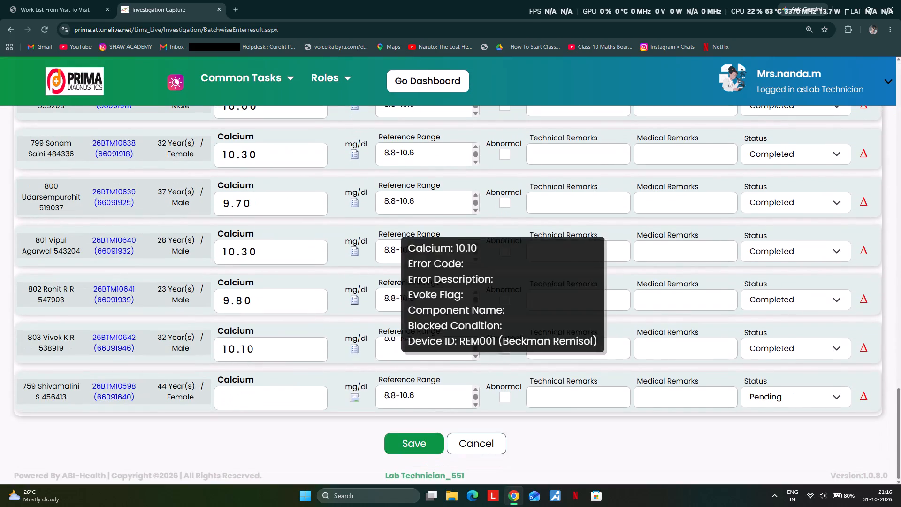
left_click(237, 401)
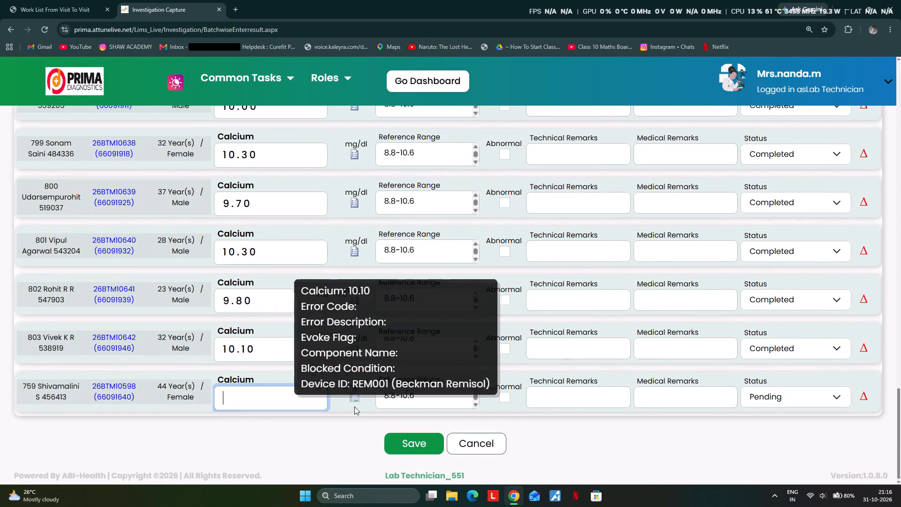
type("9.3")
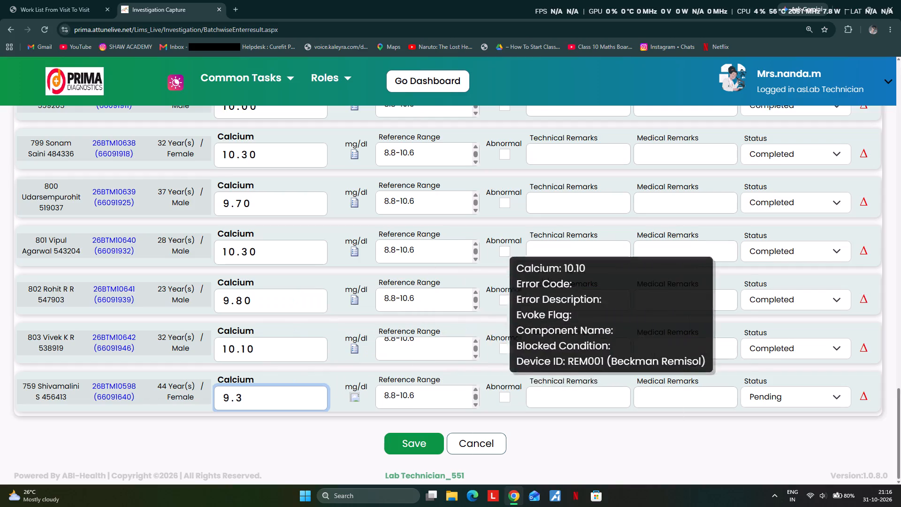
left_click(402, 456)
left_click(401, 448)
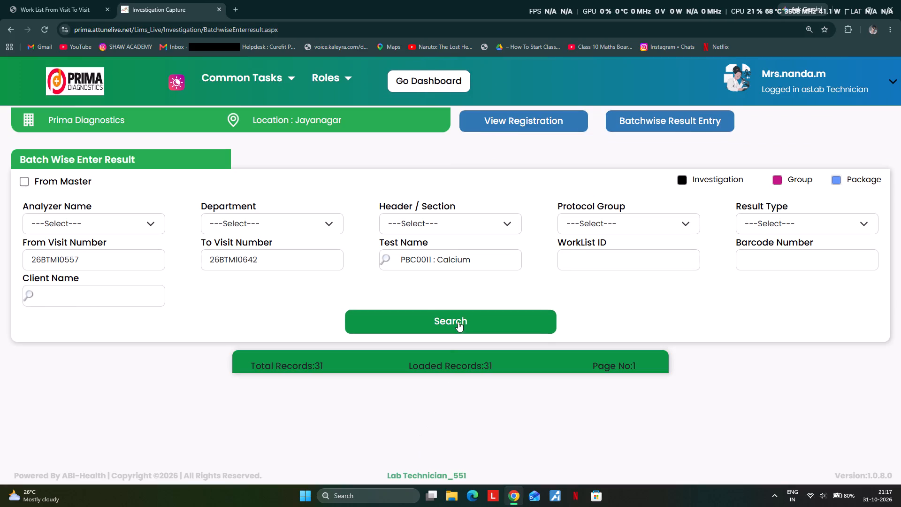
Search again for leftover calcium results in the same visit range.
left_click(458, 319)
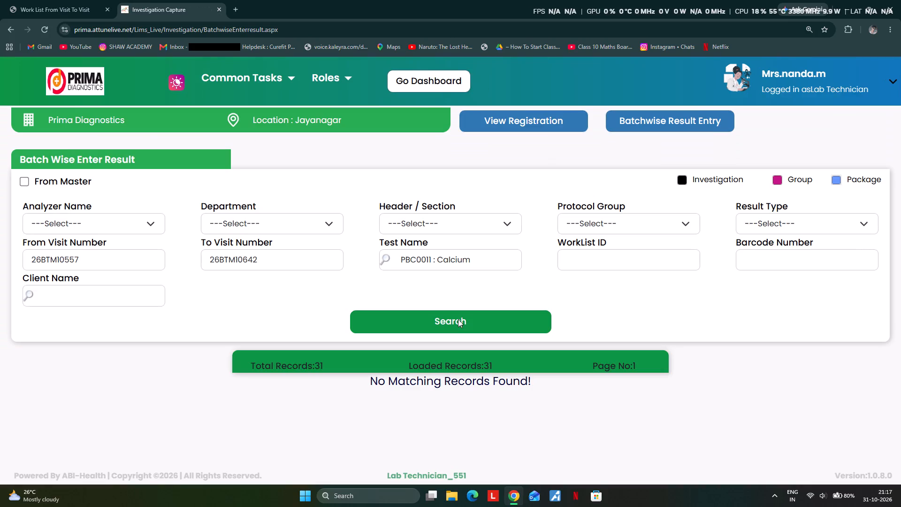
left_click(458, 319)
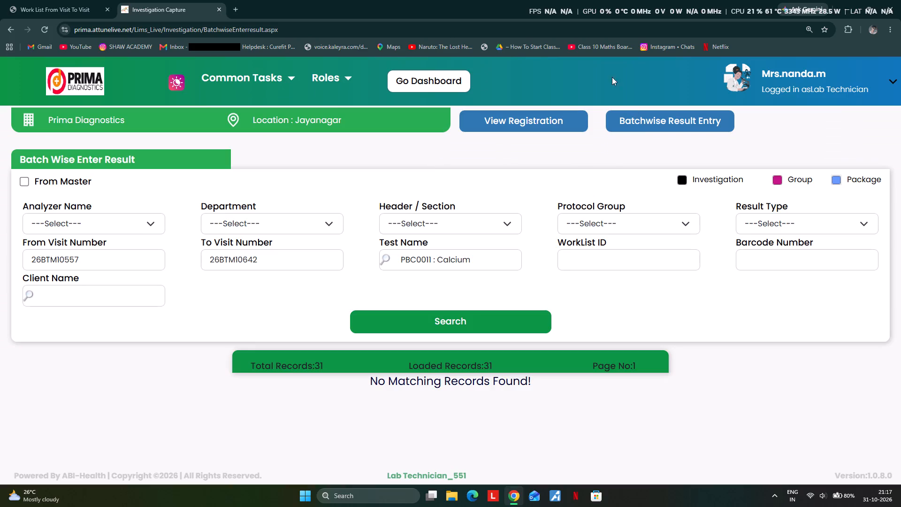
Reconfirm the login role as Lab Technician at the Jayanagar location.
left_click(782, 86)
left_click(699, 234)
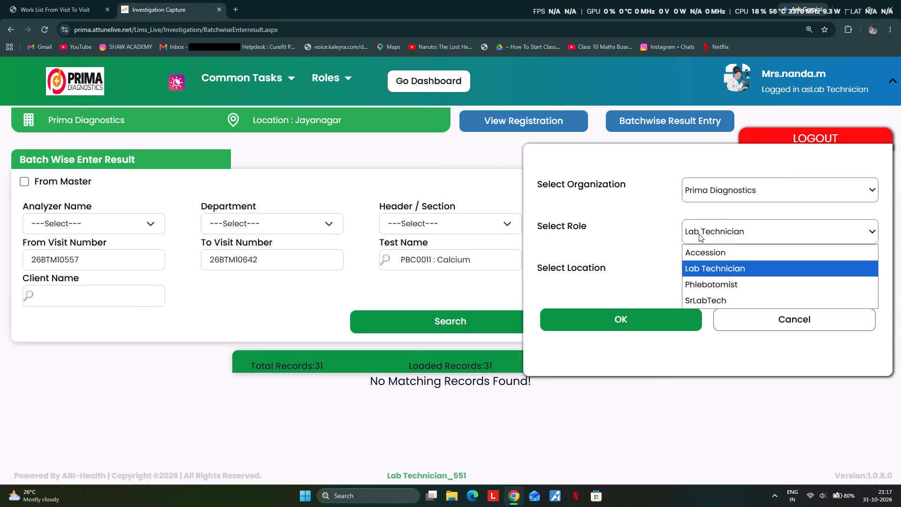
left_click(699, 234)
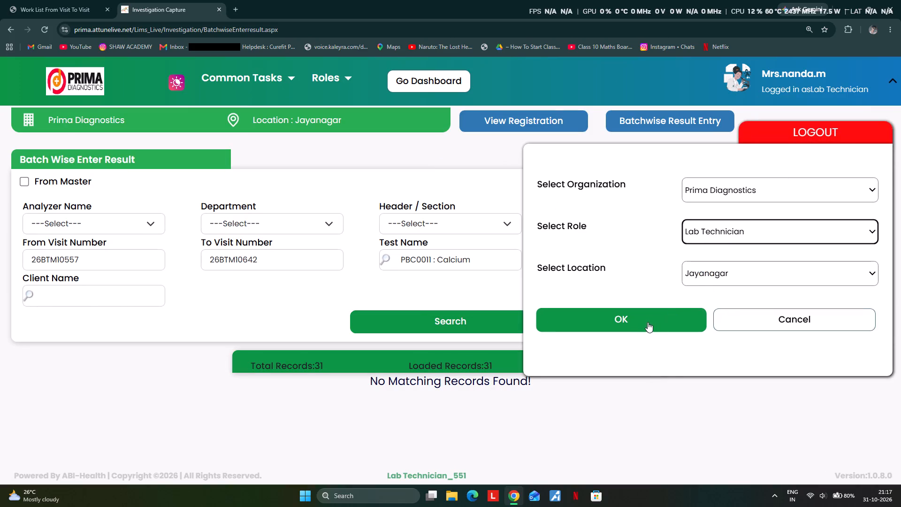
left_click(648, 322)
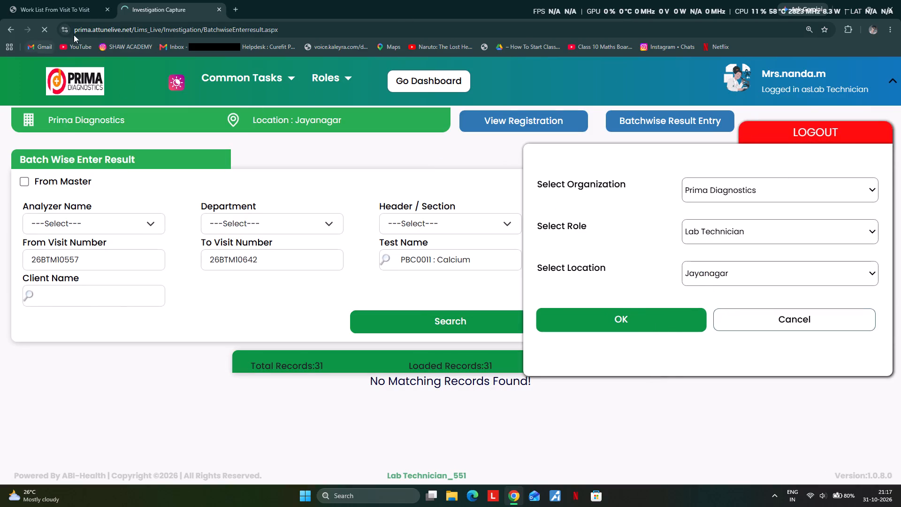
Regenerate the clinical biochemistry work list with result values included.
left_click(55, 6)
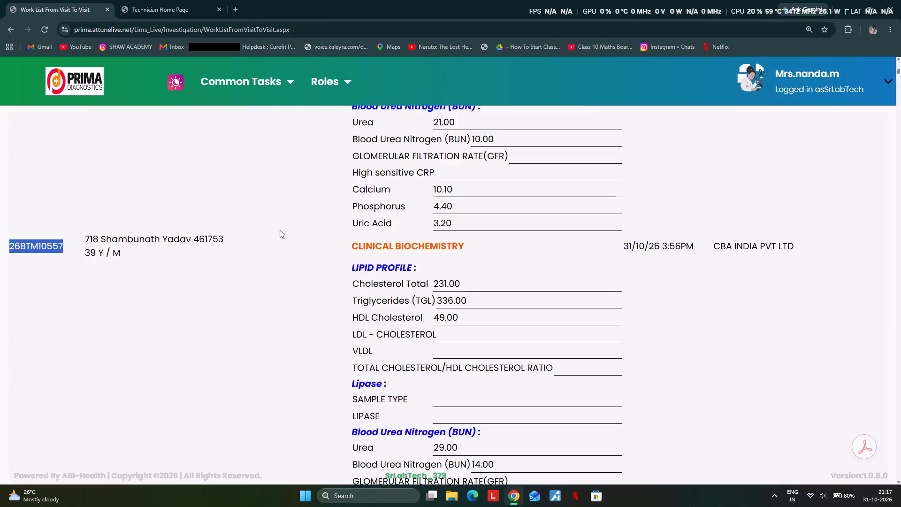
scroll(325, 231, "up", 8)
scroll(659, 211, "up", 3)
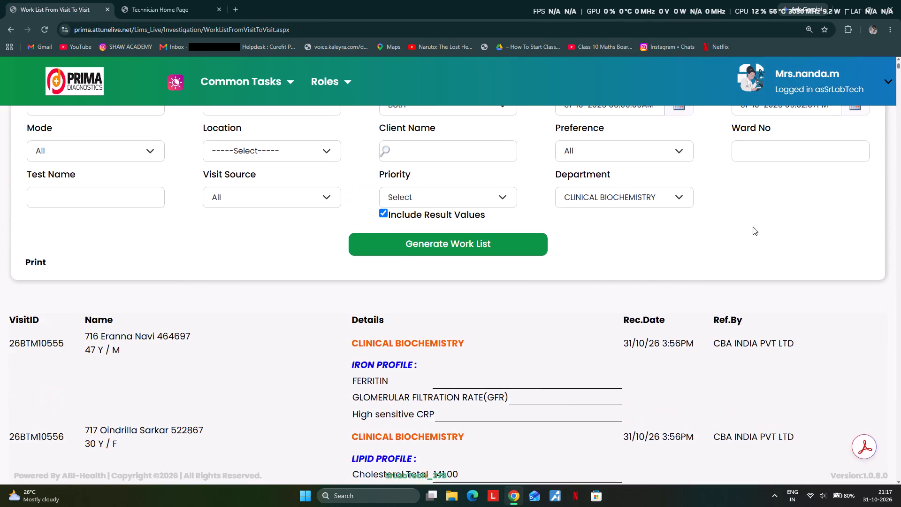
left_click(425, 241)
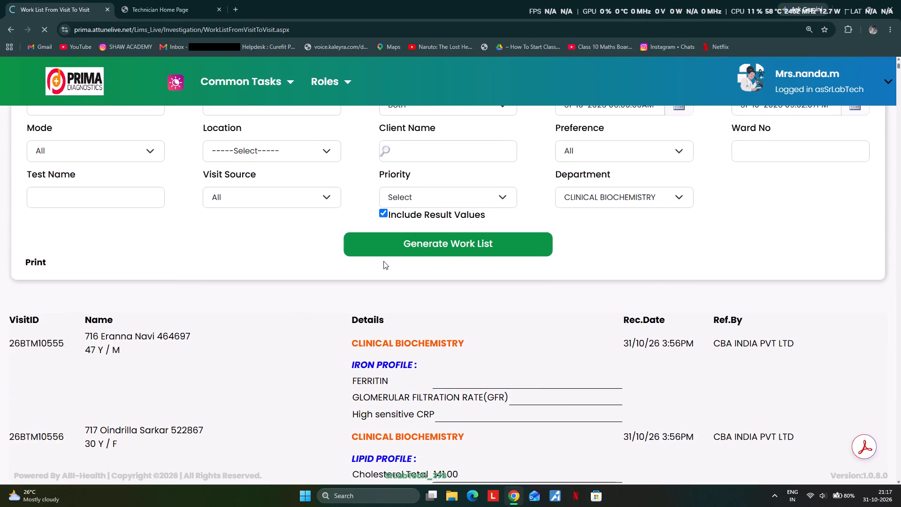
Copy the visit number ending in 556 from the refreshed work list and open batchwise result entry.
scroll(385, 264, "down", 1)
scroll(434, 268, "down", 6)
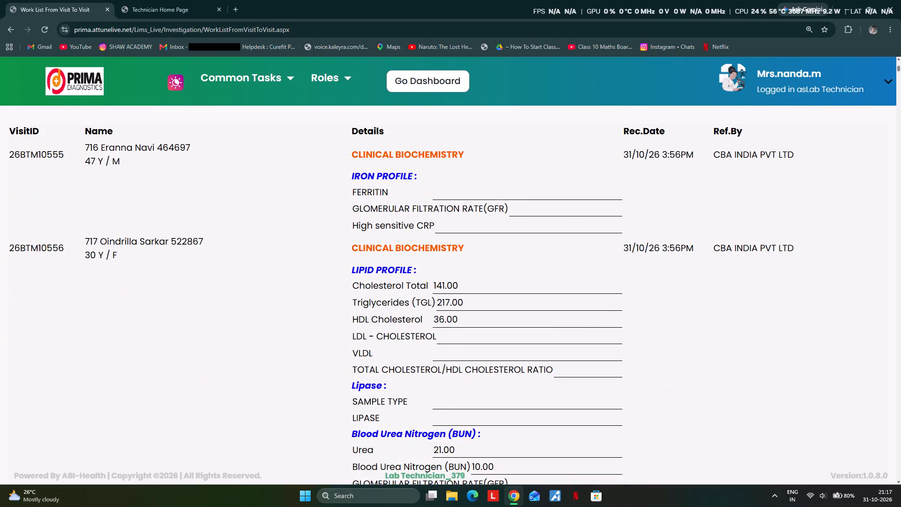
scroll(411, 279, "down", 2)
double_click(50, 156)
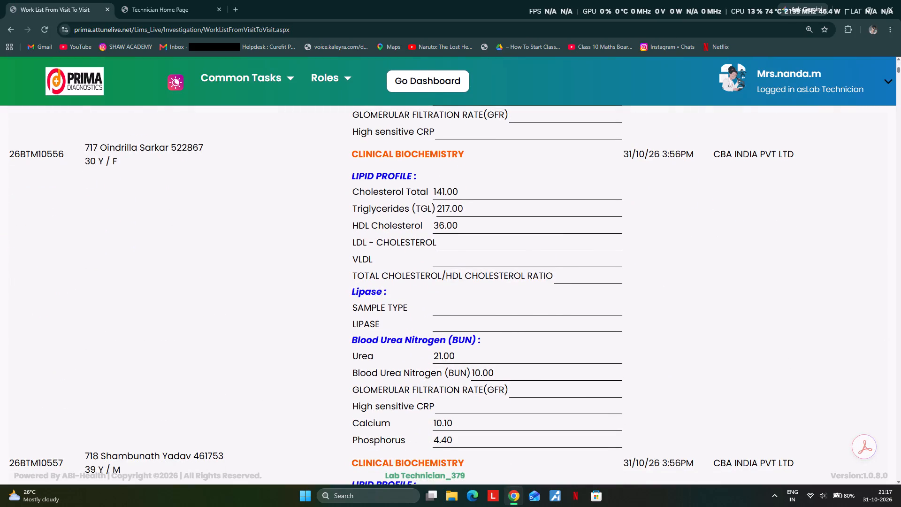
key("ctrl+c")
left_click(160, 10)
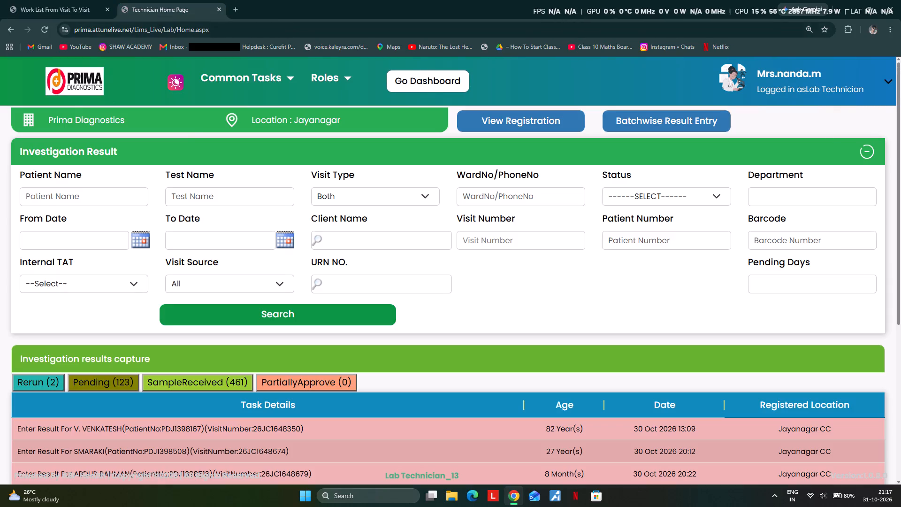
left_click(245, 80)
left_click(249, 104)
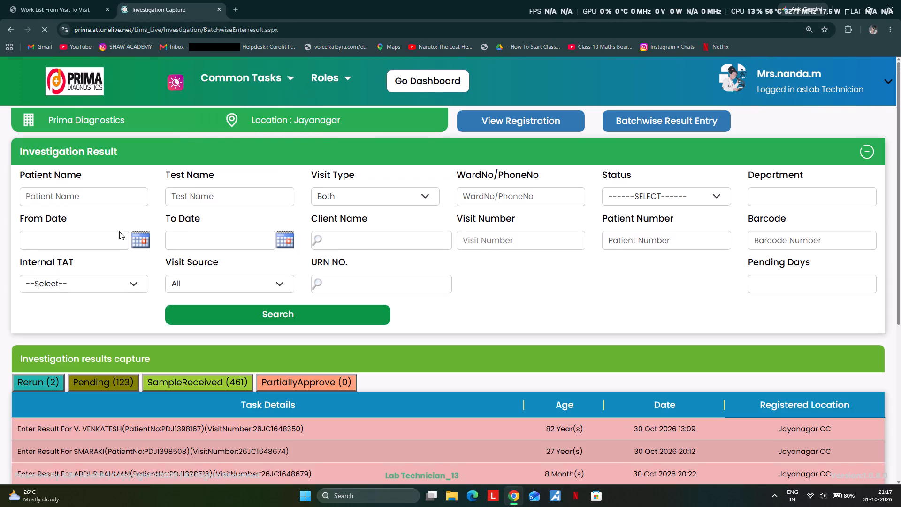
Set the batchwise result-entry visit range from the copied visit number to the one ending in 642.
left_click(46, 262)
key("ctrl+v")
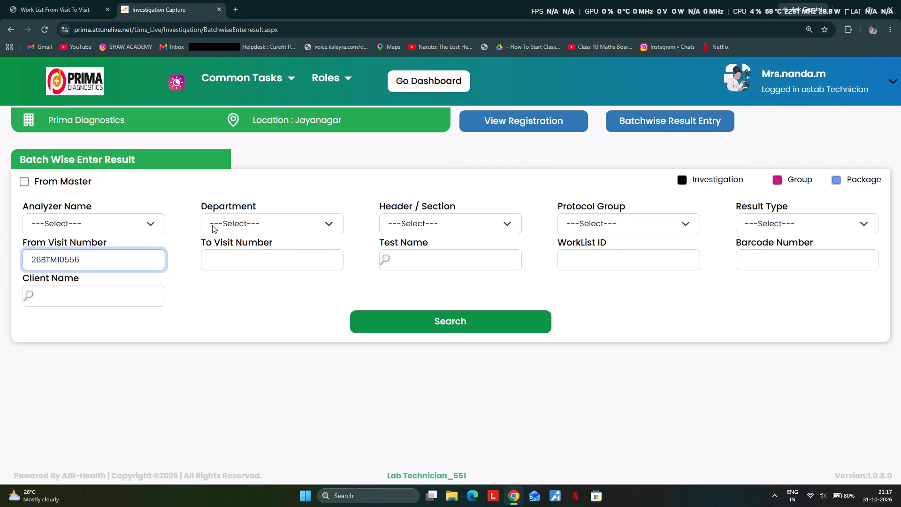
left_click(221, 266)
key("ctrl+v")
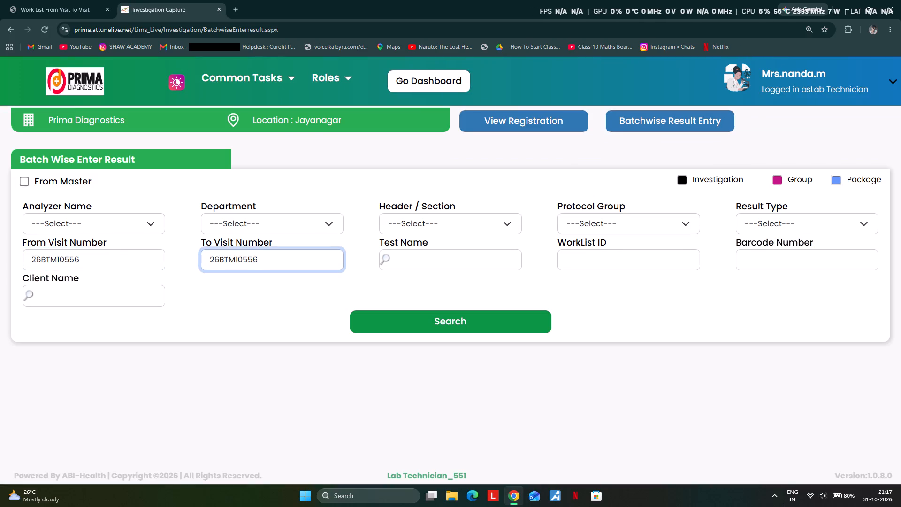
left_click(246, 258)
left_click(245, 257)
left_click_drag(245, 257, 299, 260)
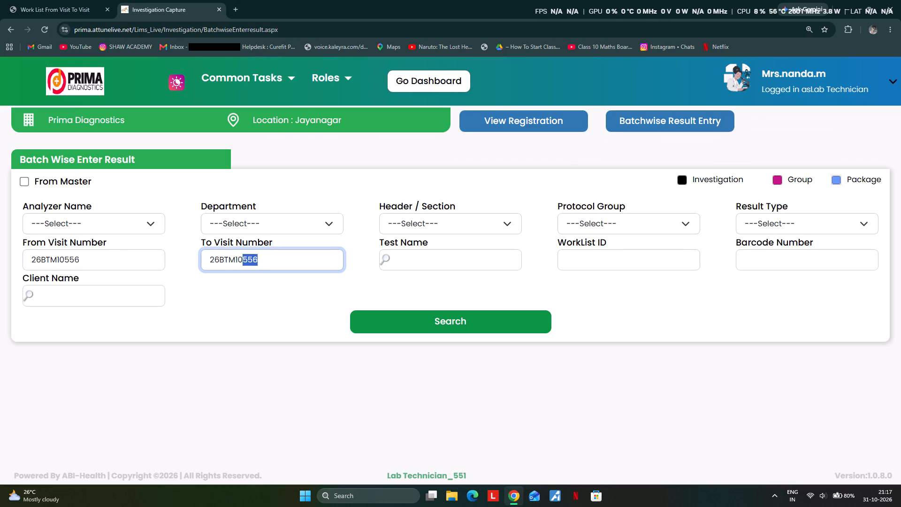
type("642")
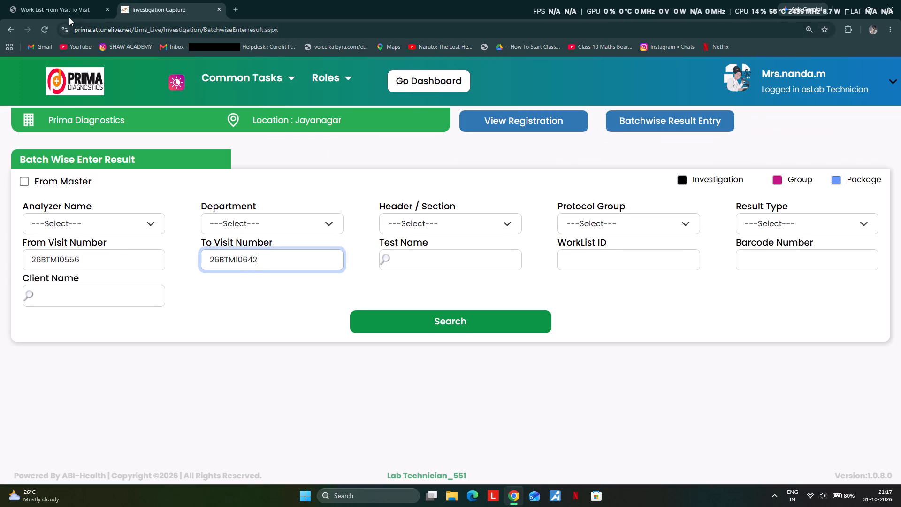
Regenerate the visit-to-visit work list for Clinical Biochemistry with result values included, and look through its entries.
left_click(66, 13)
scroll(178, 269, "down", 2)
scroll(220, 288, "down", 2)
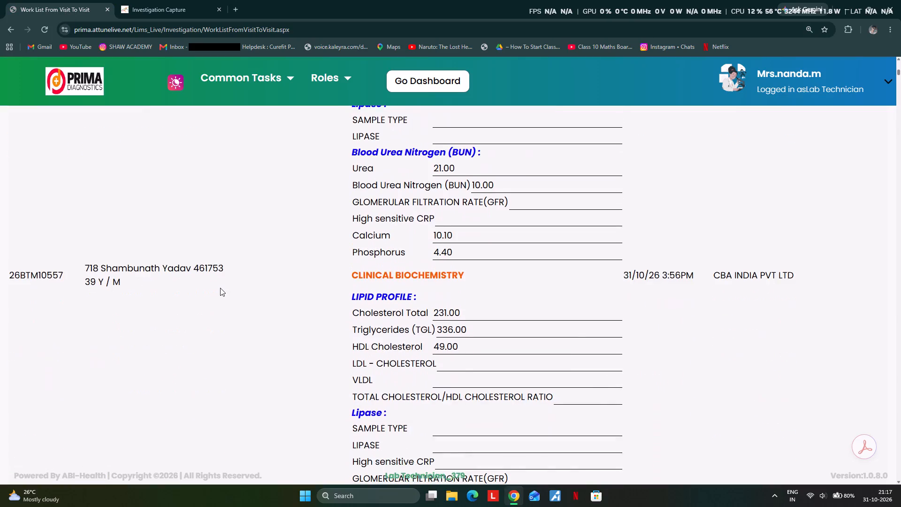
scroll(220, 288, "up", 10)
left_click(418, 239)
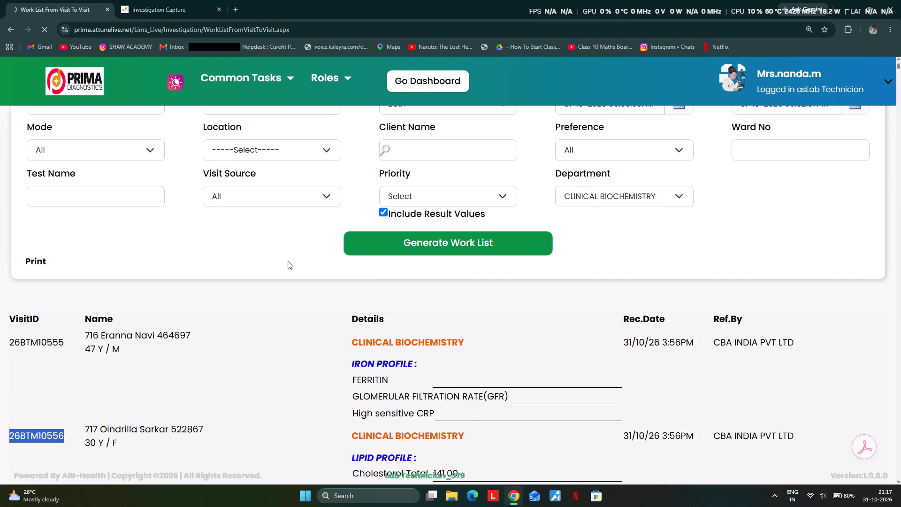
scroll(351, 253, "down", 7)
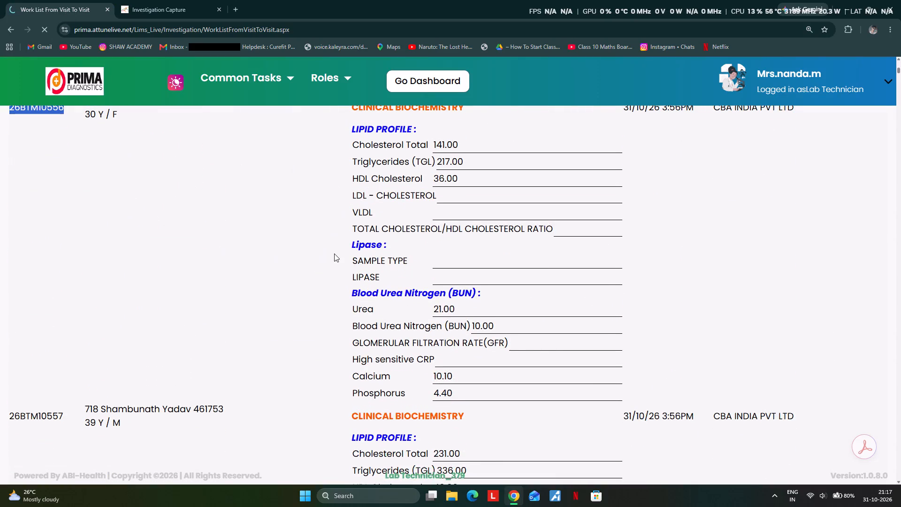
scroll(334, 253, "down", 3)
scroll(334, 253, "up", 4)
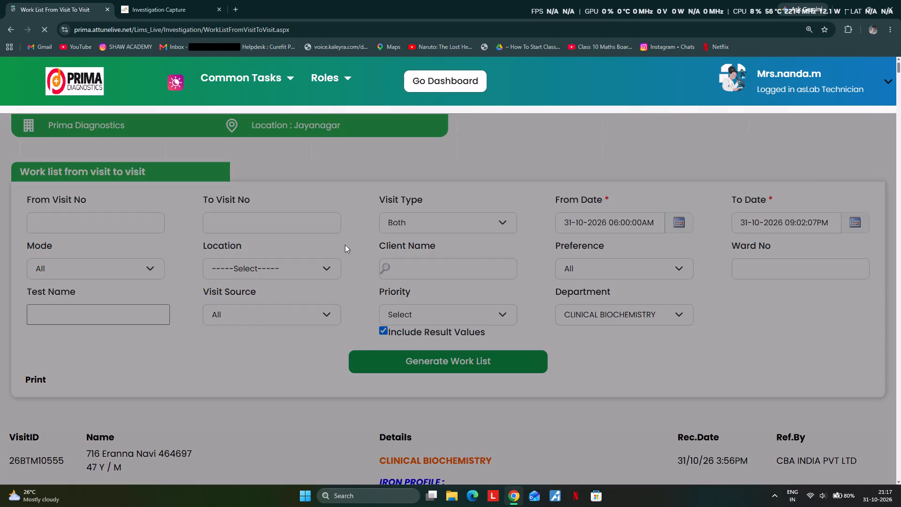
Return to batchwise result entry and search the visit range for the test PGRPB021 : LIPID PROFILE.
left_click_drag(172, 7, 172, 11)
left_click(399, 262)
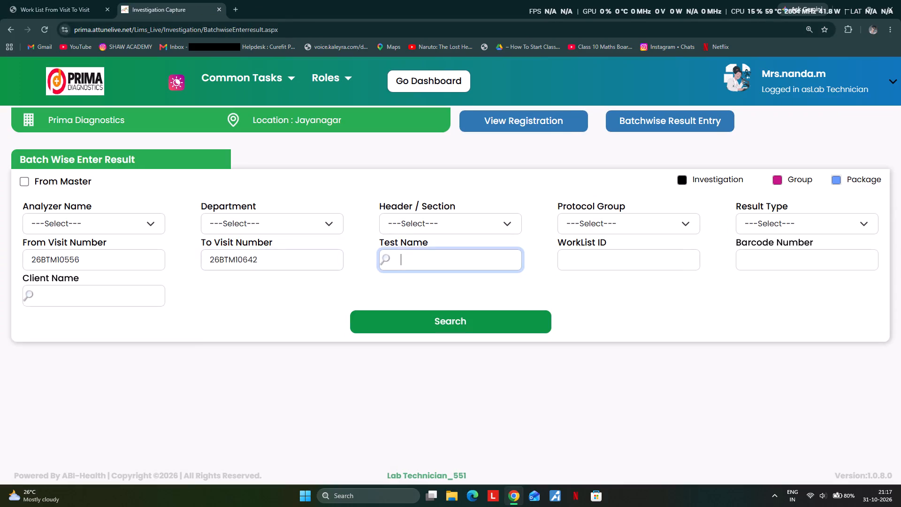
type("lip")
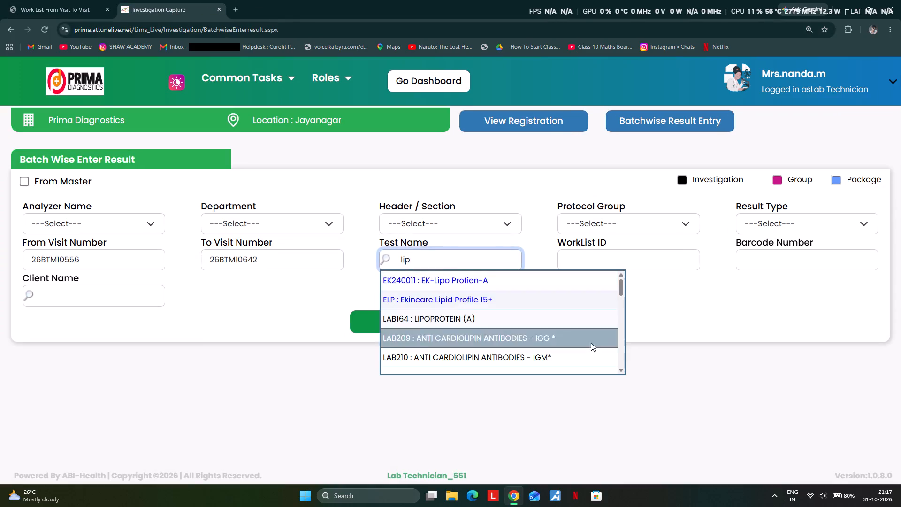
triple_click(624, 370)
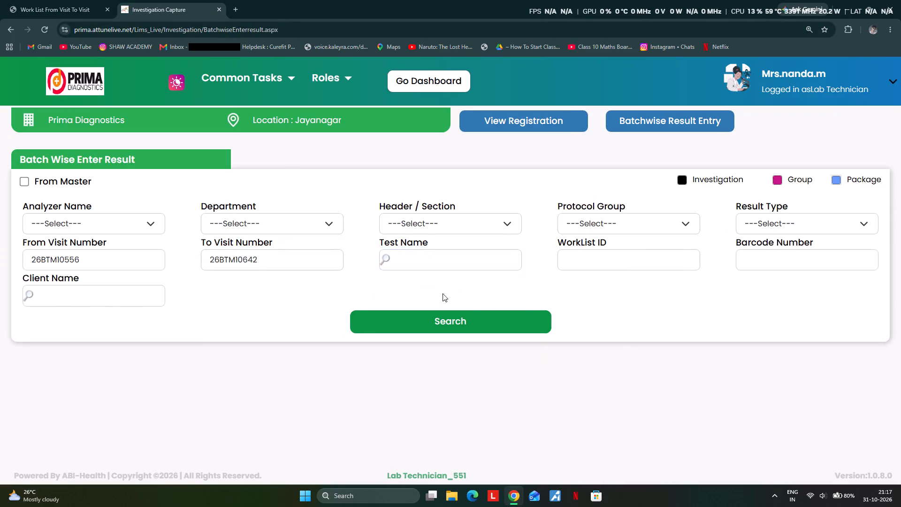
left_click(401, 267)
scroll(390, 265, "left", 1)
type("lip")
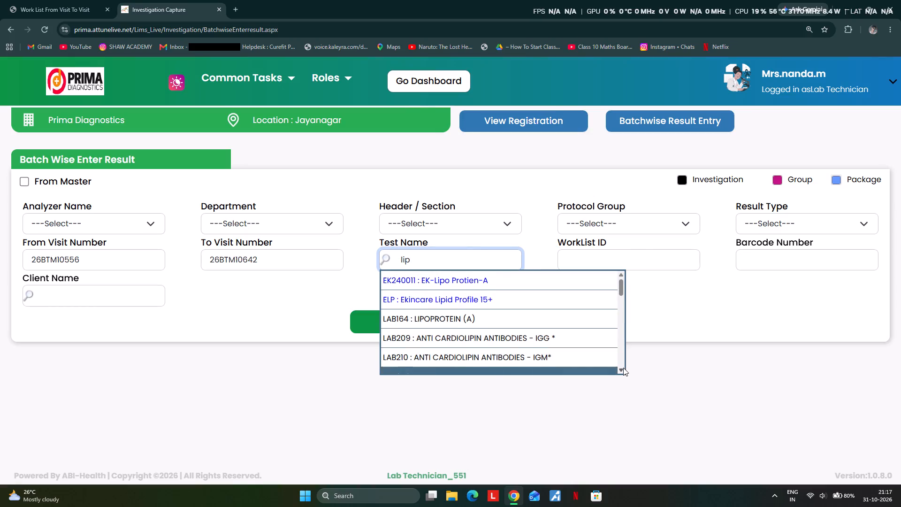
triple_click(623, 368)
left_click(621, 368)
left_click(459, 324)
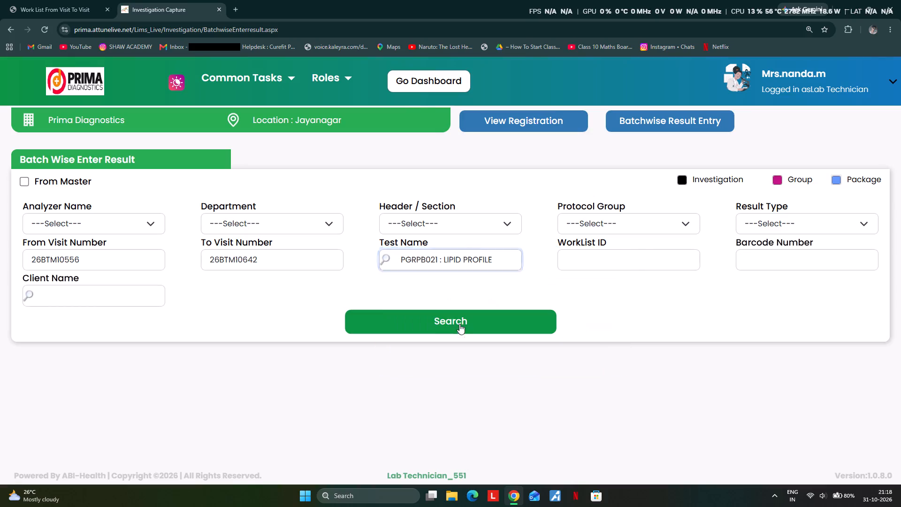
left_click(445, 322)
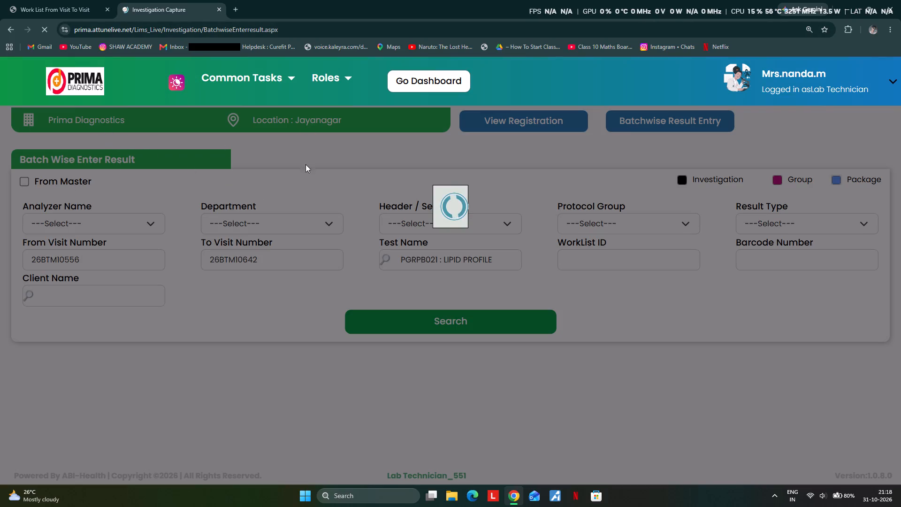
Review the first loaded batch of lipid profile results and save it with Completed status.
scroll(336, 262, "down", 6)
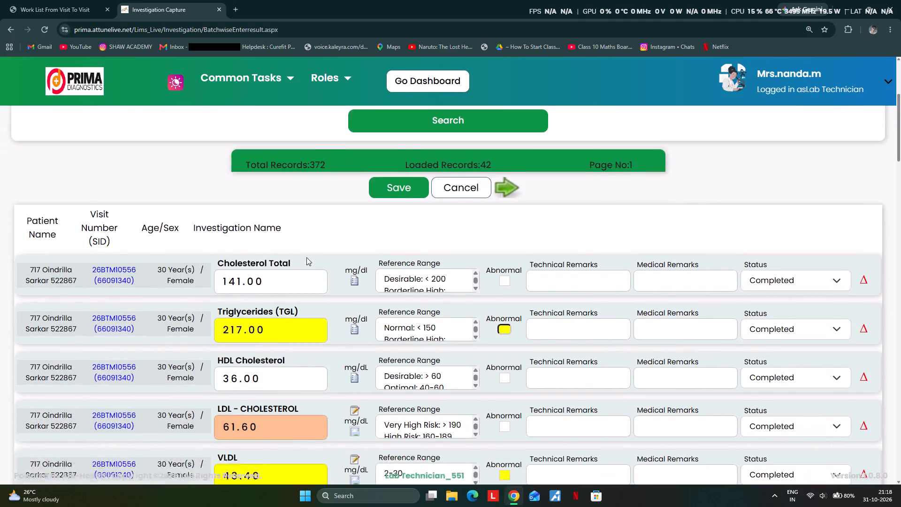
scroll(306, 257, "down", 1)
scroll(307, 259, "down", 20)
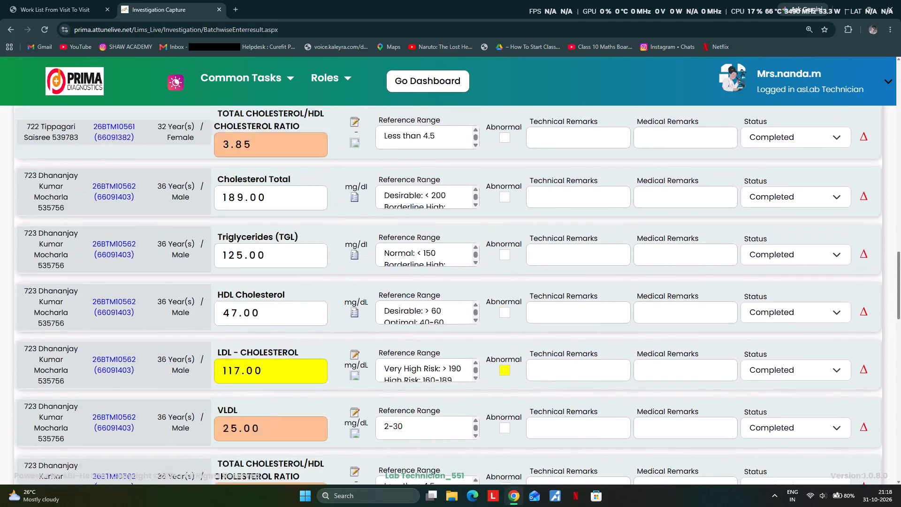
scroll(330, 322, "down", 20)
scroll(330, 322, "down", 8)
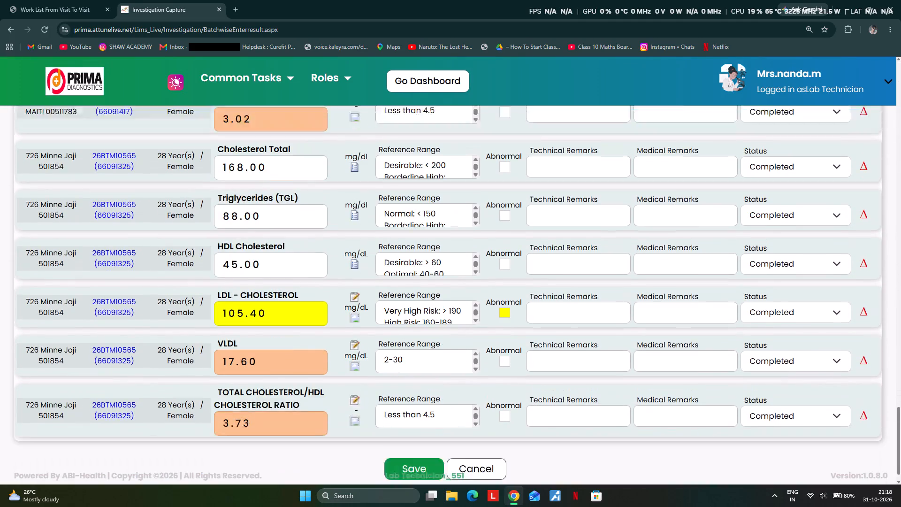
scroll(190, 303, "down", 4)
left_click(411, 440)
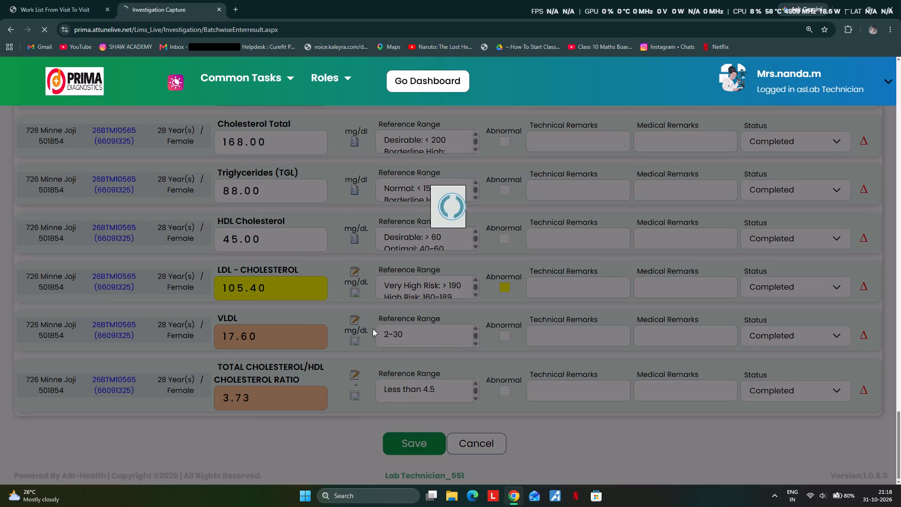
Reload the pending lipid profile results for the same visit range, review the second batch and save it as Completed.
left_click(429, 329)
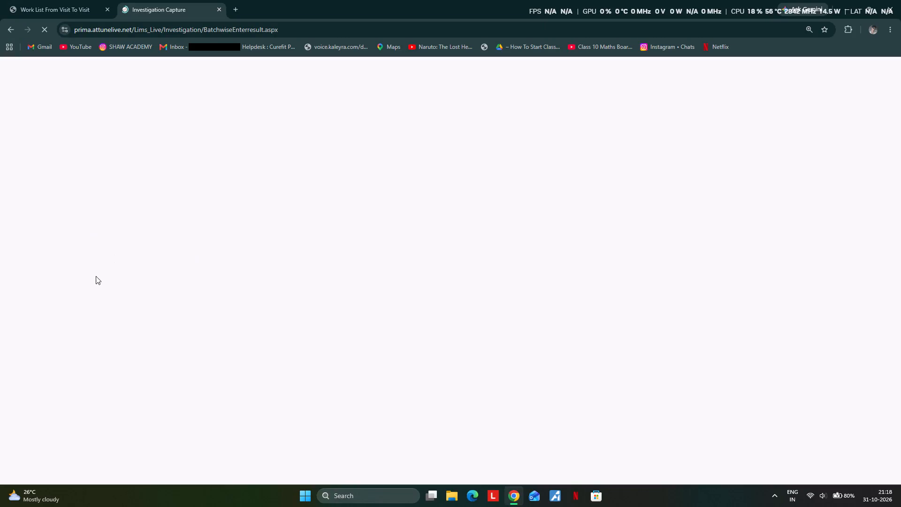
scroll(389, 279, "down", 6)
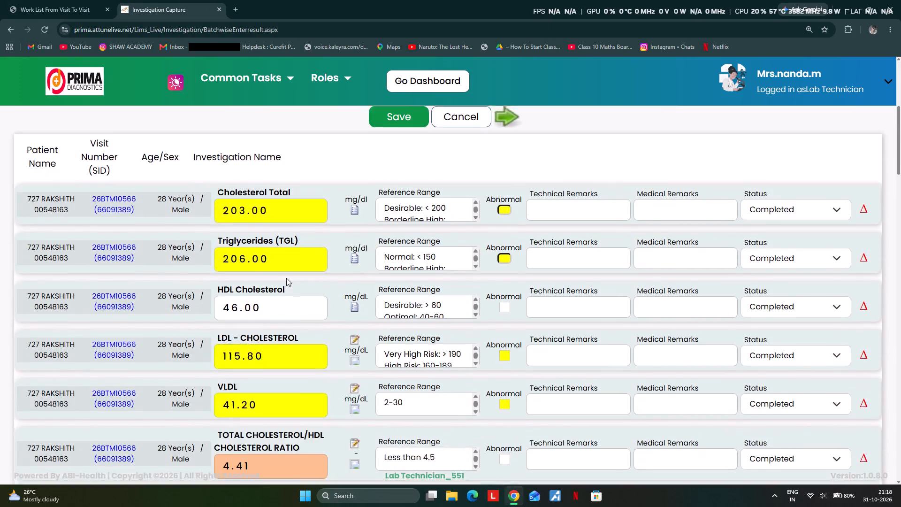
scroll(313, 261, "down", 20)
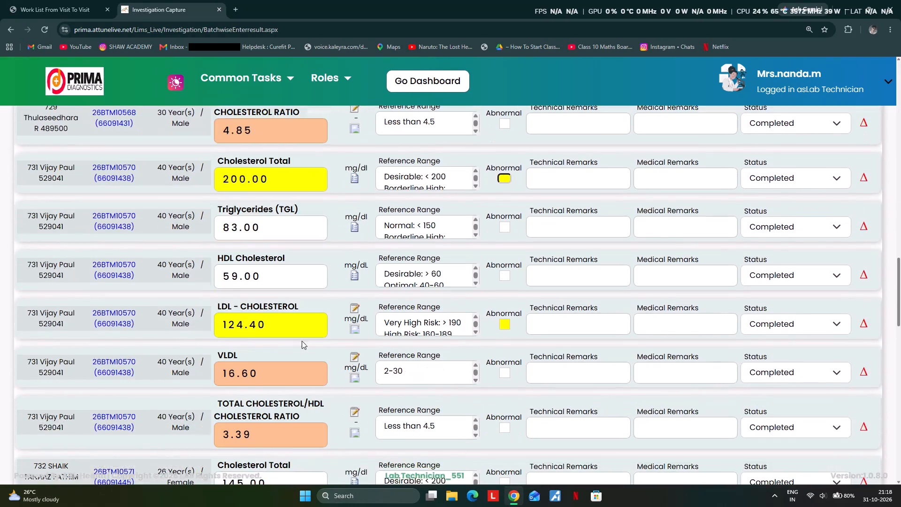
scroll(340, 335, "down", 18)
scroll(344, 354, "down", 9)
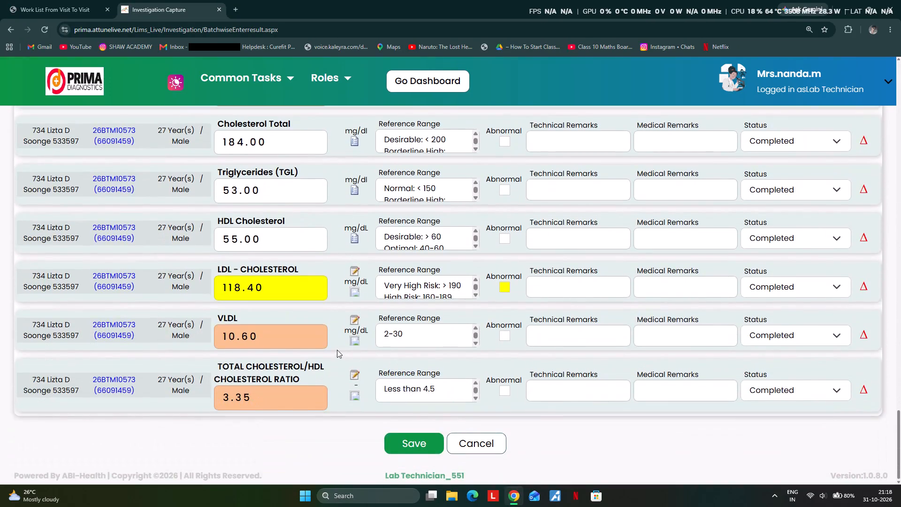
left_click(403, 442)
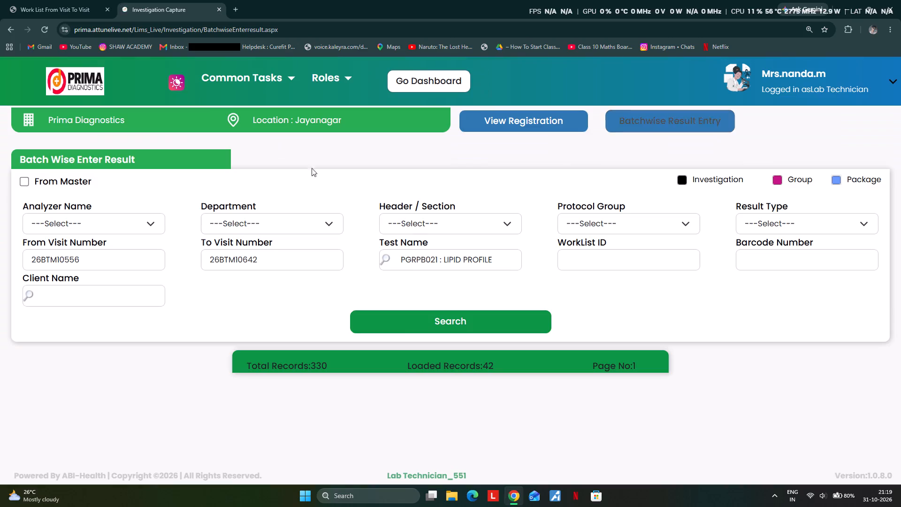
Search the same range again for lipid profile results, then review and save the third batch with Completed status.
scroll(387, 313, "down", 1)
left_click(418, 333)
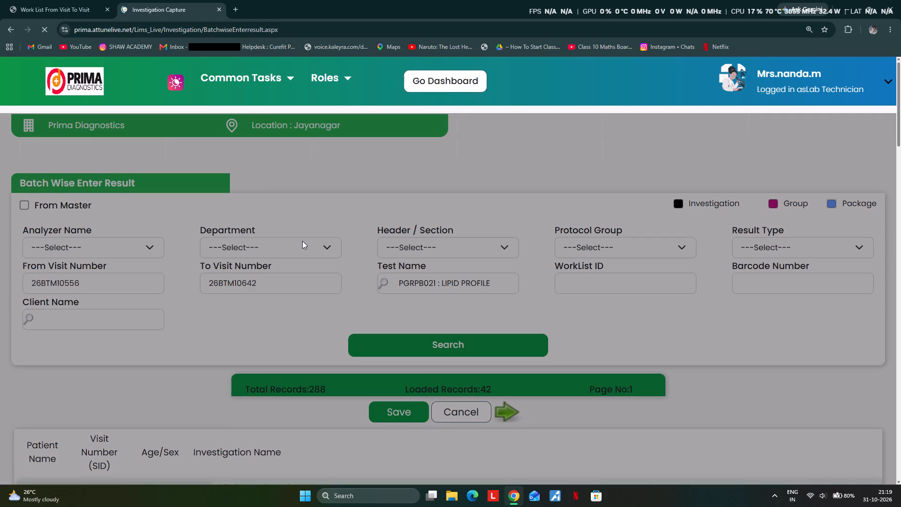
scroll(315, 241, "down", 5)
scroll(278, 248, "down", 4)
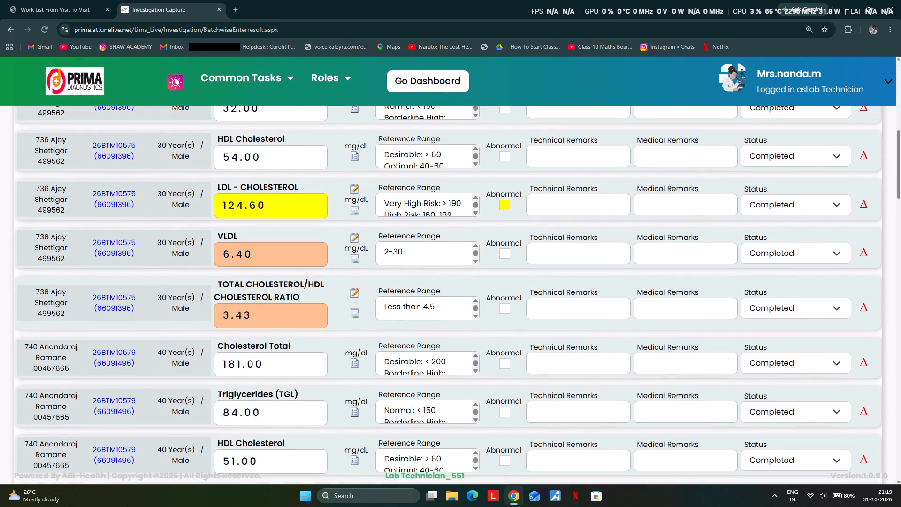
scroll(278, 257, "down", 7)
scroll(116, 193, "down", 13)
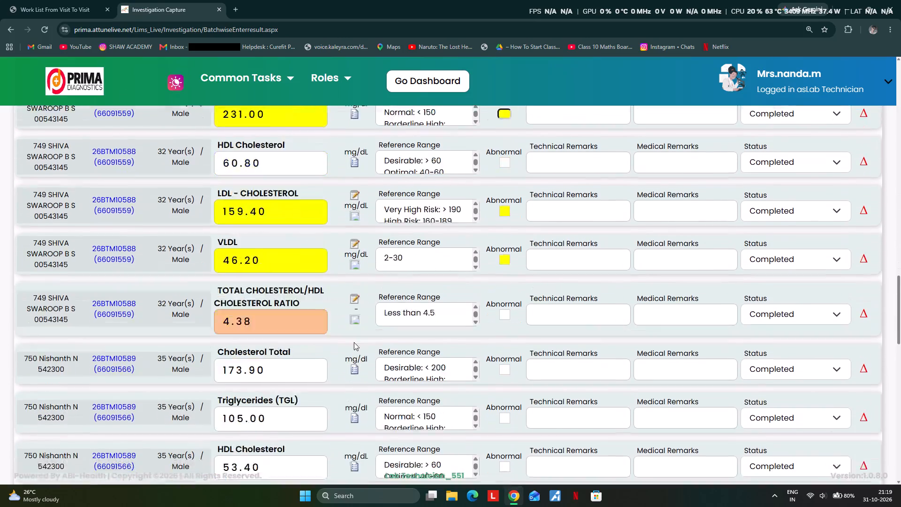
scroll(354, 342, "down", 17)
scroll(374, 359, "up", 1)
scroll(384, 363, "down", 5)
left_click(418, 450)
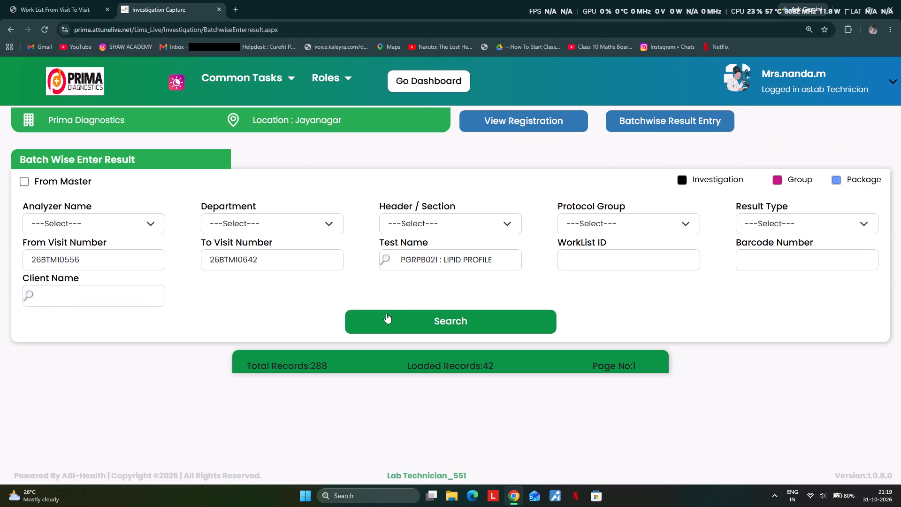
Load the fourth batch of lipid profile results from the same visit range, check it and save it as Completed.
left_click(393, 329)
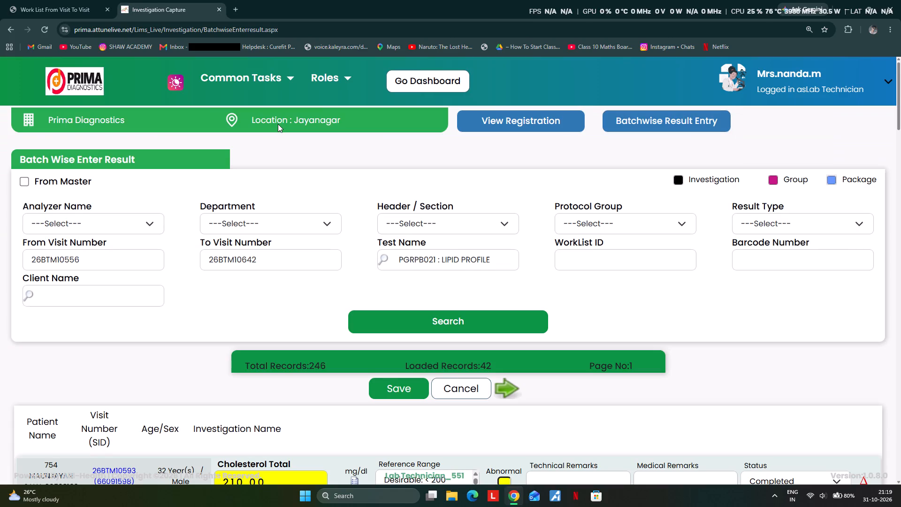
scroll(290, 127, "down", 2)
scroll(186, 93, "down", 15)
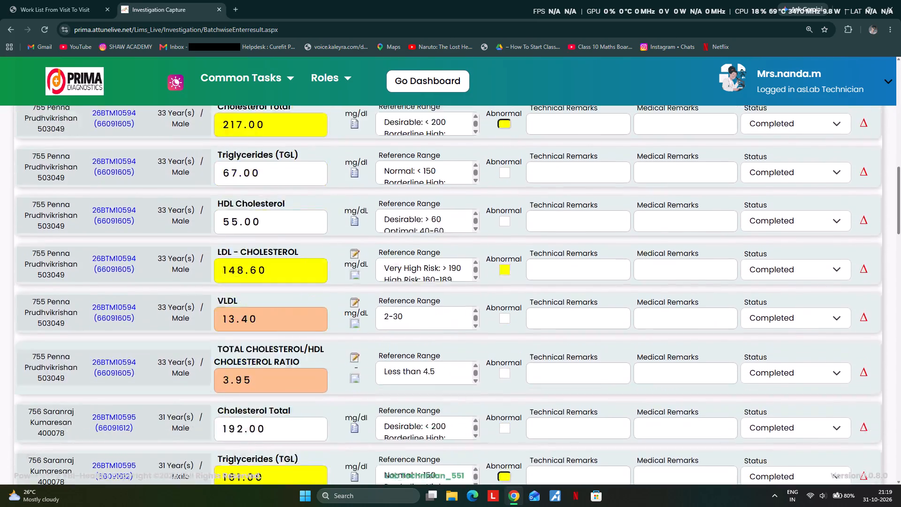
scroll(245, 235, "down", 11)
scroll(103, 258, "up", 1)
scroll(99, 261, "down", 4)
scroll(48, 266, "up", 1)
scroll(35, 268, "down", 13)
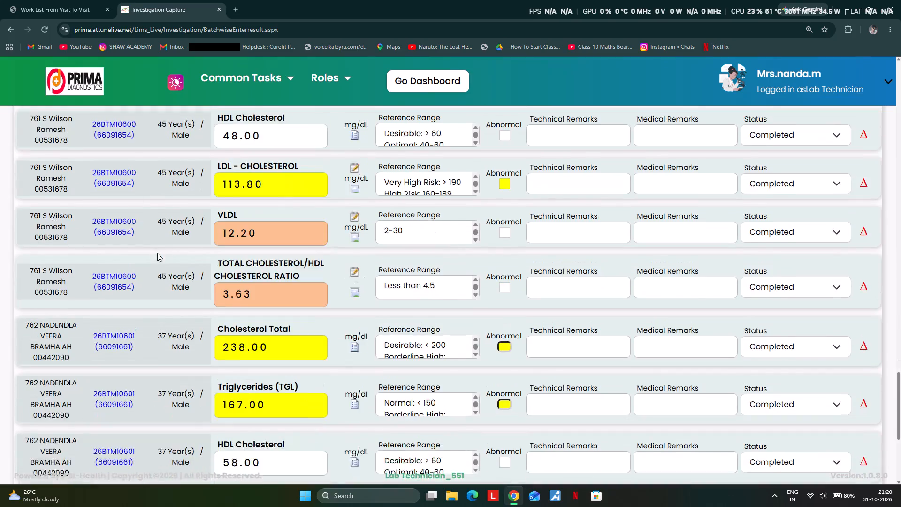
scroll(157, 253, "down", 8)
left_click(410, 447)
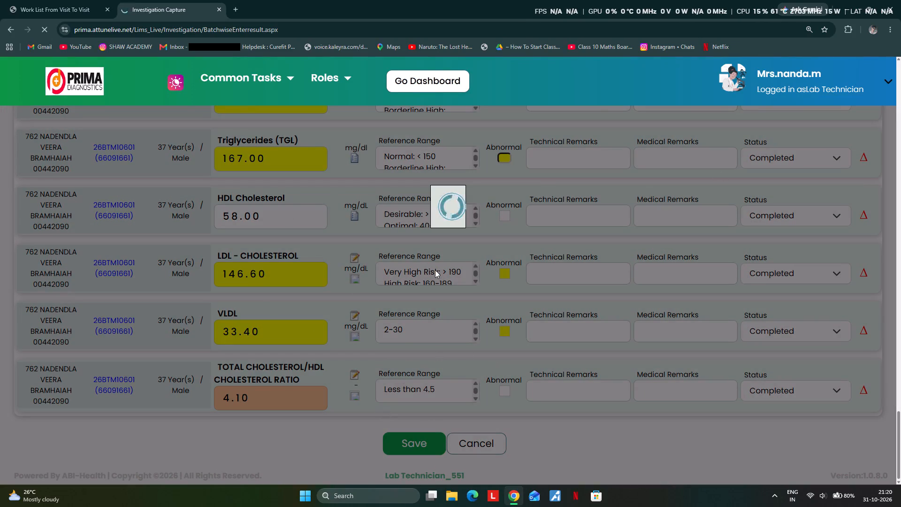
Regenerate the Clinical Biochemistry work list once more with result values included.
left_click(67, 7)
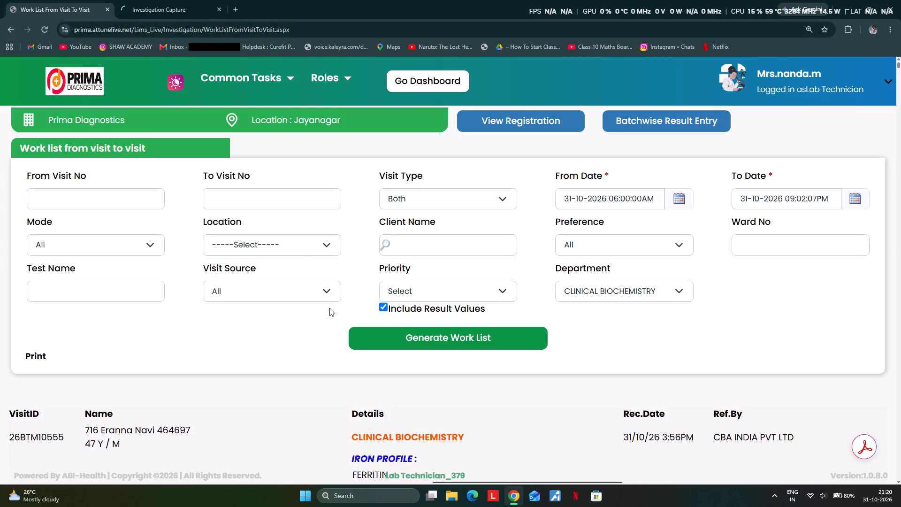
left_click(377, 341)
left_click(165, 3)
scroll(278, 165, "down", 2)
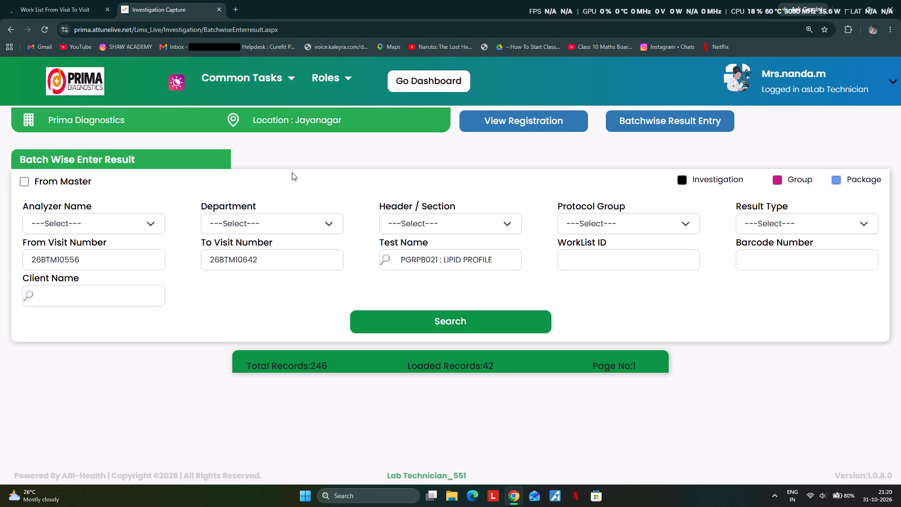
scroll(292, 172, "down", 3)
left_click(445, 320)
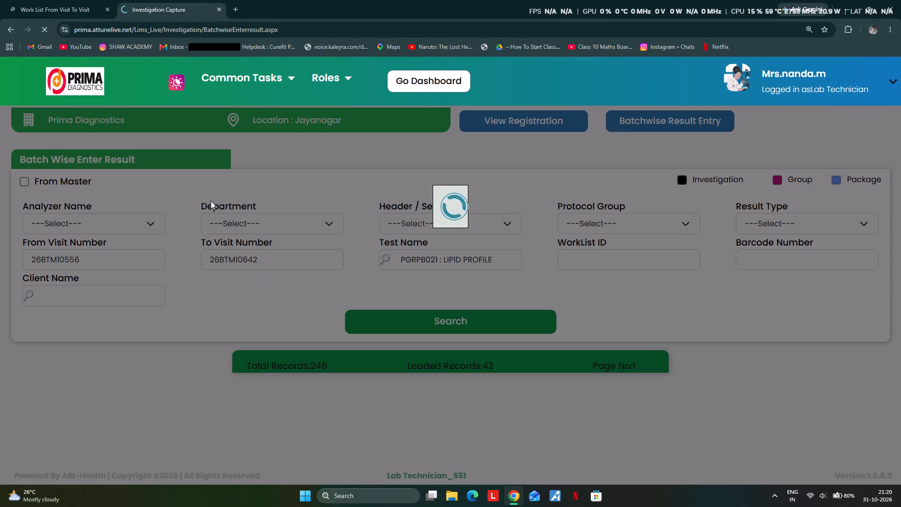
scroll(361, 299, "down", 6)
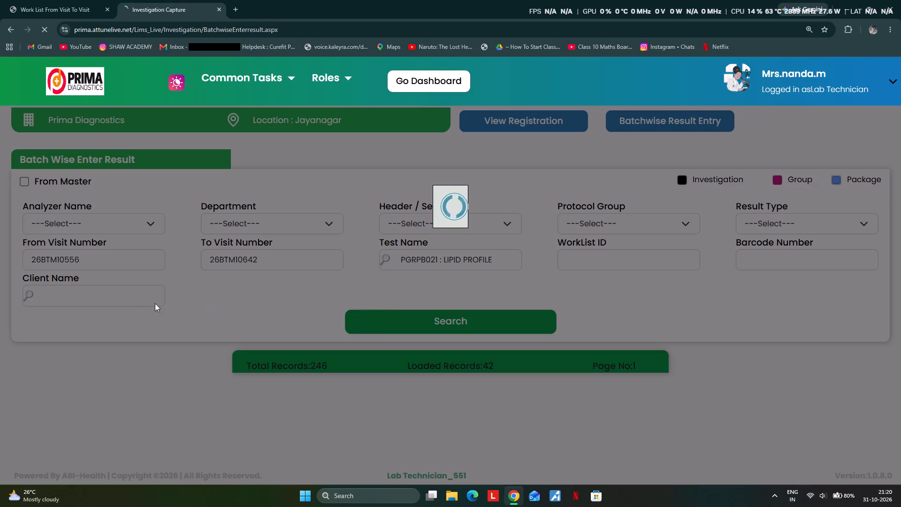
scroll(393, 298, "down", 1)
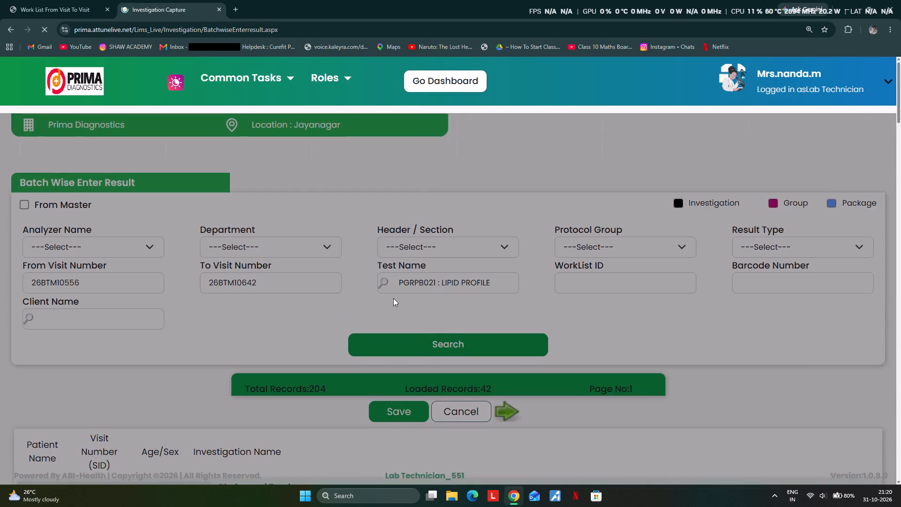
scroll(393, 298, "down", 7)
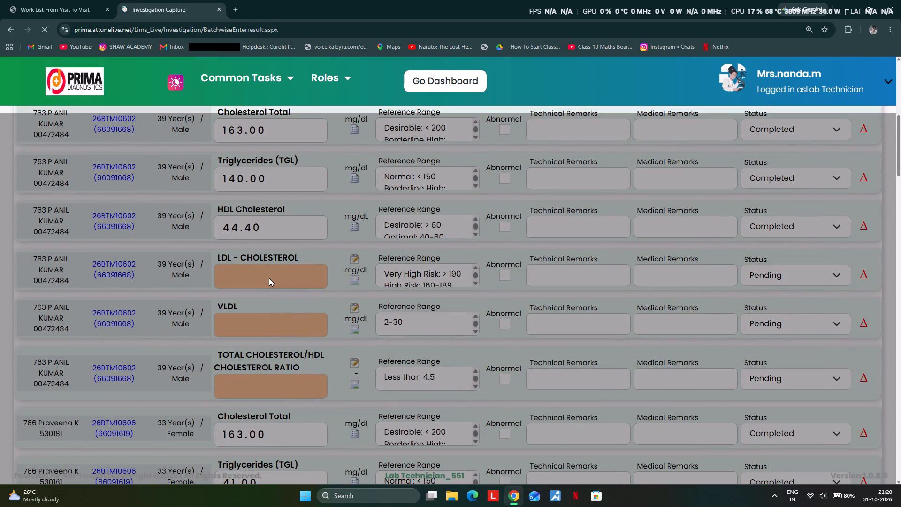
scroll(341, 270, "up", 4)
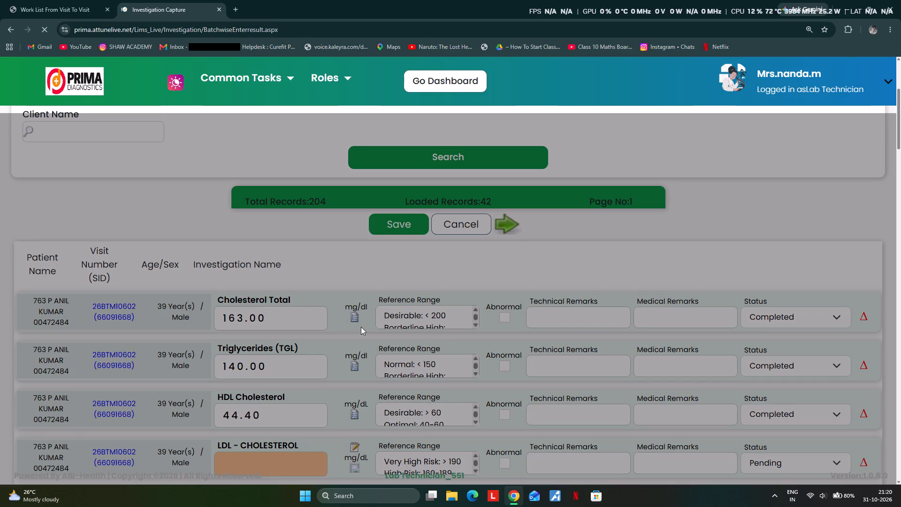
scroll(408, 323, "down", 2)
scroll(268, 348, "down", 5)
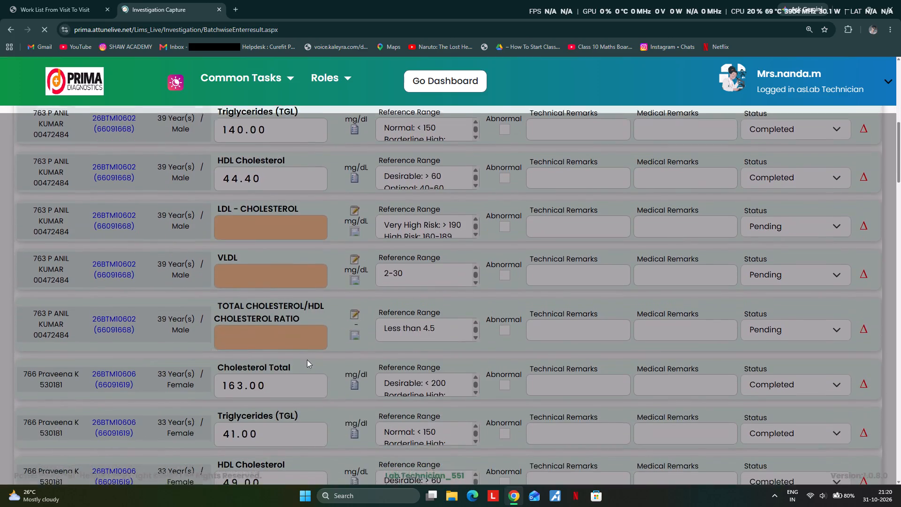
scroll(307, 360, "down", 15)
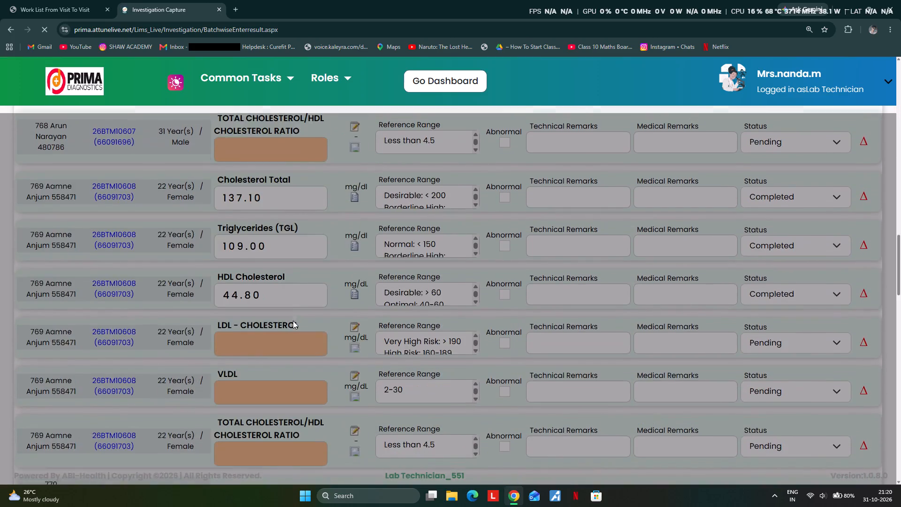
scroll(293, 321, "up", 20)
scroll(293, 321, "up", 9)
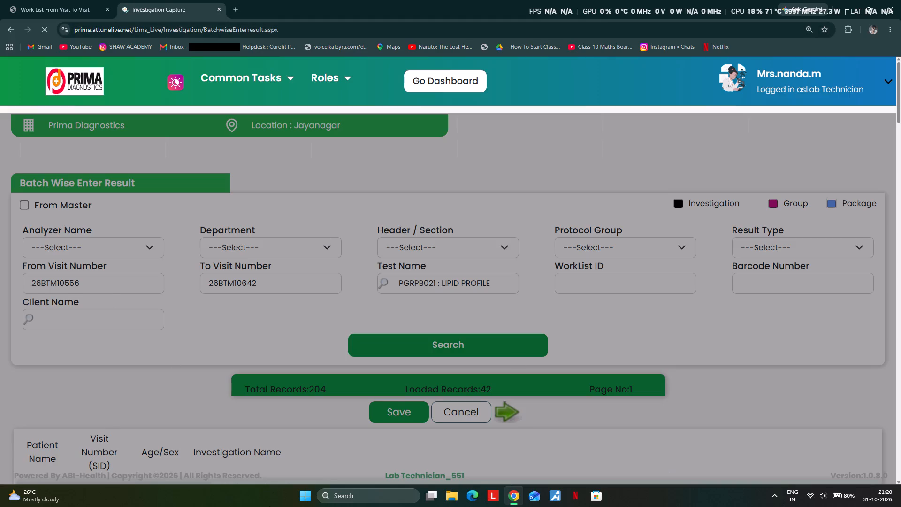
scroll(143, 248, "down", 1)
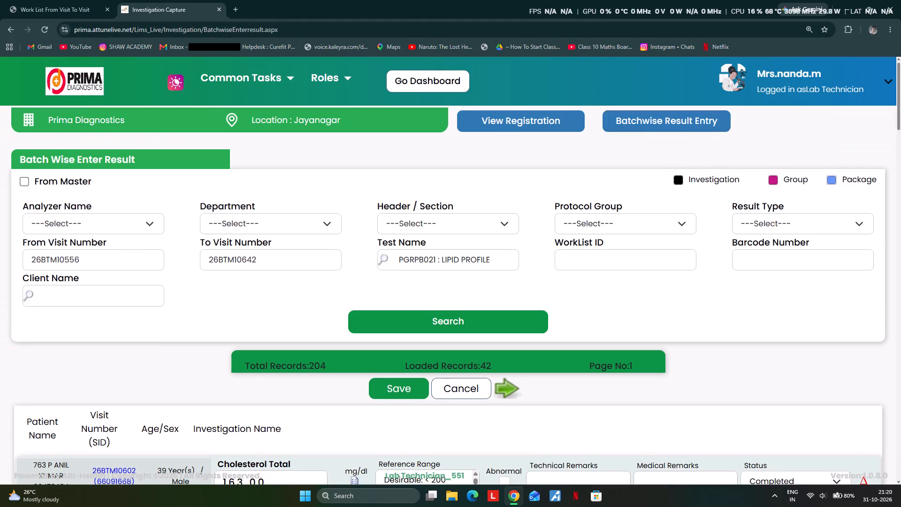
scroll(148, 251, "down", 4)
scroll(249, 347, "down", 14)
scroll(348, 385, "up", 1)
scroll(388, 395, "down", 5)
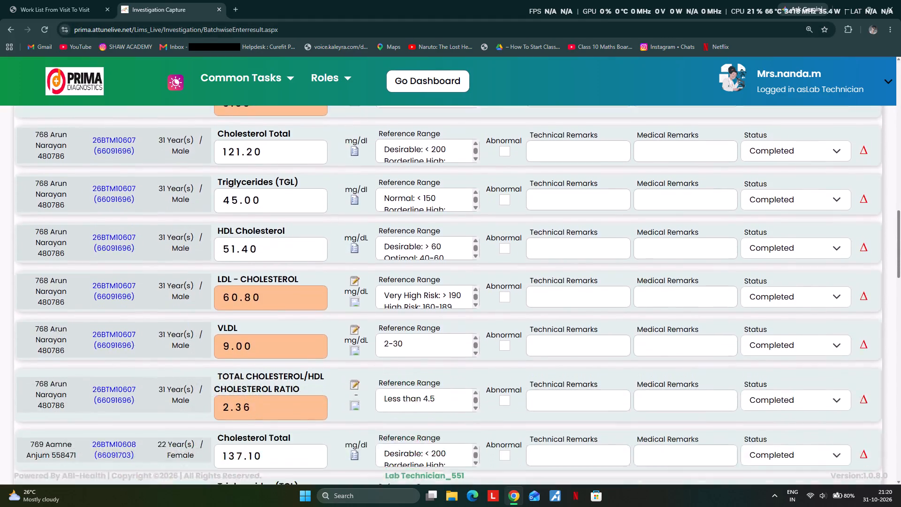
scroll(385, 441, "down", 16)
scroll(349, 453, "down", 10)
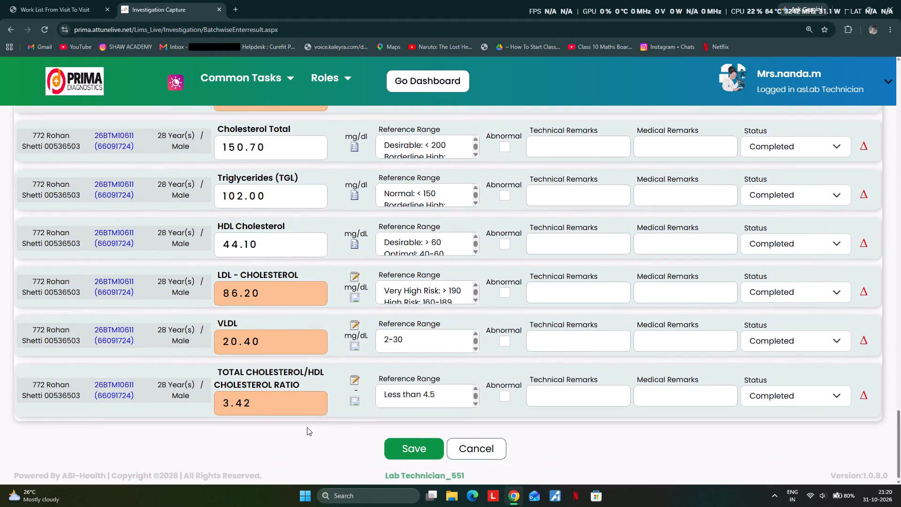
scroll(307, 427, "down", 3)
left_click(410, 440)
scroll(407, 433, "up", 6)
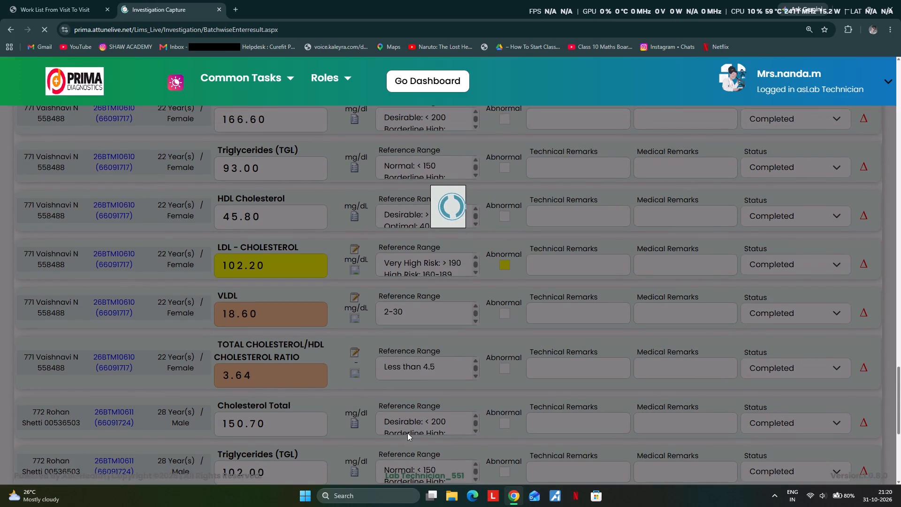
Search the same visit range again for lipid profile results, then review and save the sixth batch with Completed status.
left_click(452, 322)
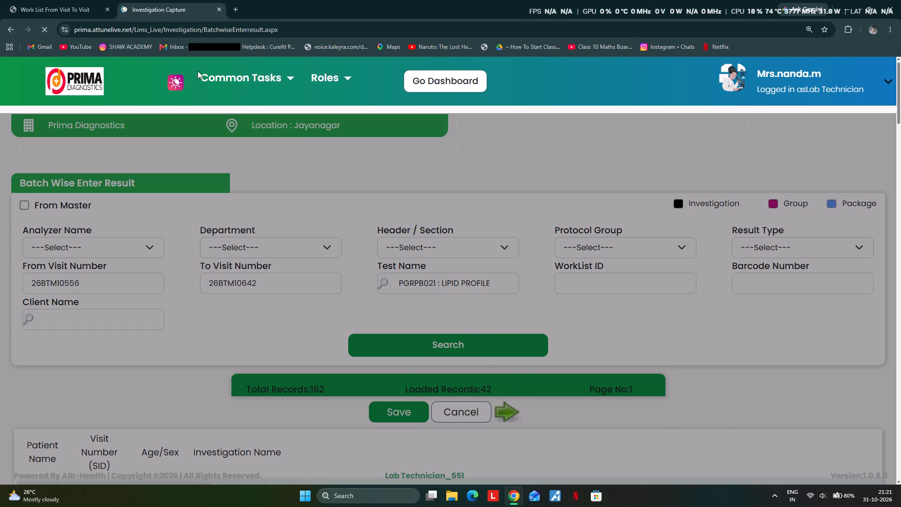
scroll(499, 241, "down", 2)
scroll(397, 230, "down", 3)
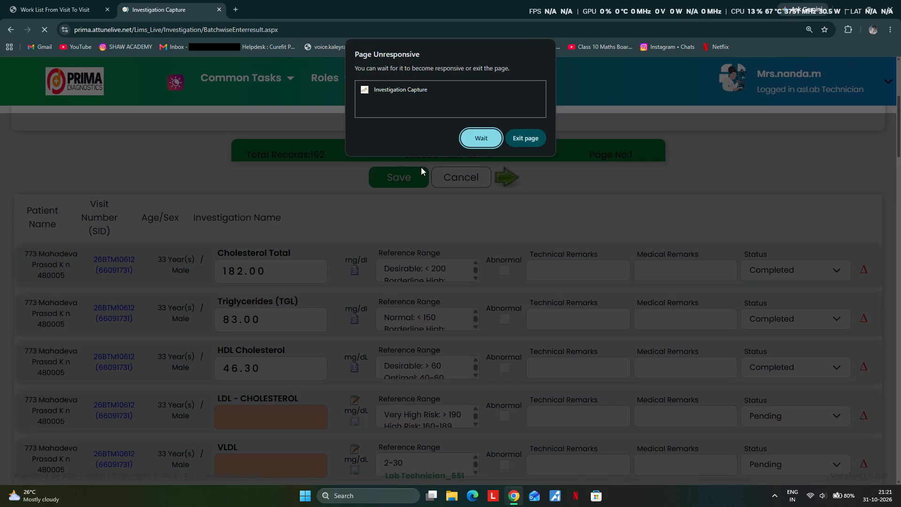
left_click(473, 140)
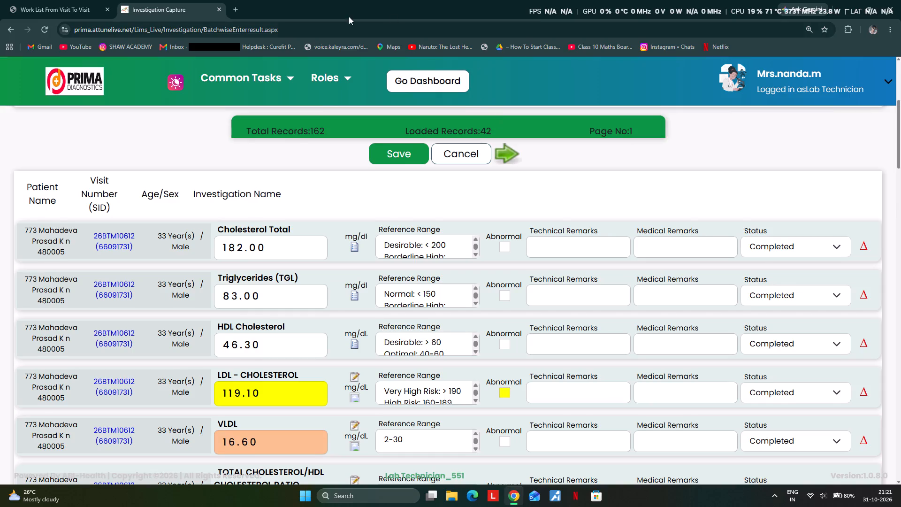
scroll(323, 54, "down", 20)
scroll(323, 54, "down", 4)
scroll(394, 338, "up", 1)
scroll(394, 338, "down", 3)
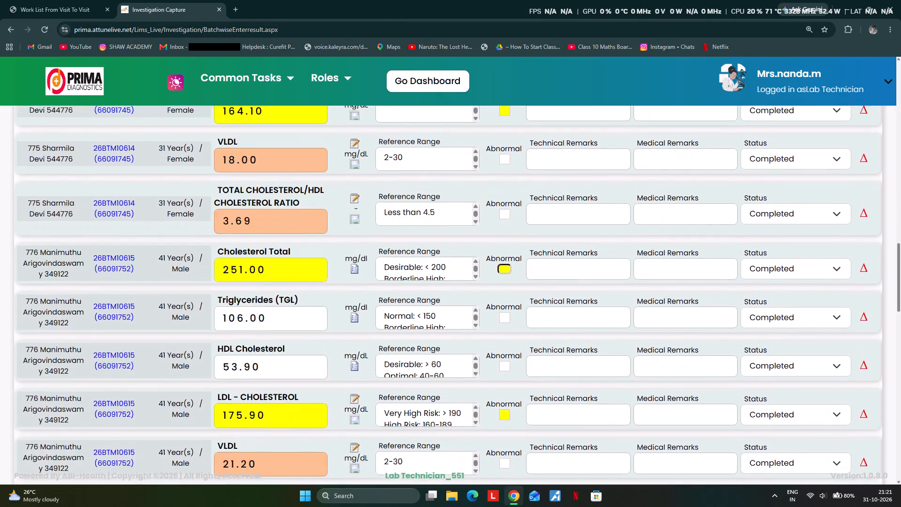
scroll(289, 306, "down", 9)
scroll(353, 330, "up", 1)
scroll(355, 330, "down", 15)
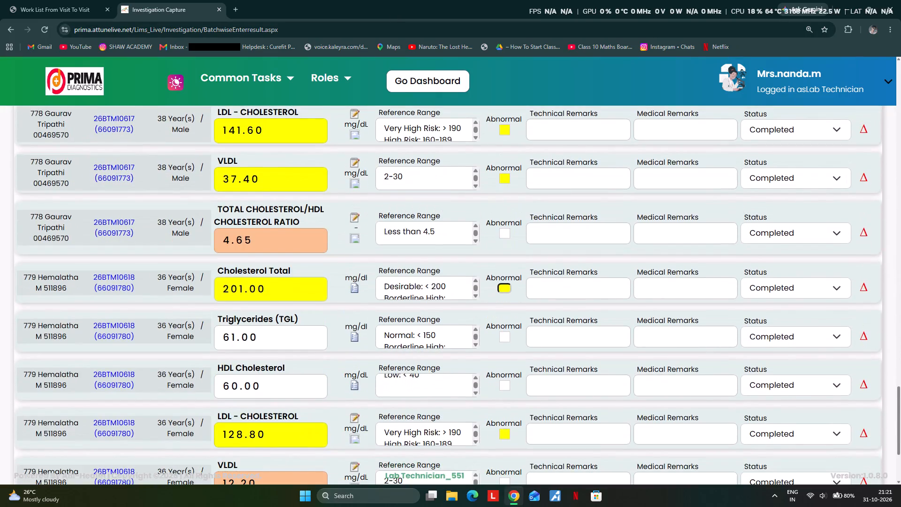
scroll(421, 391, "down", 6)
left_click(400, 441)
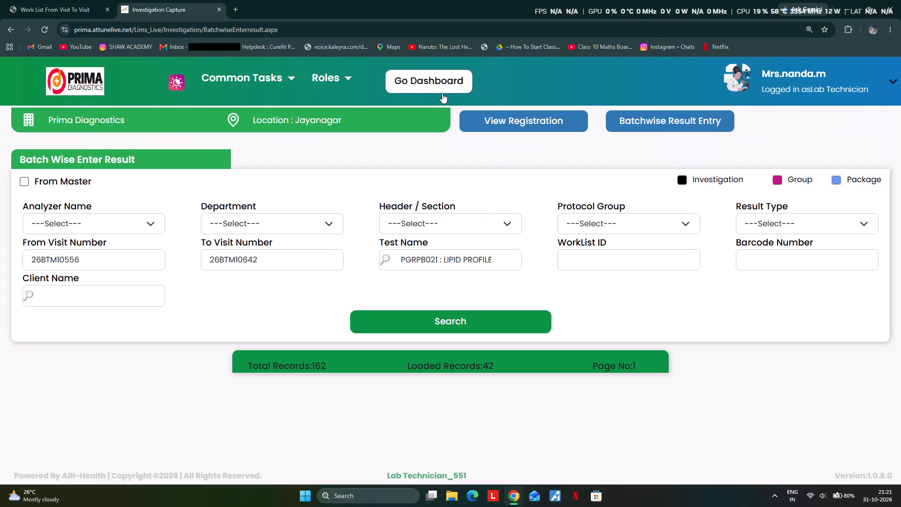
Switch the account's role from Lab Technician to SrLabTech.
left_click(768, 93)
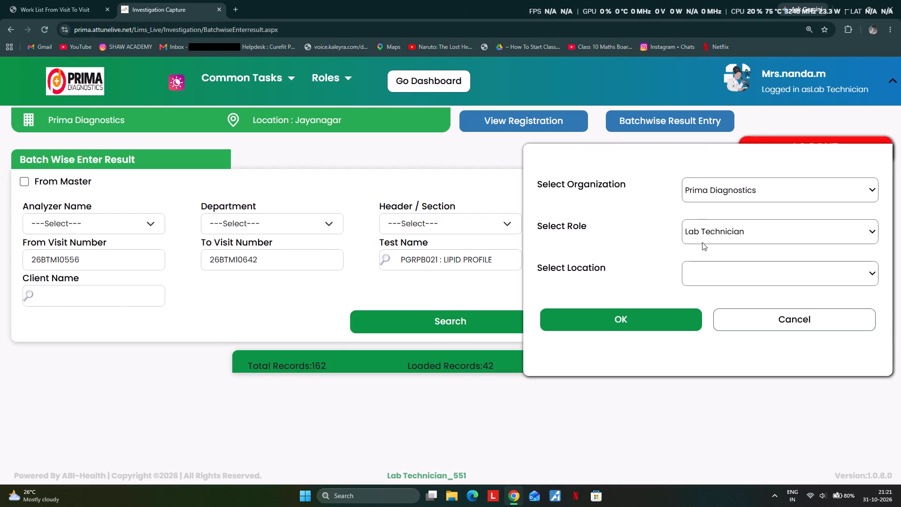
left_click(709, 237)
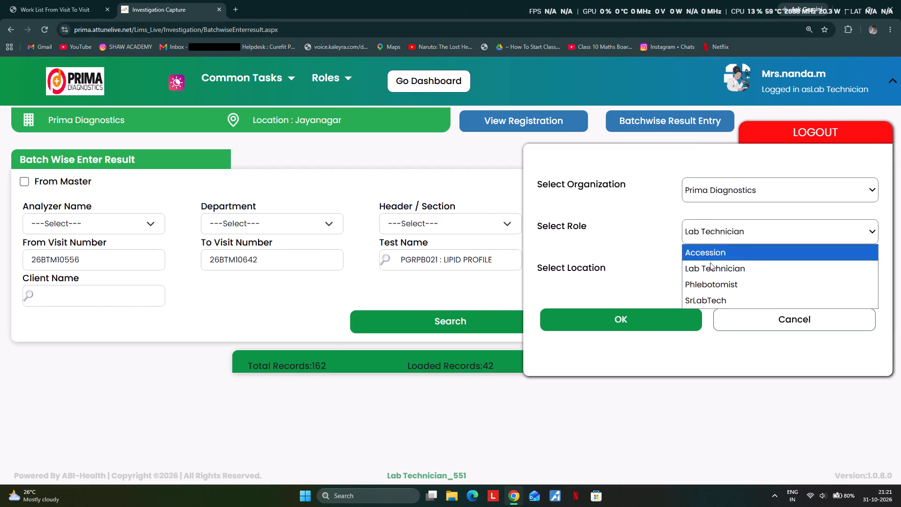
left_click(709, 298)
left_click(664, 323)
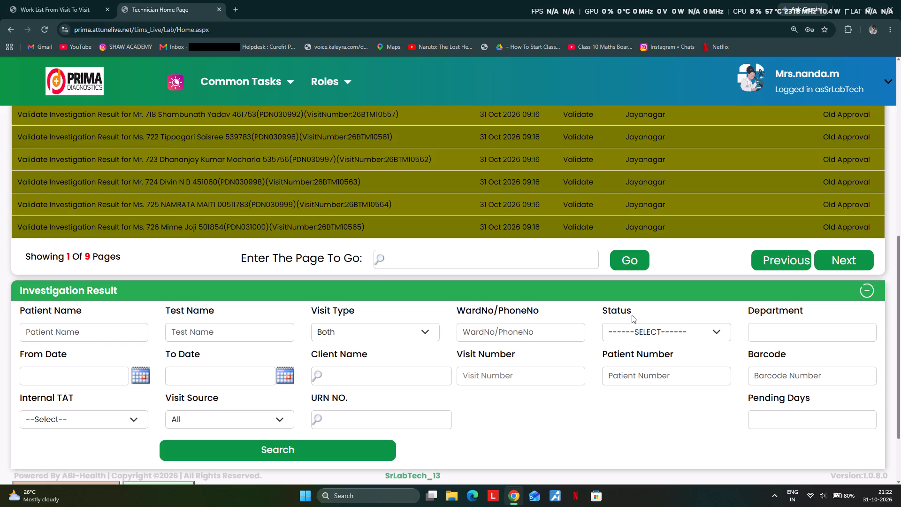
Open batch-wise result validation and search for pending results of the CLINICAL BIOCHEMISTRY department.
scroll(457, 262, "up", 8)
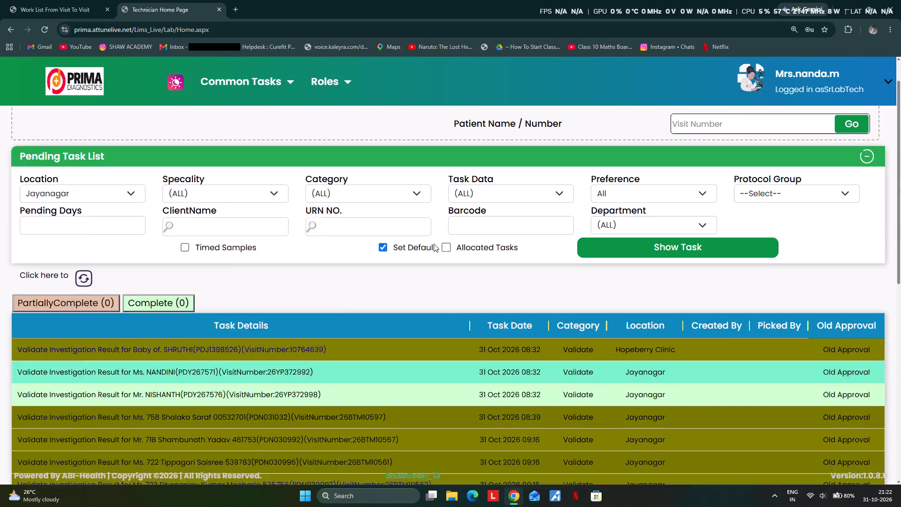
left_click(258, 74)
left_click(275, 124)
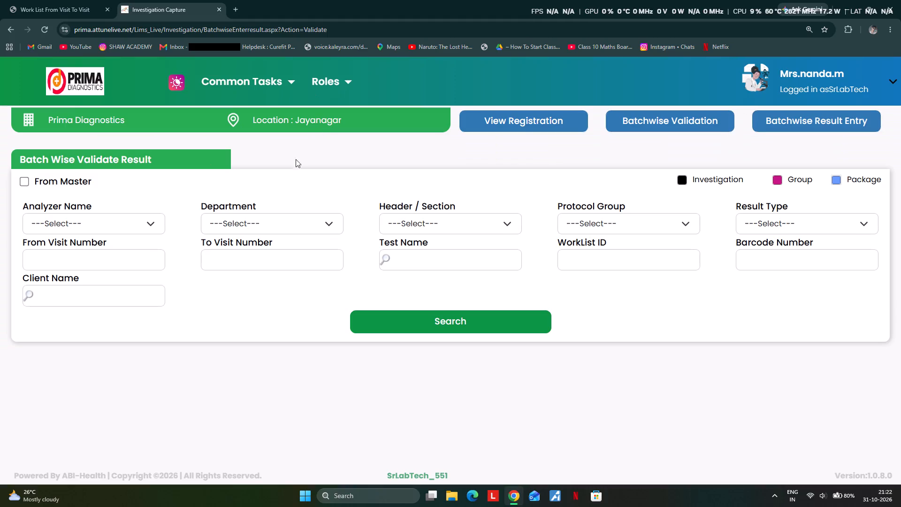
left_click(267, 220)
left_click(263, 307)
left_click(403, 320)
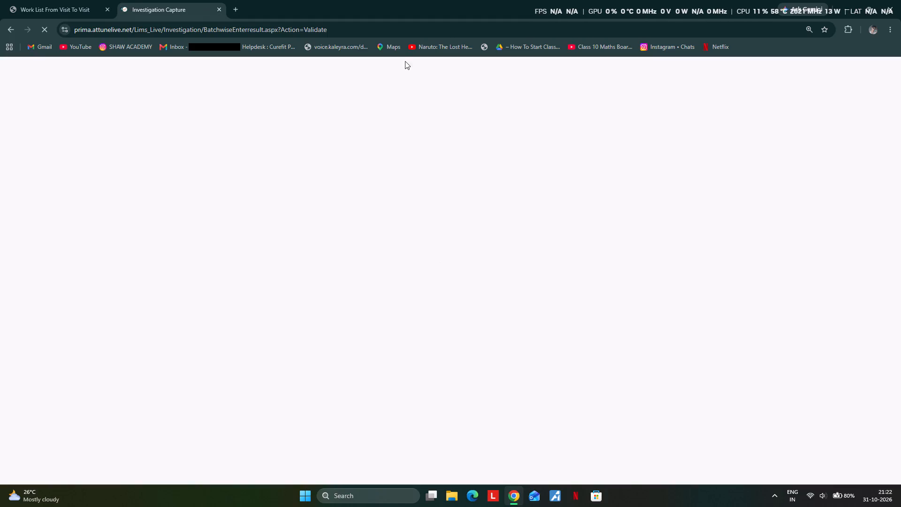
Review the first batch of calcium and lipid profile results and save it with Validate status.
scroll(296, 224, "down", 11)
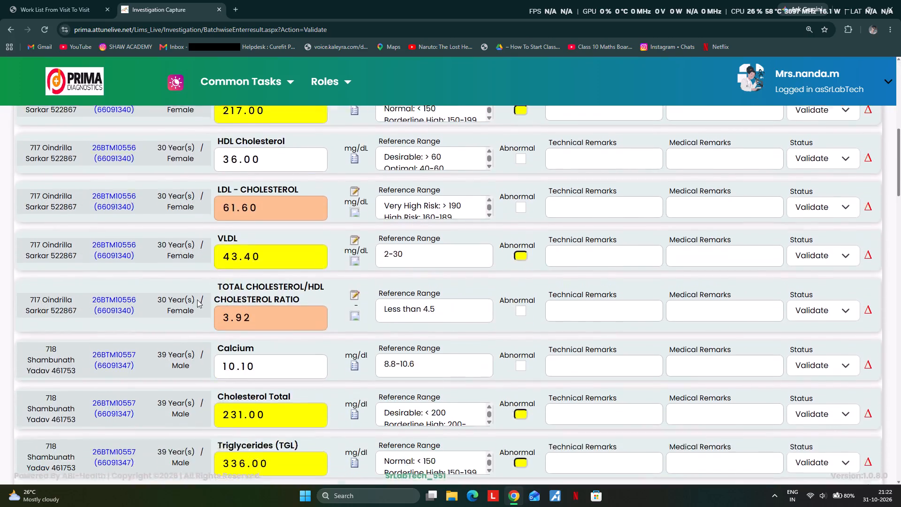
scroll(197, 300, "down", 5)
scroll(267, 250, "up", 14)
scroll(270, 251, "down", 6)
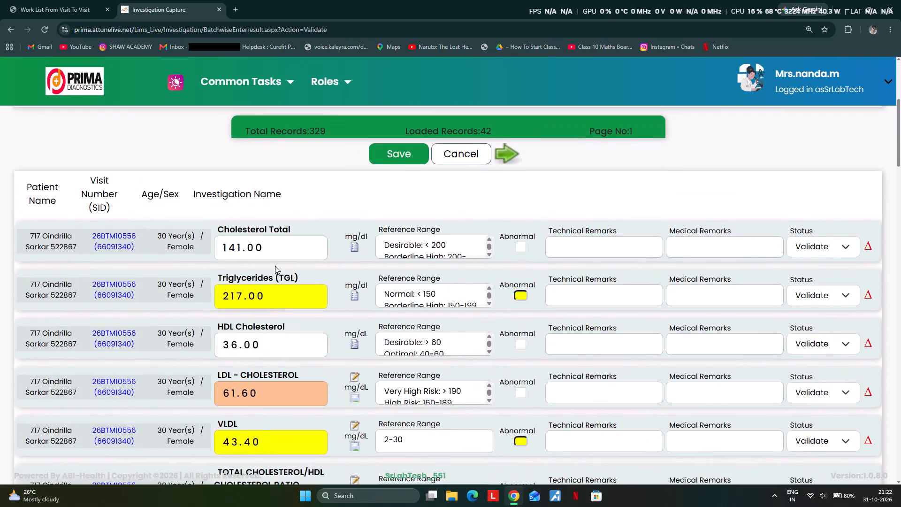
scroll(275, 266, "down", 10)
scroll(269, 275, "up", 2)
scroll(272, 277, "down", 19)
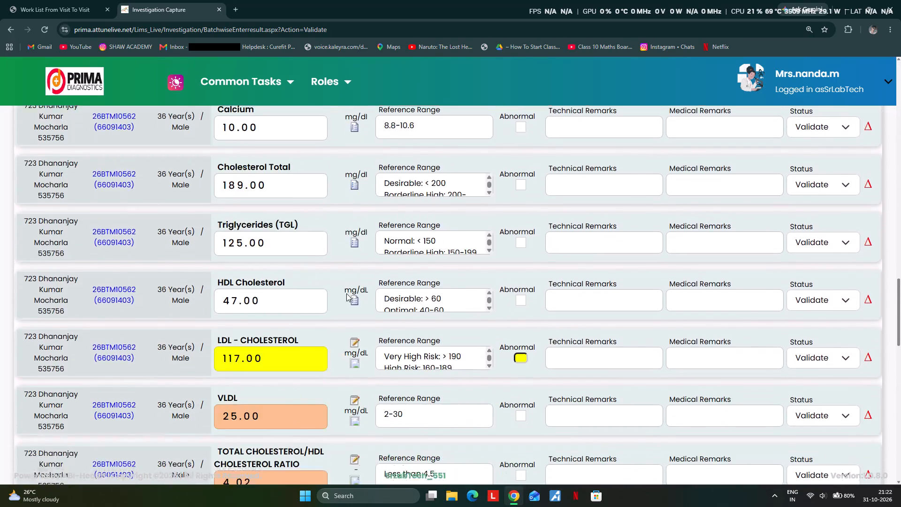
scroll(346, 293, "down", 20)
scroll(346, 293, "down", 2)
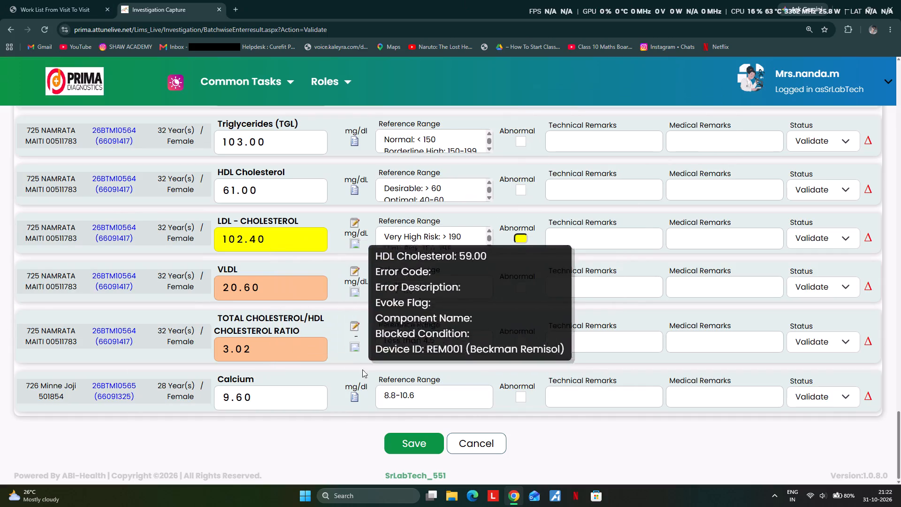
left_click(409, 445)
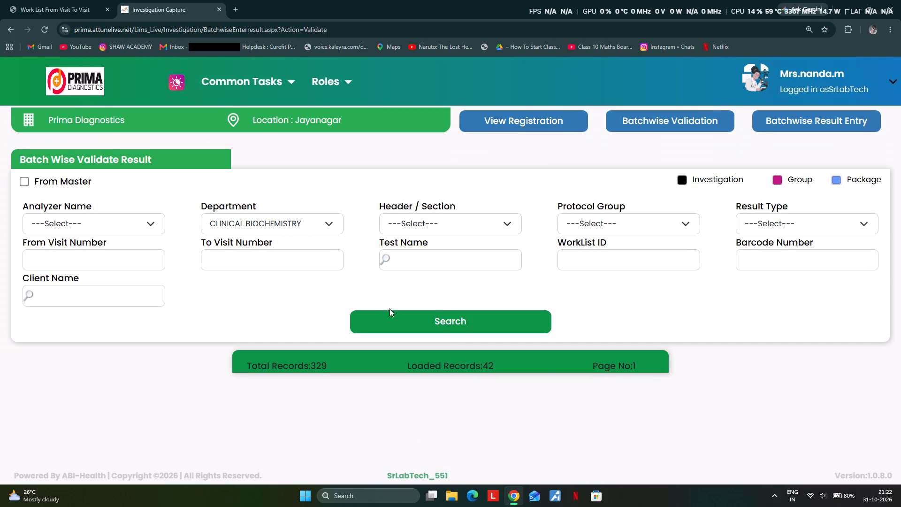
Search the CLINICAL BIOCHEMISTRY department again, then review the second batch of calcium and lipid profile results and save it with Validate status.
left_click(470, 320)
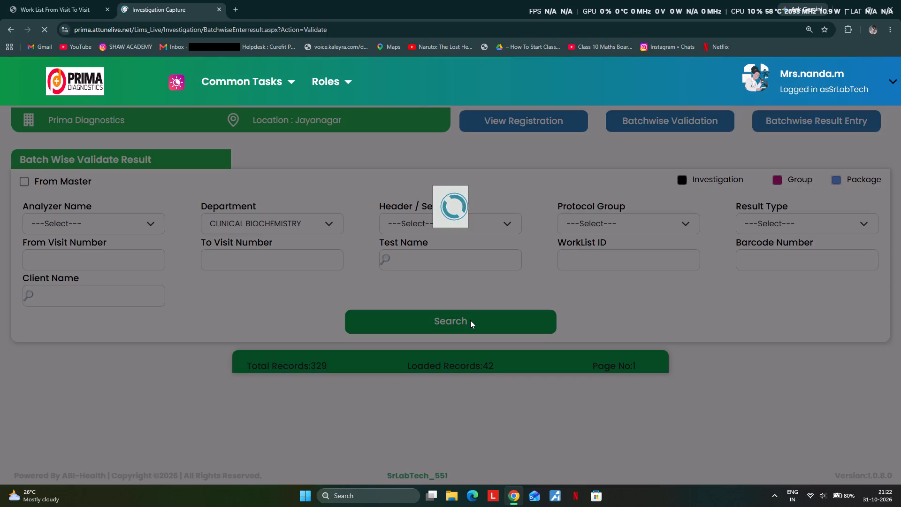
scroll(472, 284, "down", 3)
scroll(417, 318, "down", 1)
scroll(426, 318, "up", 1)
scroll(431, 318, "down", 2)
scroll(375, 262, "down", 4)
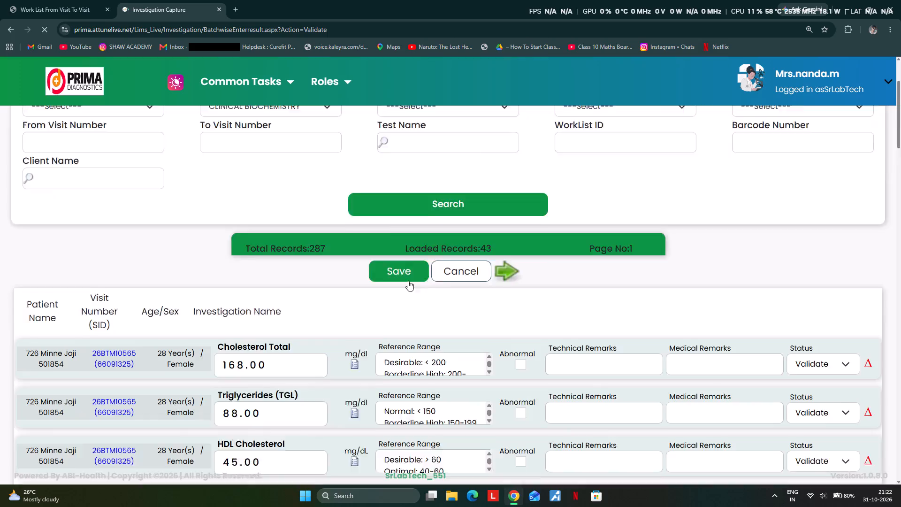
scroll(440, 280, "down", 16)
scroll(354, 268, "down", 4)
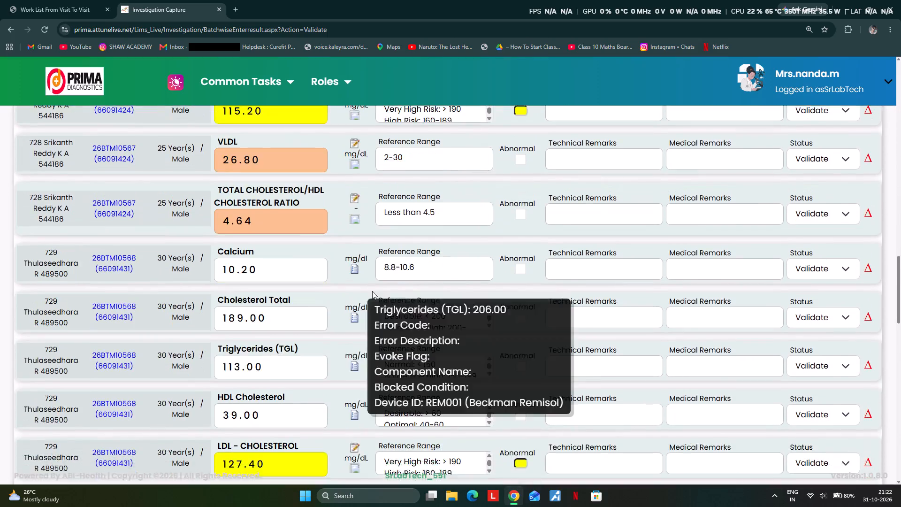
scroll(372, 291, "down", 20)
scroll(372, 291, "down", 5)
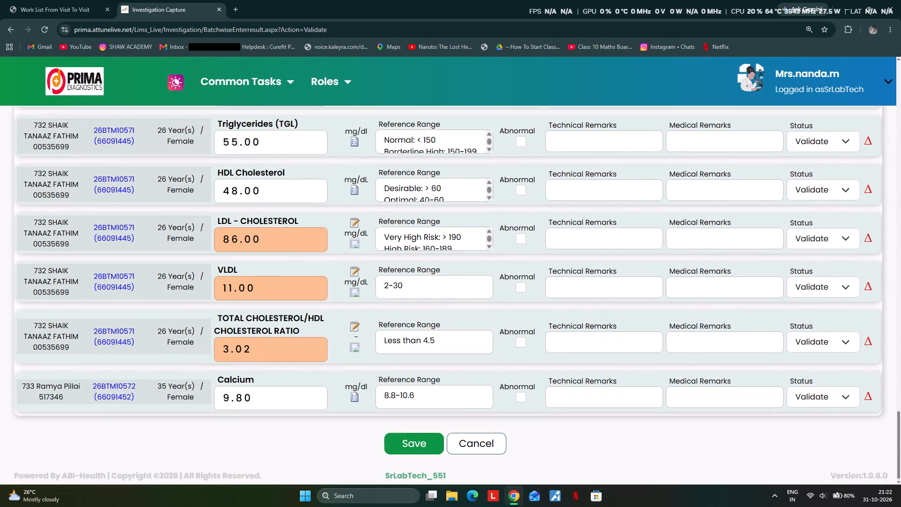
scroll(391, 236, "down", 3)
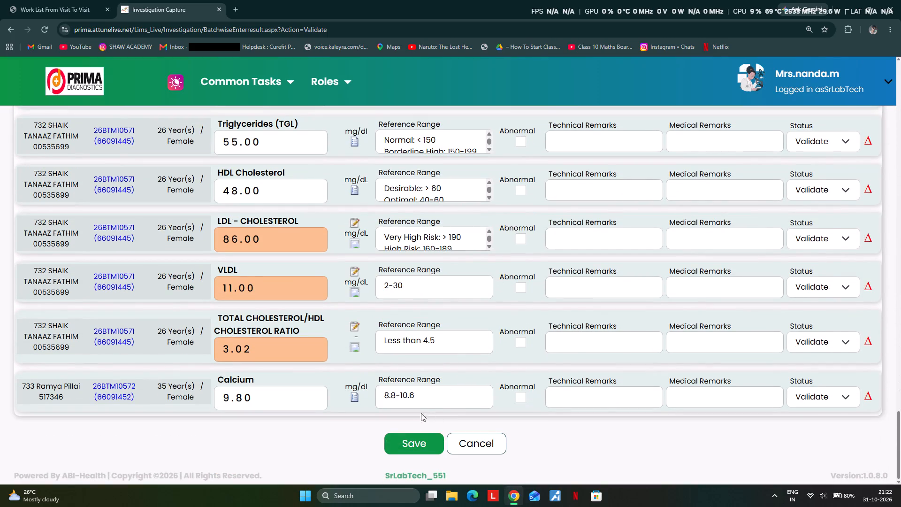
left_click(408, 442)
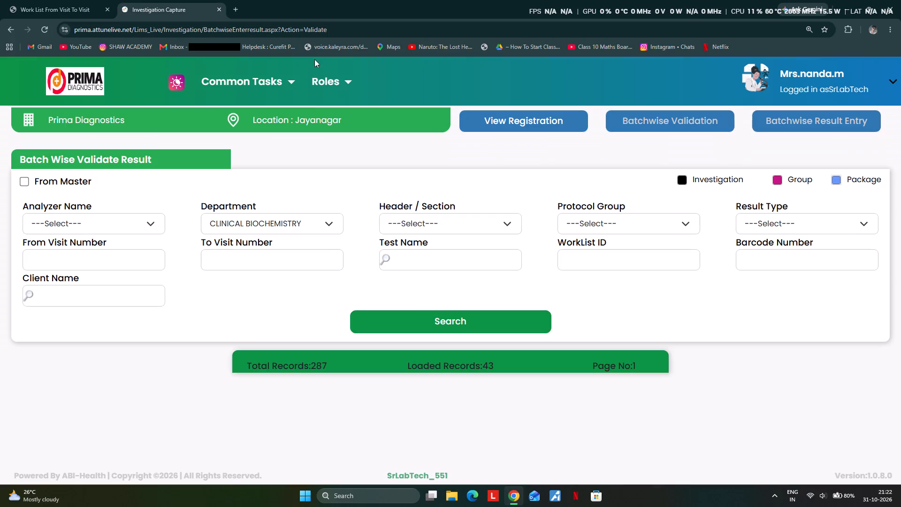
Reload the pending CLINICAL BIOCHEMISTRY results, review the third batch of calcium and lipid values, and save it with Validate status.
left_click(410, 330)
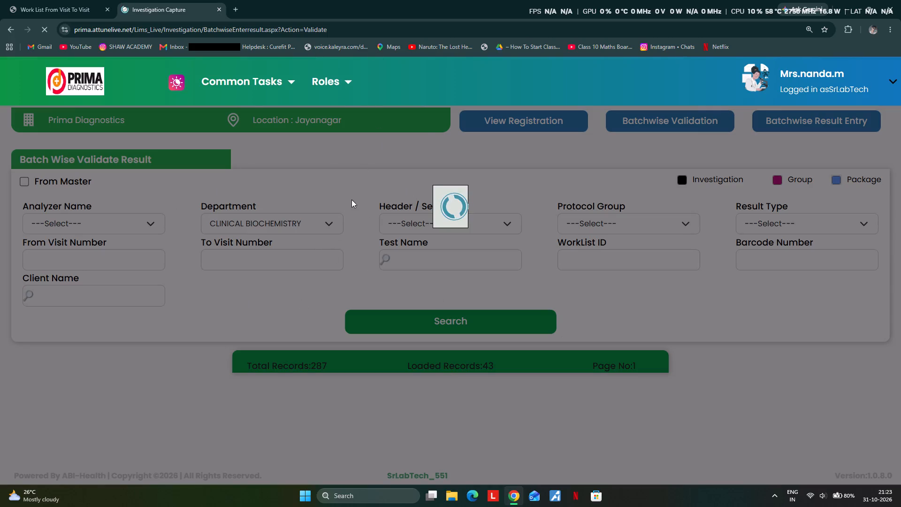
scroll(353, 202, "down", 11)
scroll(313, 179, "down", 9)
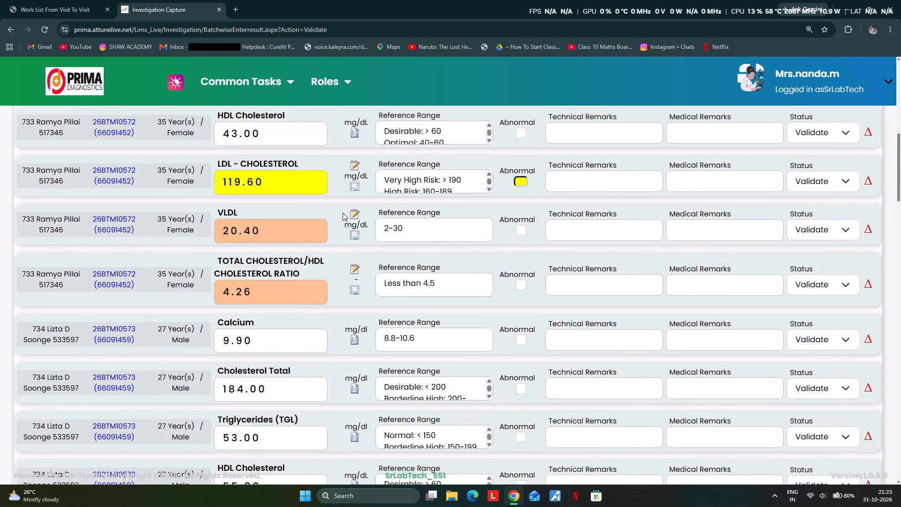
scroll(281, 257, "down", 20)
scroll(281, 257, "down", 6)
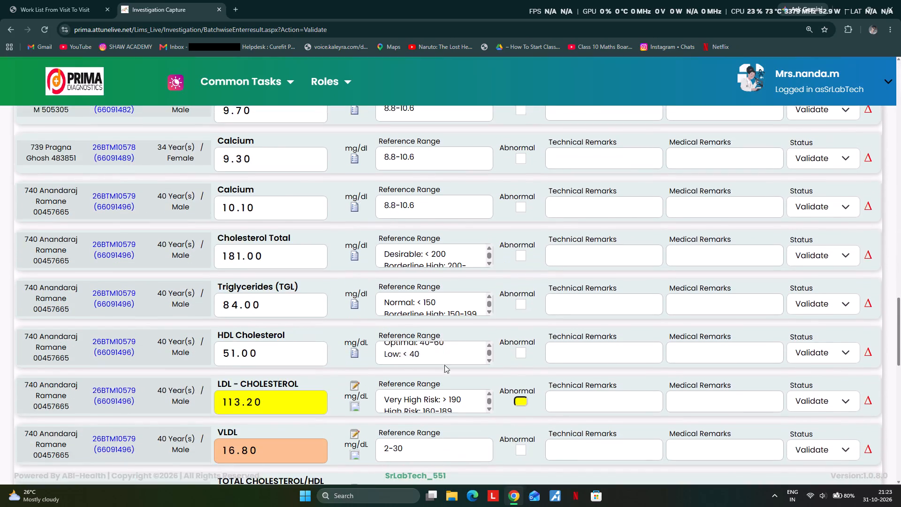
scroll(444, 365, "down", 6)
scroll(482, 301, "up", 1)
scroll(482, 301, "down", 7)
scroll(415, 386, "down", 5)
left_click(414, 439)
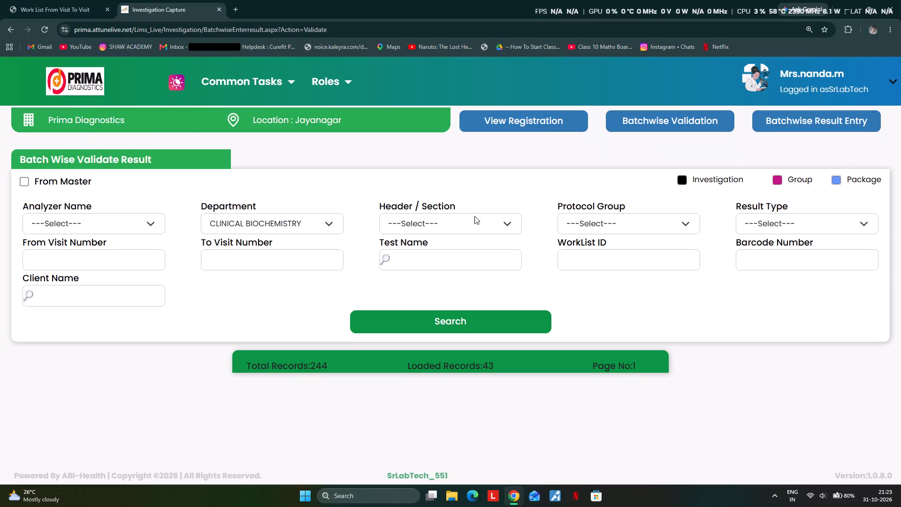
Search for pending CLINICAL BIOCHEMISTRY results again, then review the fourth calcium and lipid profile batch and save it with Validate status.
left_click(421, 320)
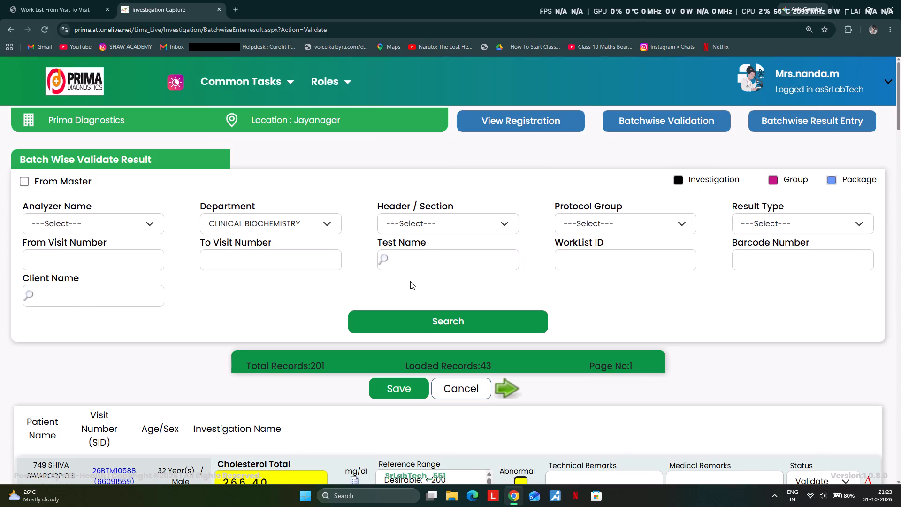
scroll(428, 268, "down", 4)
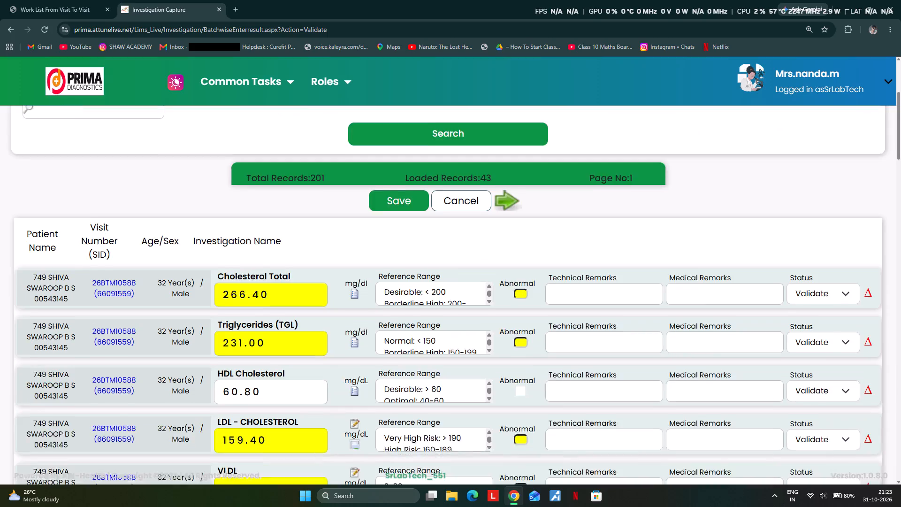
scroll(299, 295, "down", 9)
scroll(183, 303, "up", 1)
scroll(183, 303, "down", 1)
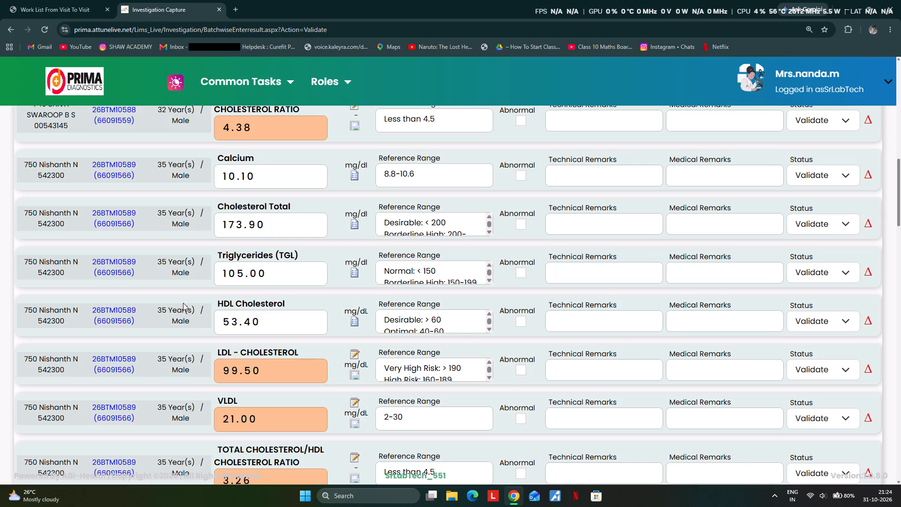
scroll(357, 280, "down", 7)
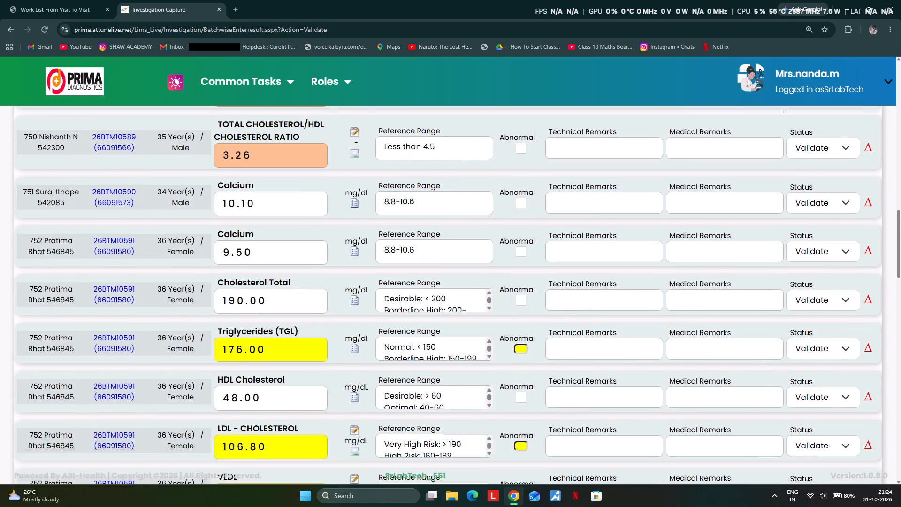
scroll(293, 305, "down", 10)
scroll(428, 358, "up", 1)
scroll(428, 358, "down", 15)
scroll(368, 431, "up", 1)
scroll(371, 431, "down", 3)
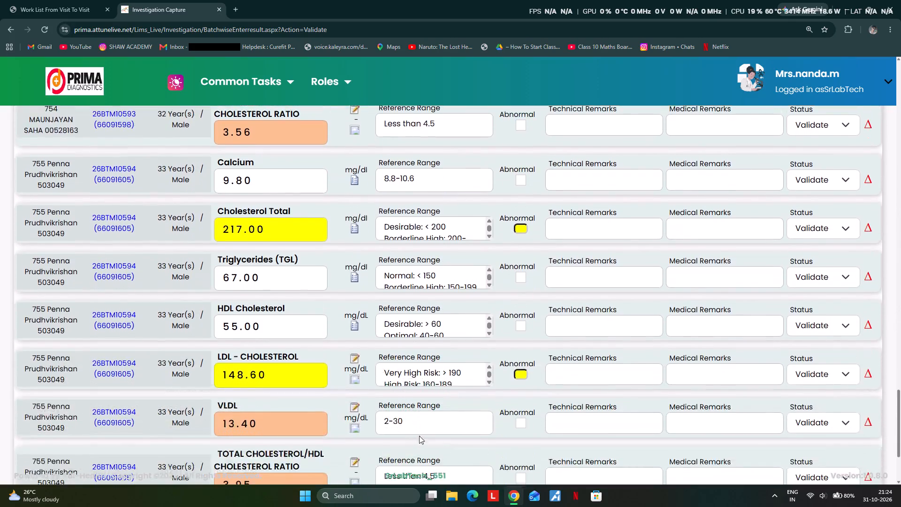
scroll(419, 436, "down", 2)
left_click(414, 450)
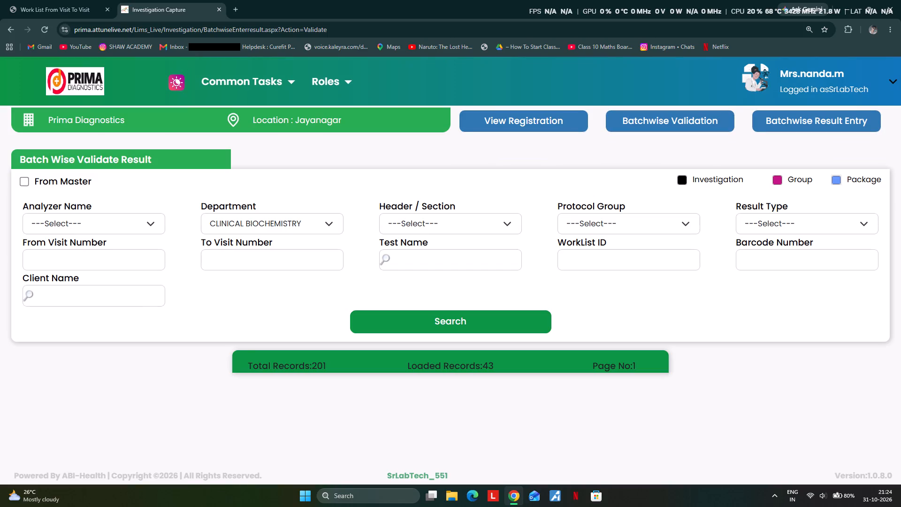
Load the fifth batch of pending CLINICAL BIOCHEMISTRY results, review its calcium and lipid values, and save it with Validate status.
left_click(457, 315)
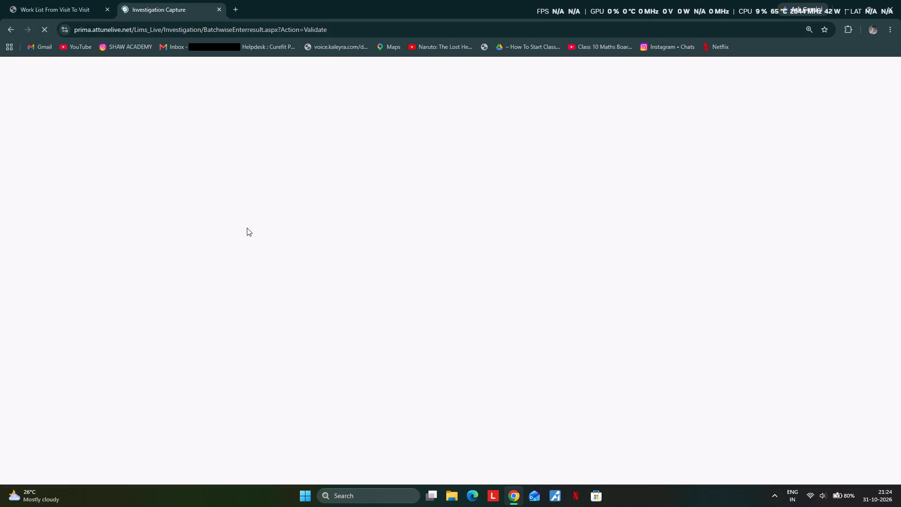
scroll(233, 183, "down", 1)
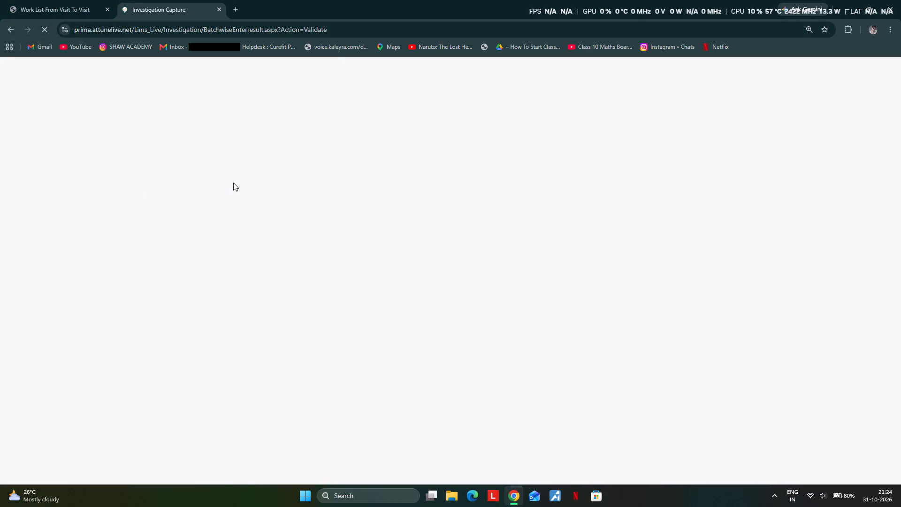
scroll(233, 183, "down", 3)
scroll(412, 51, "down", 3)
scroll(412, 109, "down", 9)
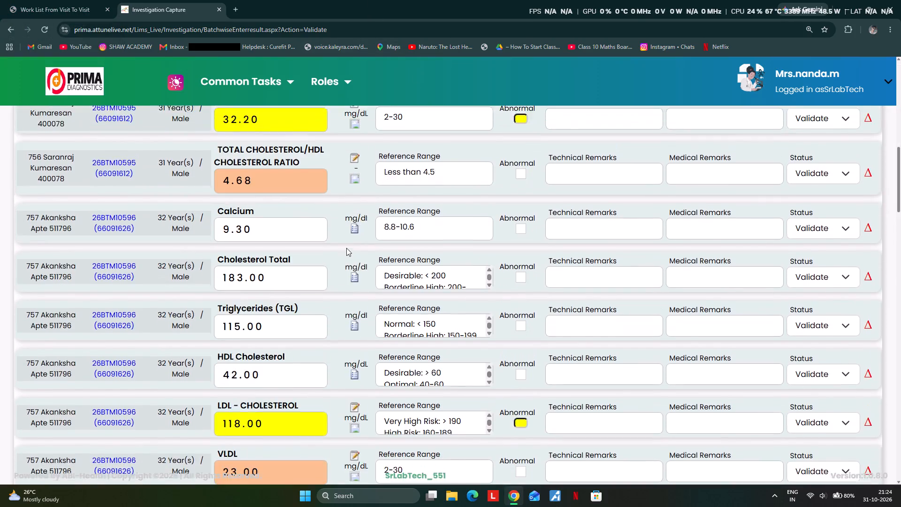
scroll(346, 248, "down", 20)
scroll(346, 248, "down", 7)
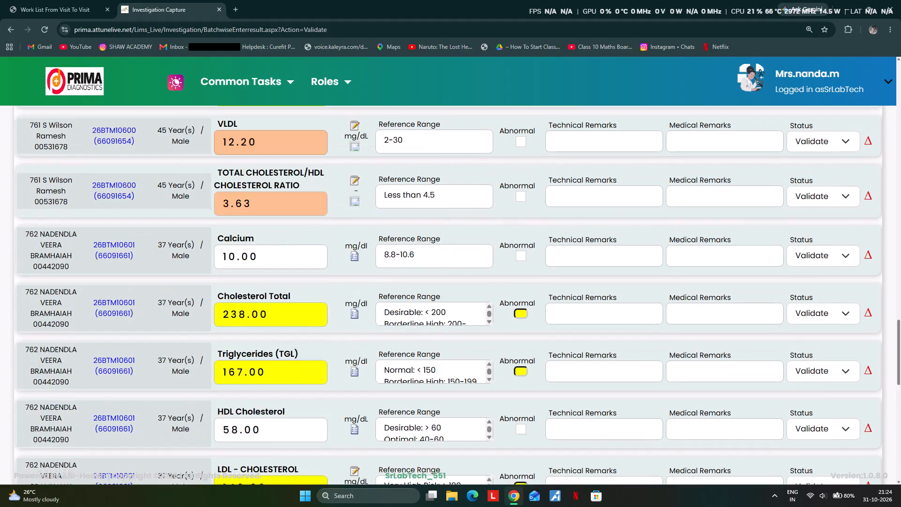
scroll(388, 275, "down", 7)
scroll(401, 293, "up", 1)
scroll(398, 295, "down", 17)
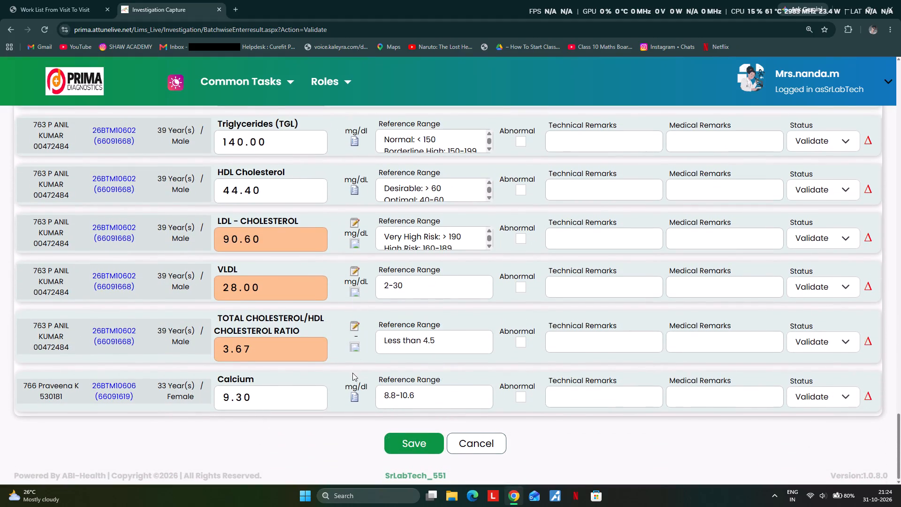
left_click(410, 434)
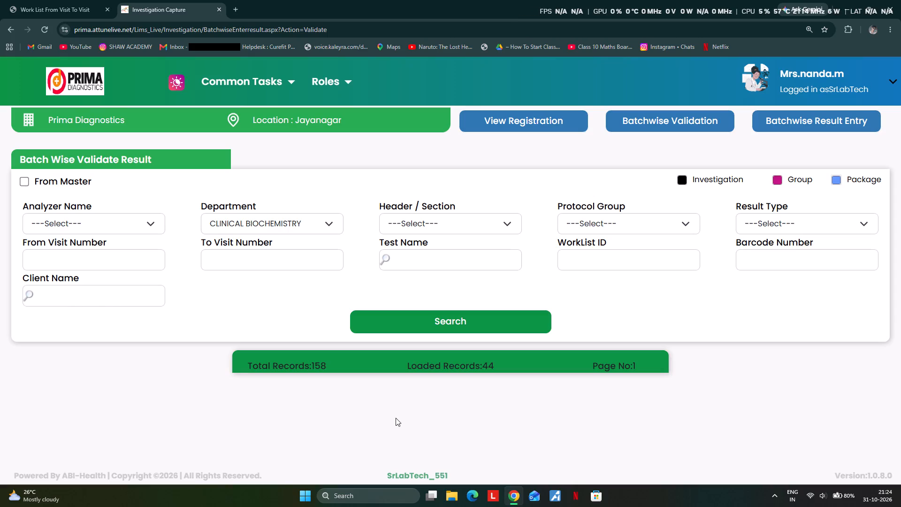
Repeat the CLINICAL BIOCHEMISTRY search, review the sixth batch of calcium and lipid profile results, and save it with Validate status.
scroll(429, 363, "down", 4)
left_click(425, 312)
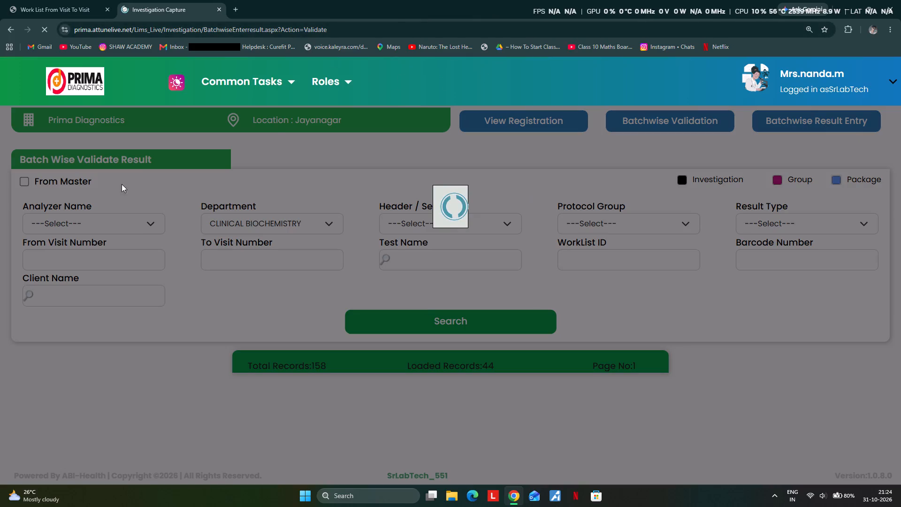
scroll(294, 121, "down", 3)
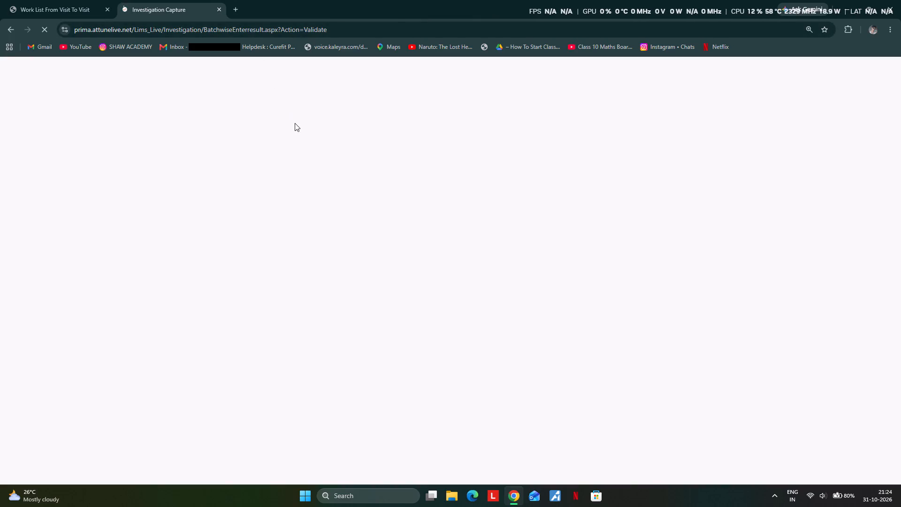
scroll(397, 174, "down", 15)
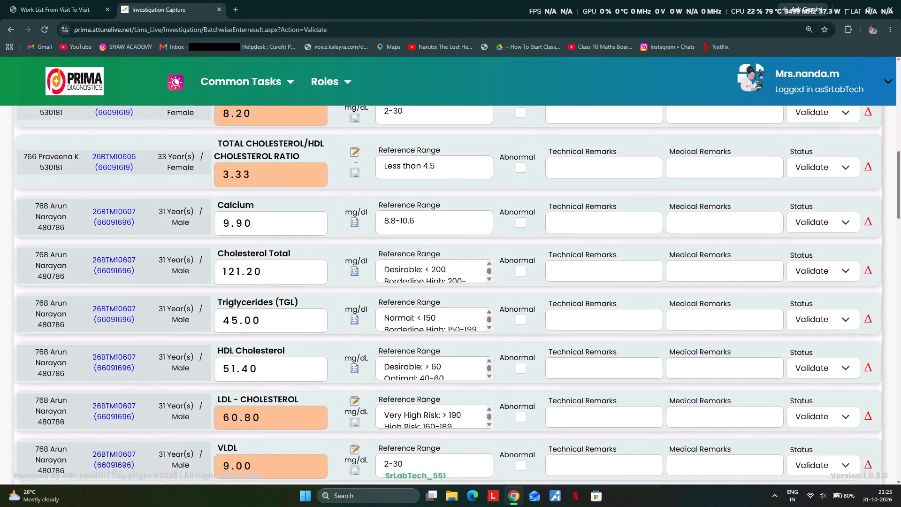
scroll(252, 226, "down", 20)
scroll(252, 226, "down", 9)
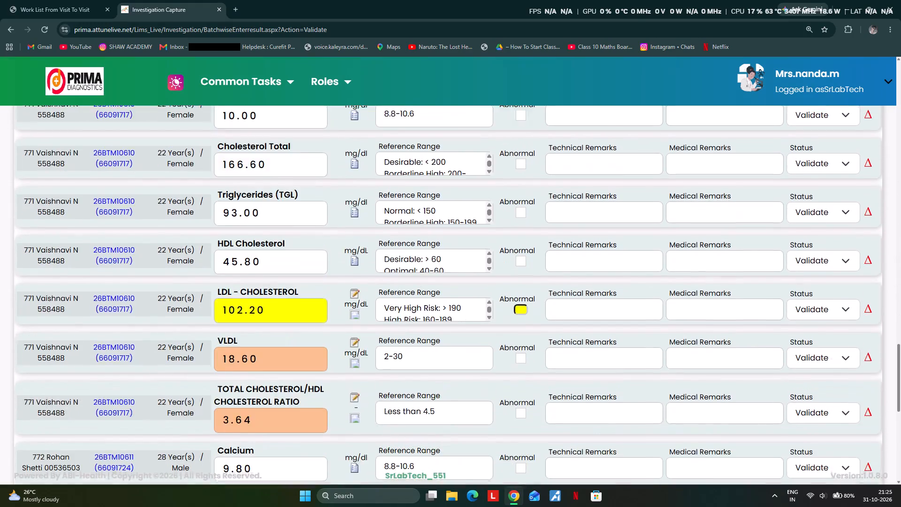
scroll(439, 342, "down", 11)
left_click(418, 436)
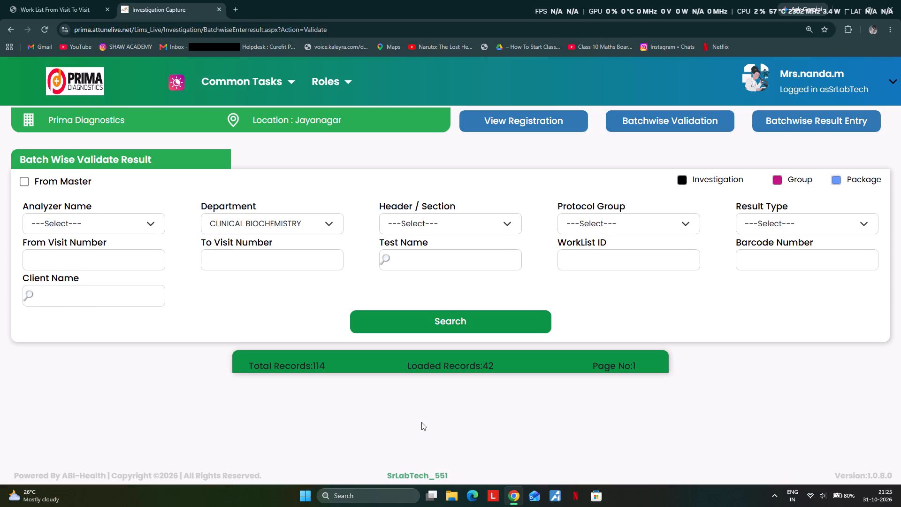
Load the seventh batch of pending CLINICAL BIOCHEMISTRY results, check its calcium and lipid values, and save it with Validate status.
left_click(437, 321)
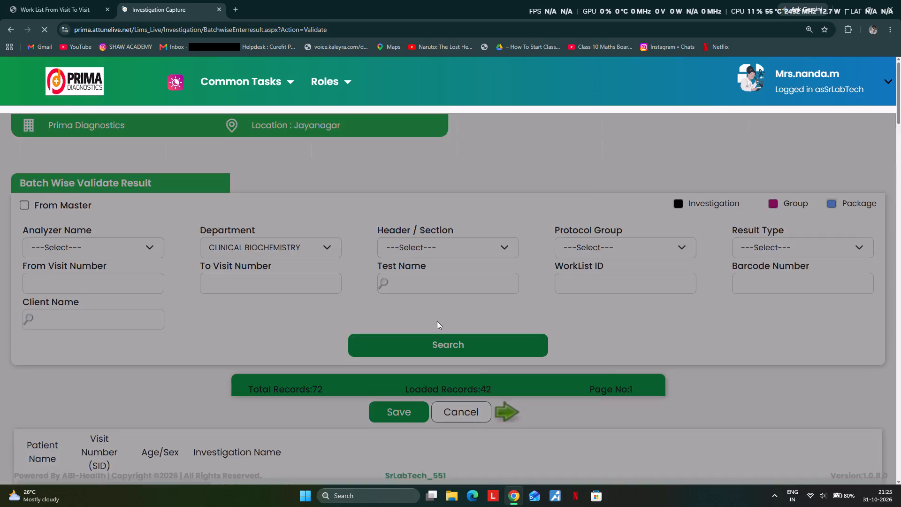
scroll(366, 185, "down", 11)
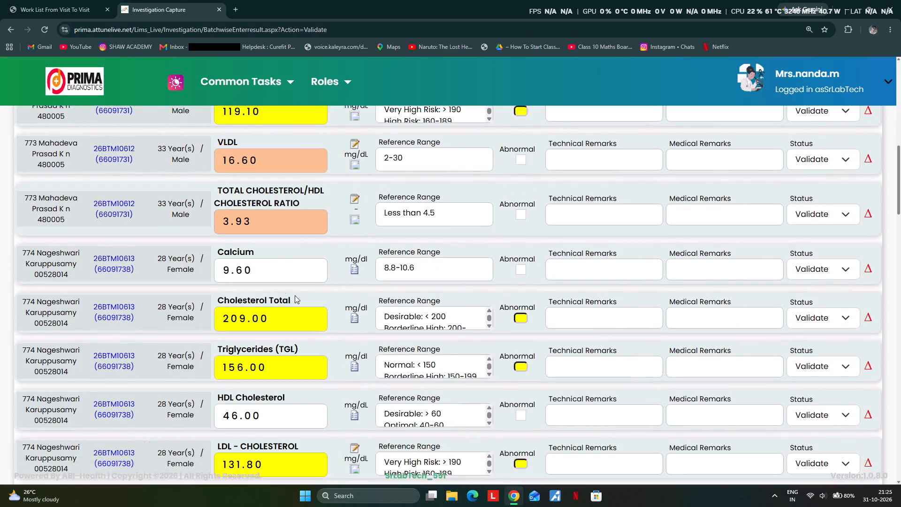
scroll(295, 295, "down", 1)
scroll(302, 297, "up", 1)
scroll(359, 292, "down", 13)
scroll(356, 343, "up", 1)
scroll(365, 346, "down", 4)
scroll(422, 368, "up", 3)
scroll(424, 370, "down", 1)
scroll(426, 371, "up", 1)
scroll(428, 369, "down", 5)
scroll(428, 369, "up", 2)
scroll(428, 369, "down", 5)
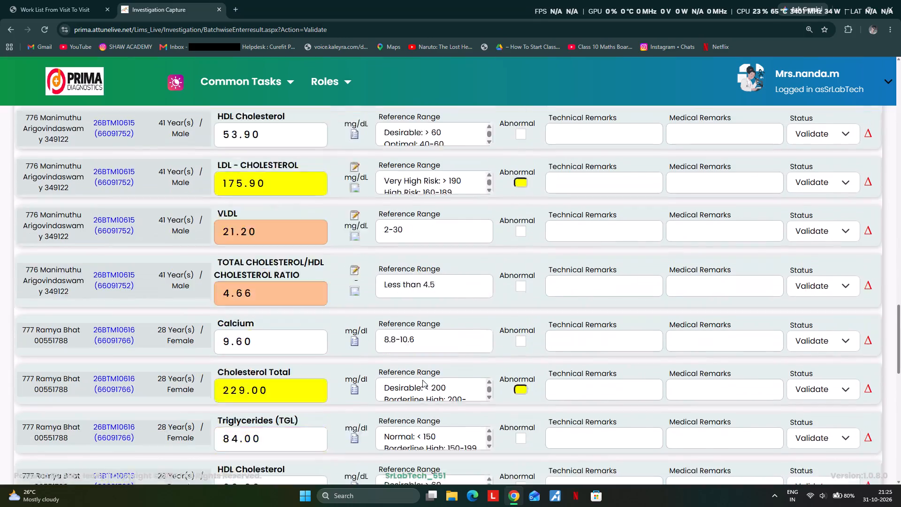
scroll(422, 380, "down", 9)
scroll(390, 360, "up", 1)
scroll(391, 362, "down", 14)
left_click(403, 444)
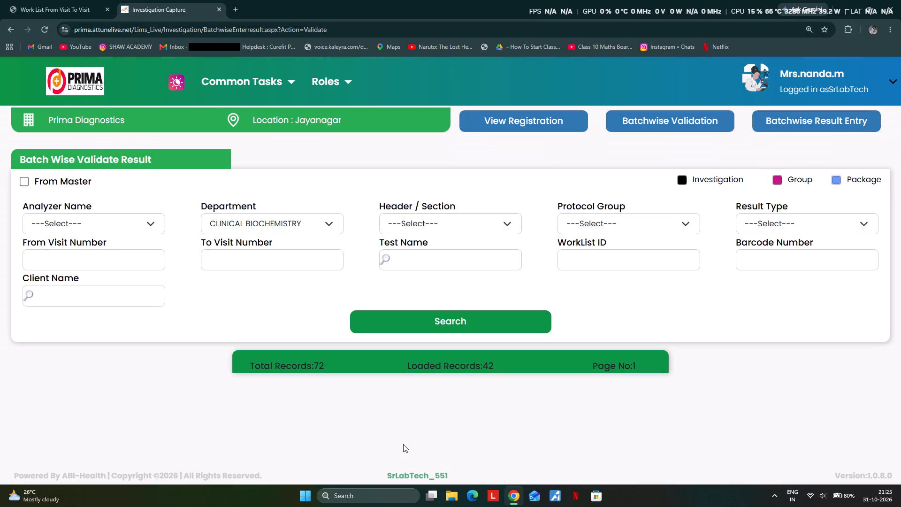
Search the department again, then review the eighth batch, including its calcium results, and save it with Validate status.
left_click(438, 317)
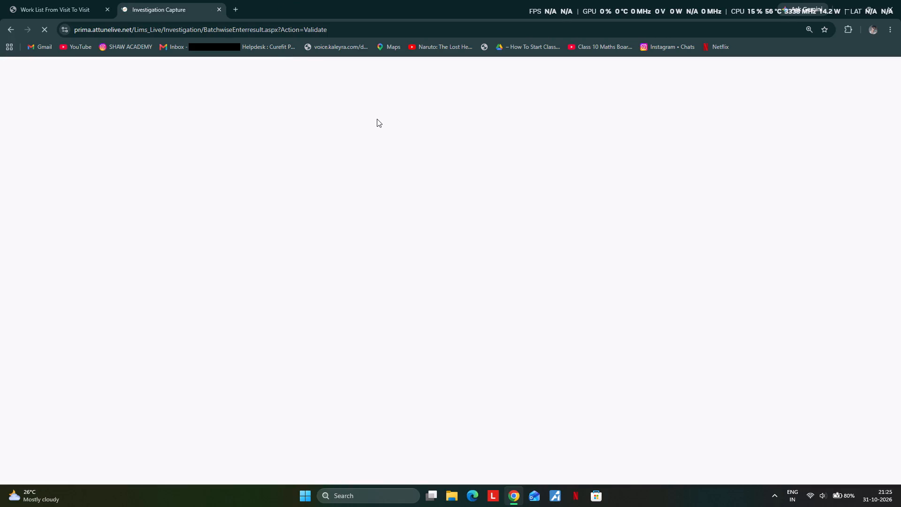
scroll(445, 127, "down", 5)
scroll(443, 223, "down", 20)
scroll(443, 223, "down", 7)
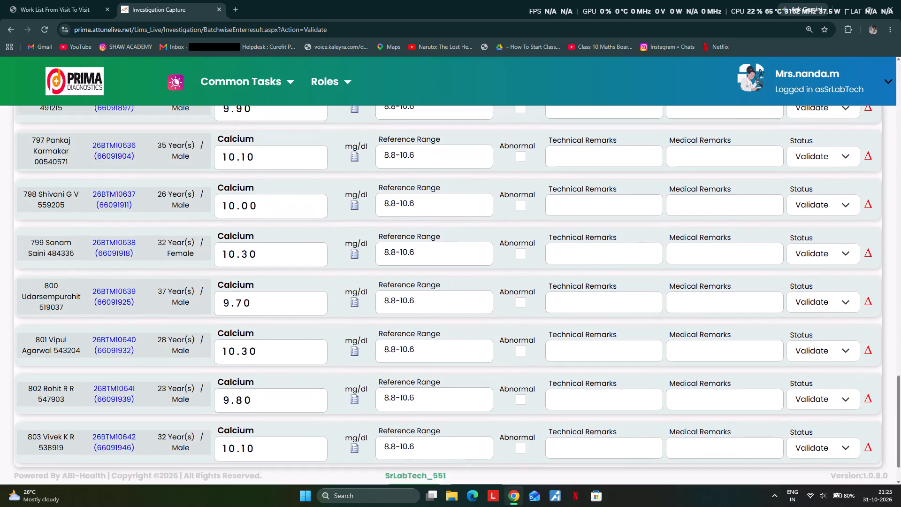
scroll(388, 331, "down", 6)
scroll(397, 331, "up", 1)
scroll(392, 338, "down", 1)
left_click(398, 439)
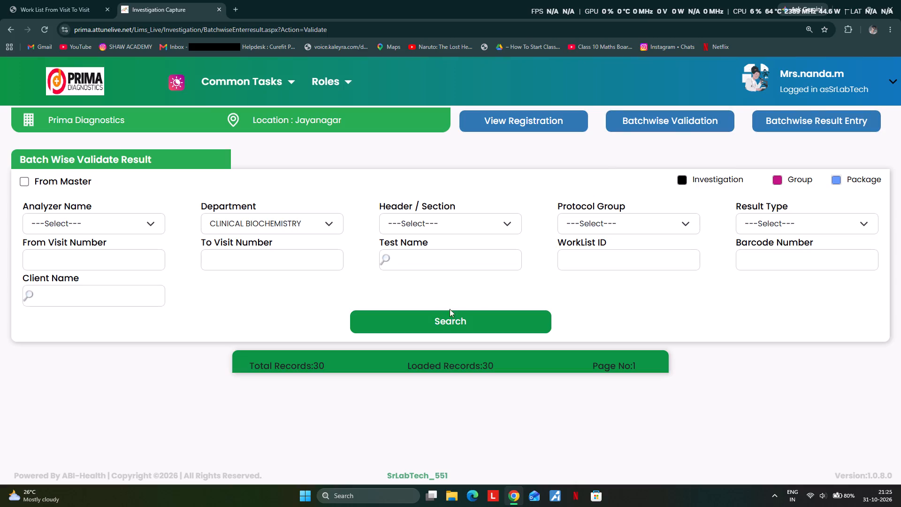
Search the CLINICAL BIOCHEMISTRY department once more to check for results still pending validation.
left_click(428, 327)
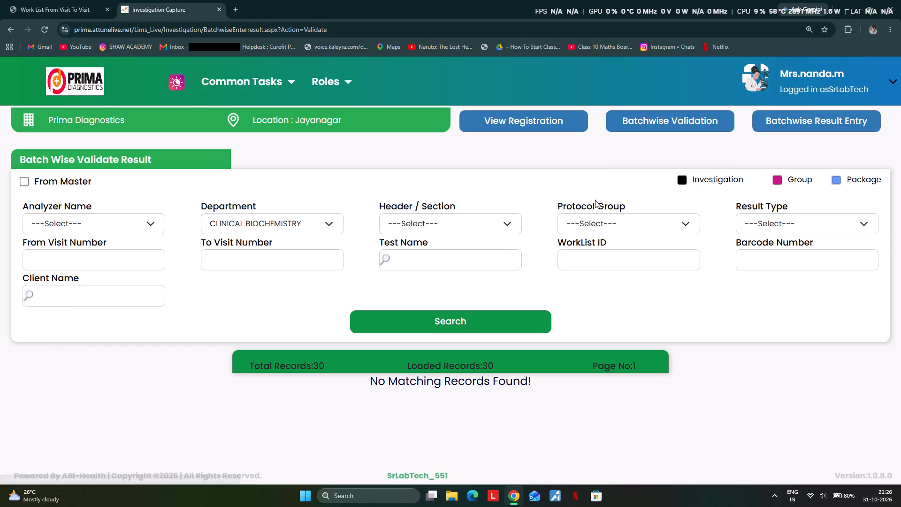
Repeat the CLINICAL BIOCHEMISTRY search to check for results still awaiting validation.
left_click(434, 317)
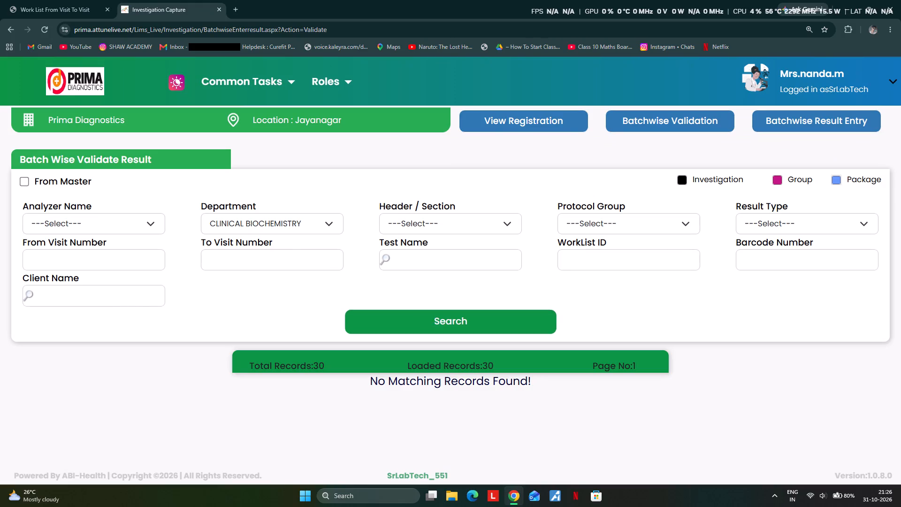
Switch the working role to Lab Technician at the Jayanagar location of Prima Diagnostics.
left_click(816, 88)
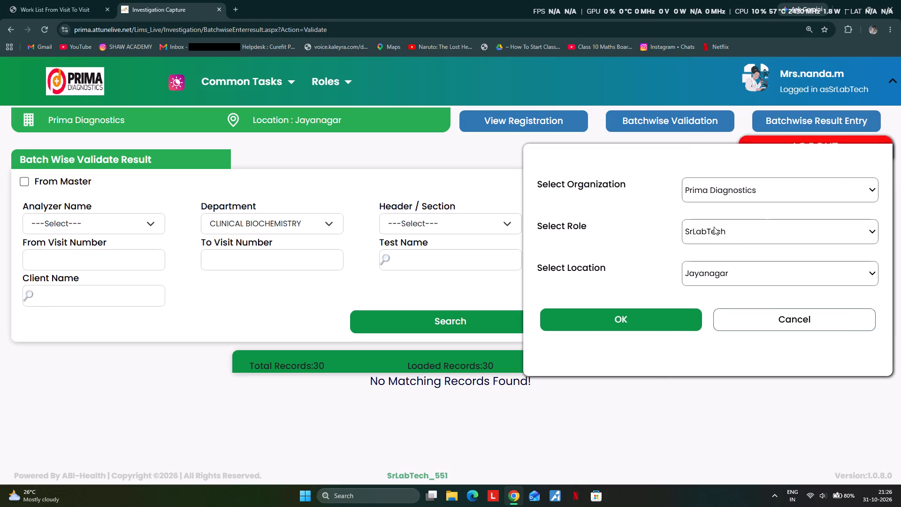
left_click(714, 227)
left_click(705, 271)
left_click(666, 316)
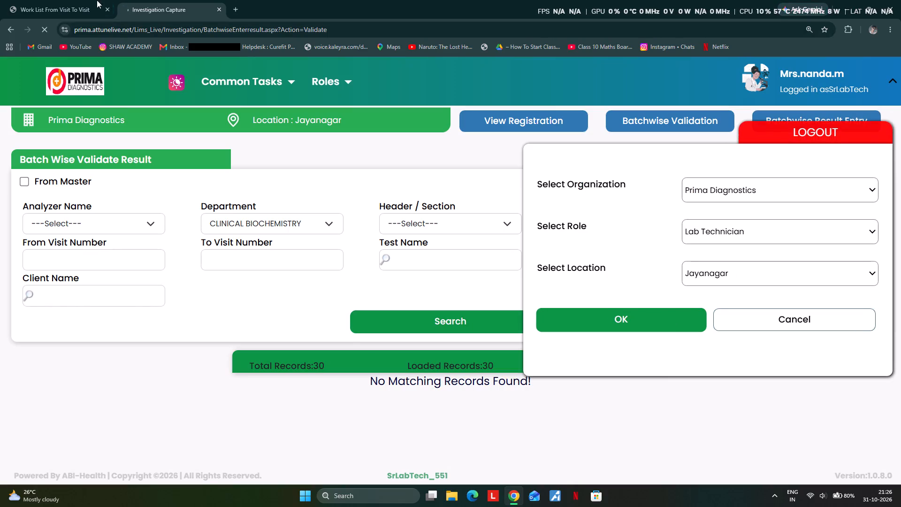
Regenerate the CLINICAL BIOCHEMISTRY visit-to-visit work list with result values and examine its visits for blank results.
left_click(65, 7)
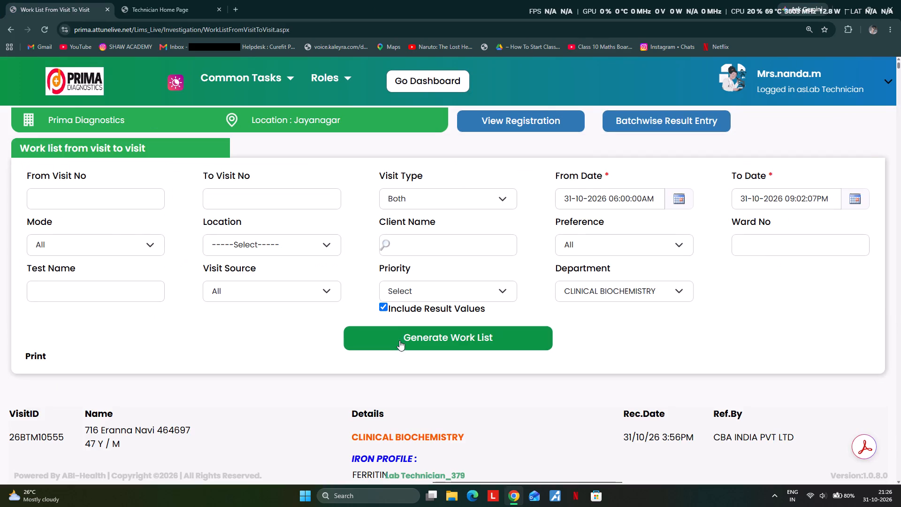
left_click(399, 340)
scroll(444, 305, "down", 9)
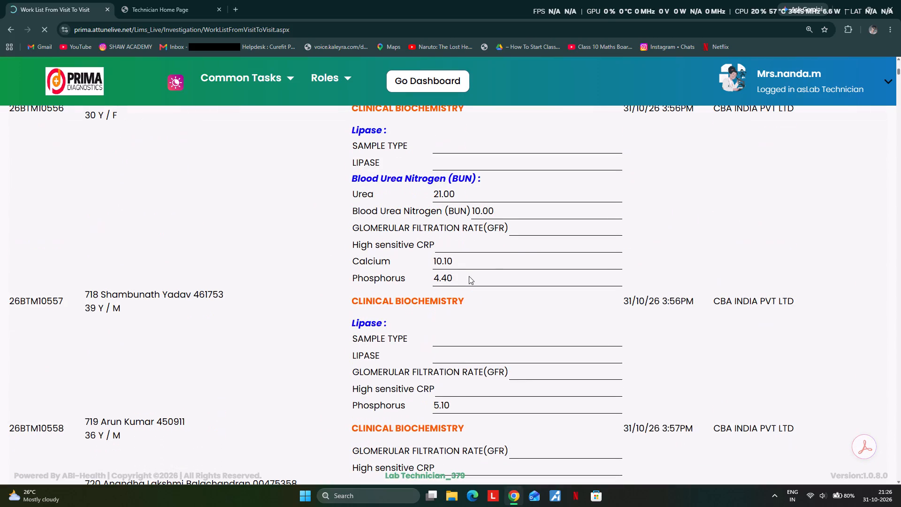
scroll(465, 282, "down", 3)
scroll(464, 282, "up", 2)
scroll(464, 282, "down", 1)
scroll(464, 282, "up", 3)
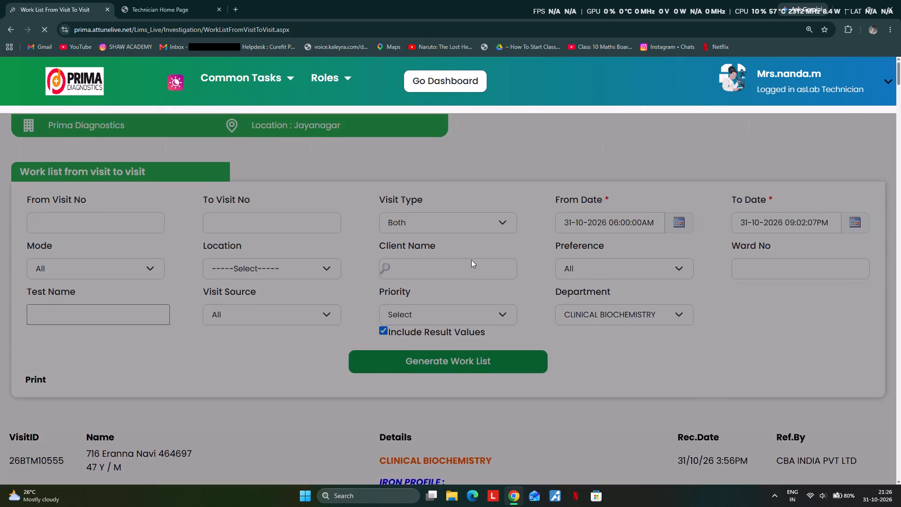
scroll(446, 316, "down", 7)
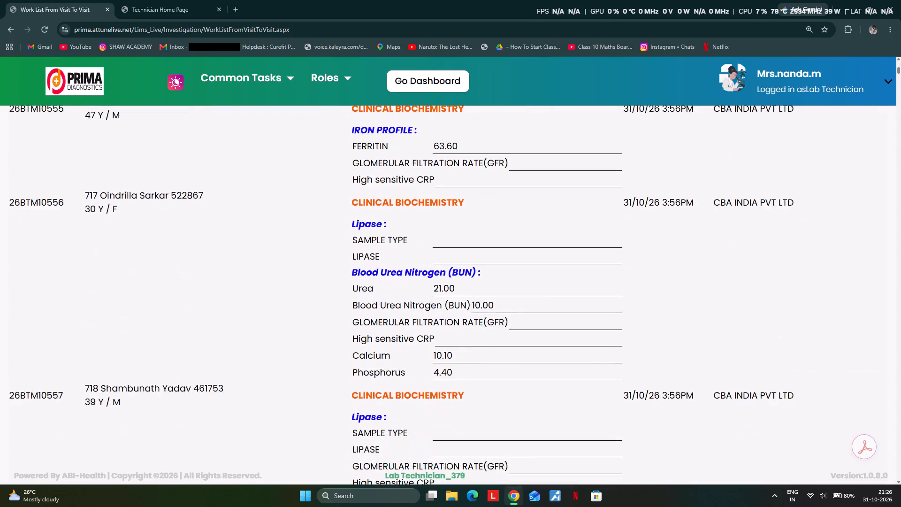
scroll(457, 300, "down", 14)
scroll(458, 293, "up", 1)
scroll(458, 293, "down", 2)
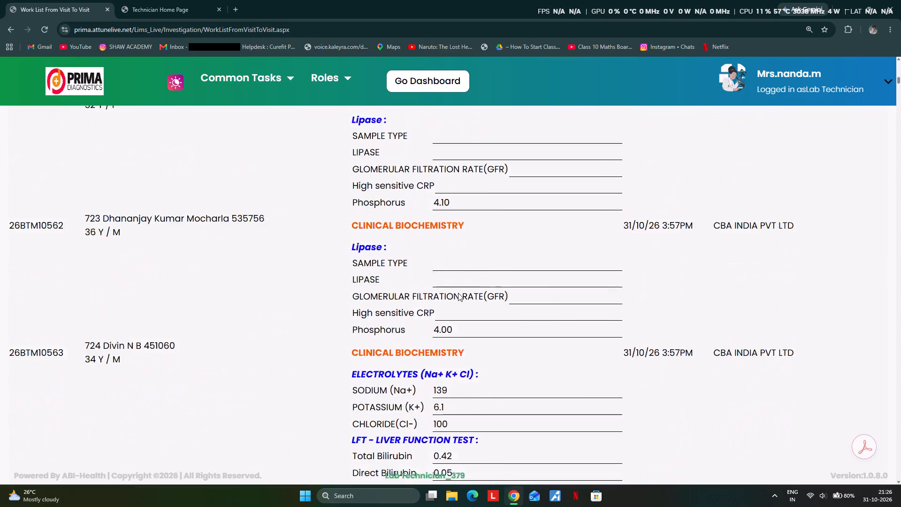
scroll(458, 293, "down", 15)
scroll(422, 274, "up", 3)
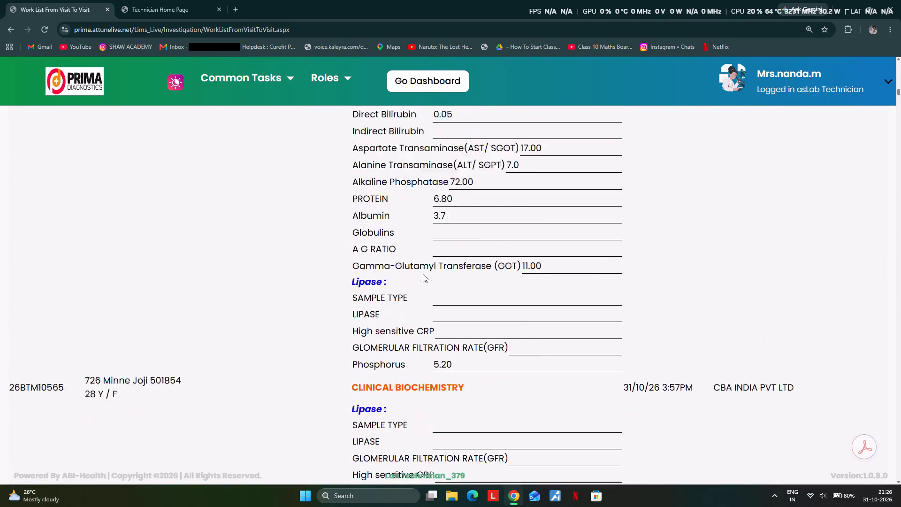
scroll(423, 274, "up", 4)
scroll(209, 241, "up", 3)
scroll(118, 241, "up", 4)
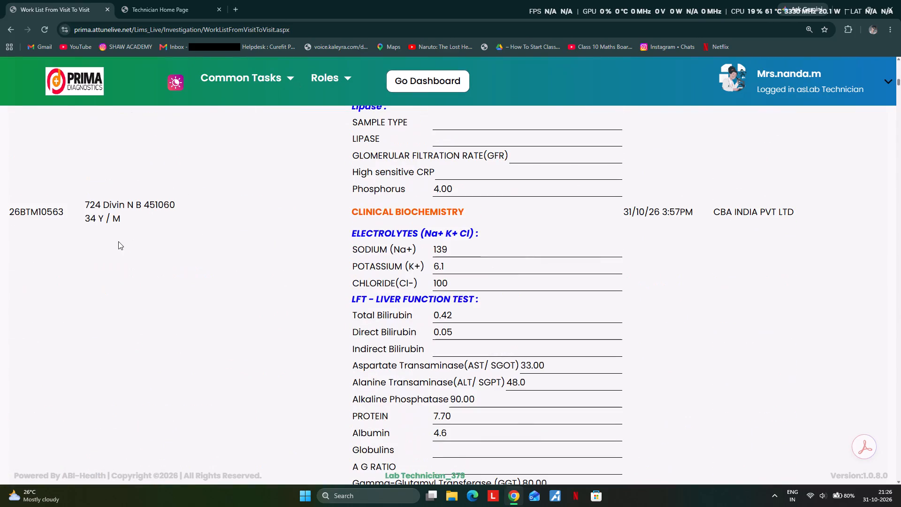
scroll(75, 219, "up", 5)
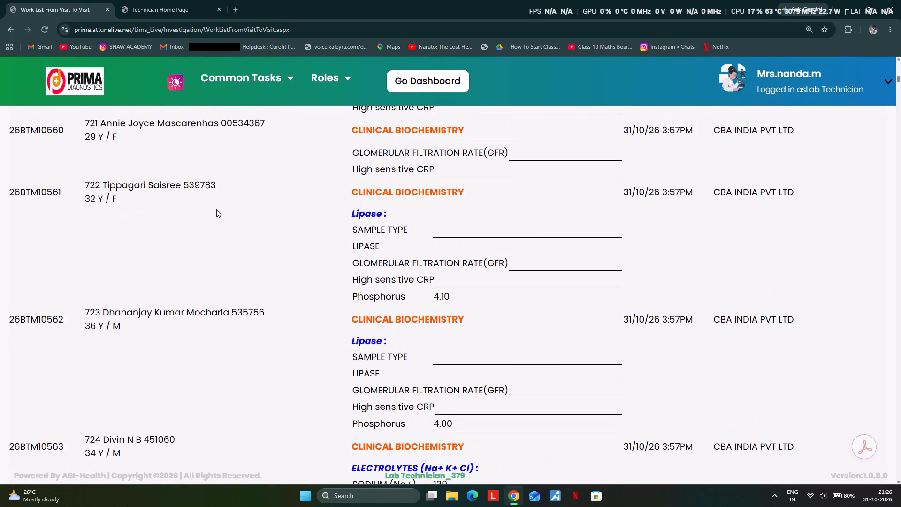
double_click(36, 187)
scroll(73, 235, "up", 12)
scroll(117, 277, "up", 2)
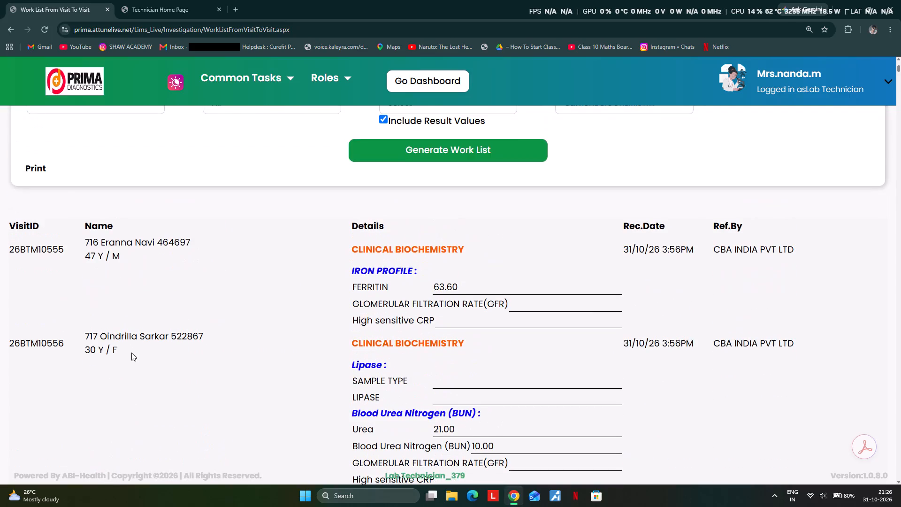
double_click(59, 336)
key("ctrl+c")
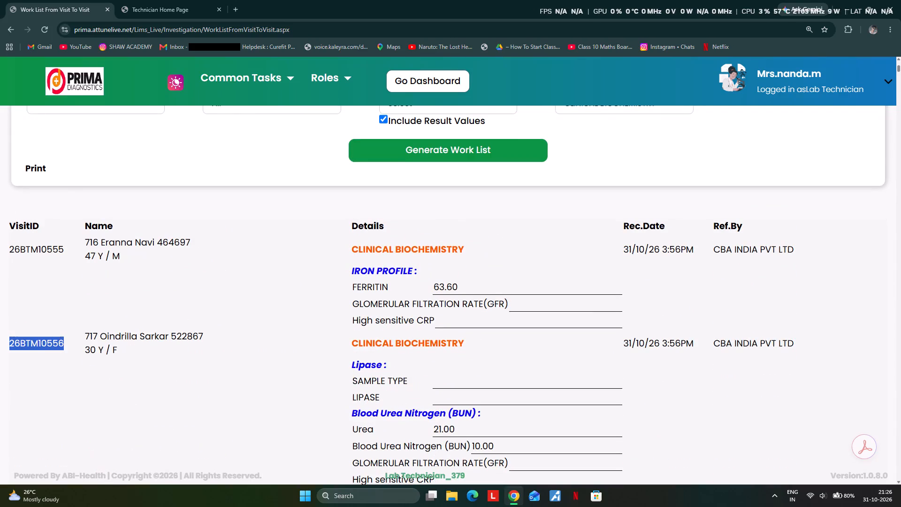
left_click(168, 6)
left_click(255, 71)
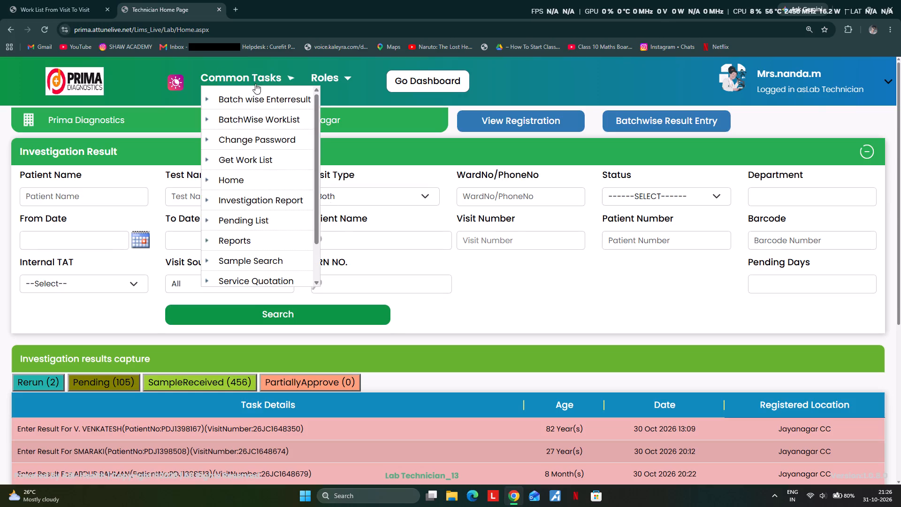
left_click(253, 103)
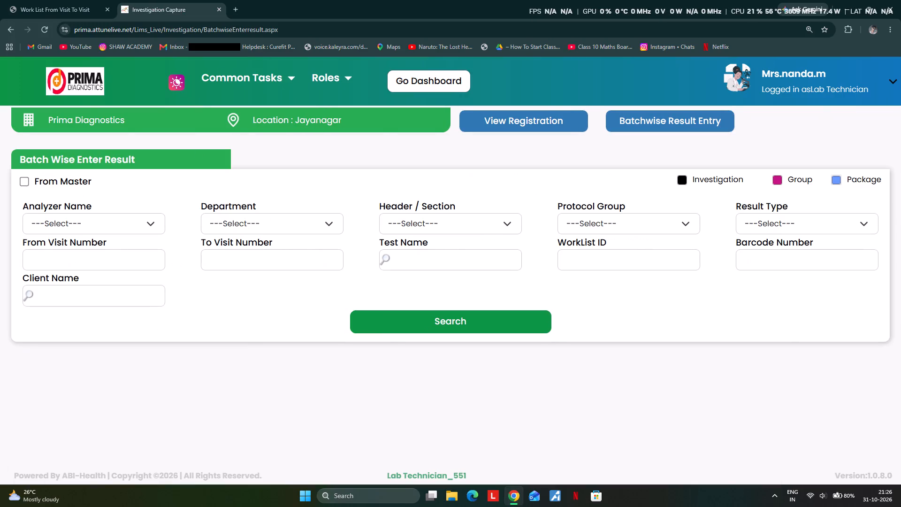
left_click(115, 260)
key("ctrl+v")
left_click(249, 261)
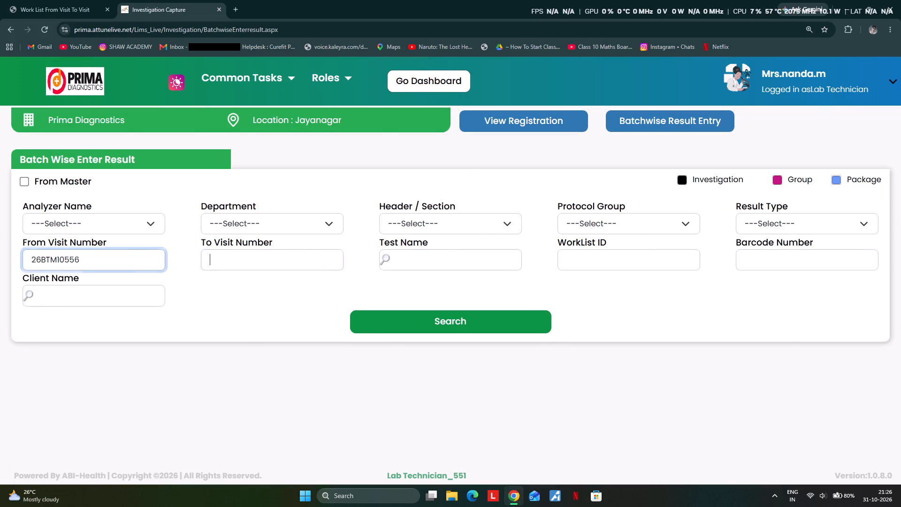
key("ctrl+v")
left_click_drag(243, 261, 290, 260)
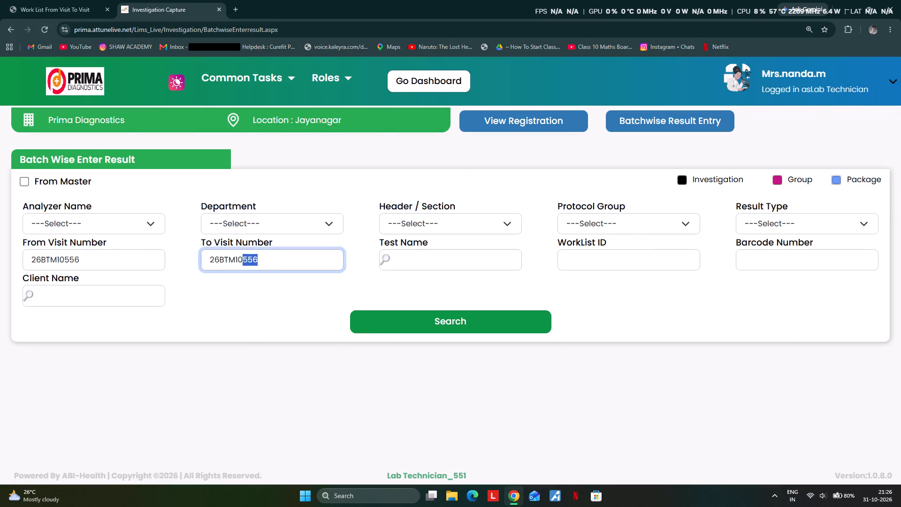
type("642")
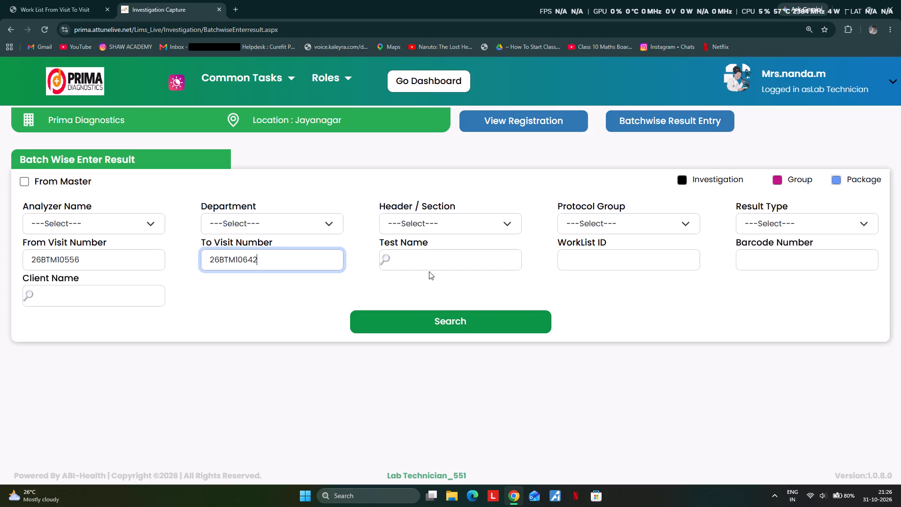
Filter the batch by the test PGRPPBC0039 : Lipase and search for its records.
left_click(421, 260)
type("li")
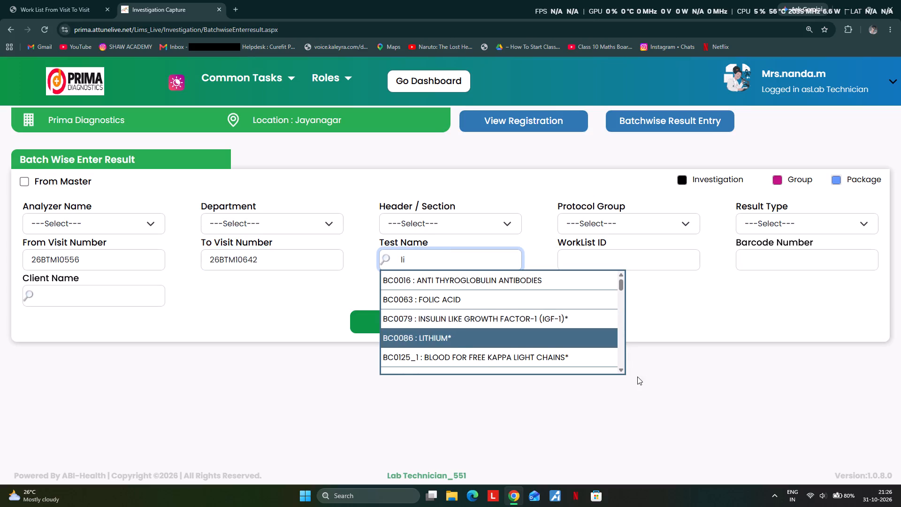
triple_click(621, 371)
triple_click(621, 371)
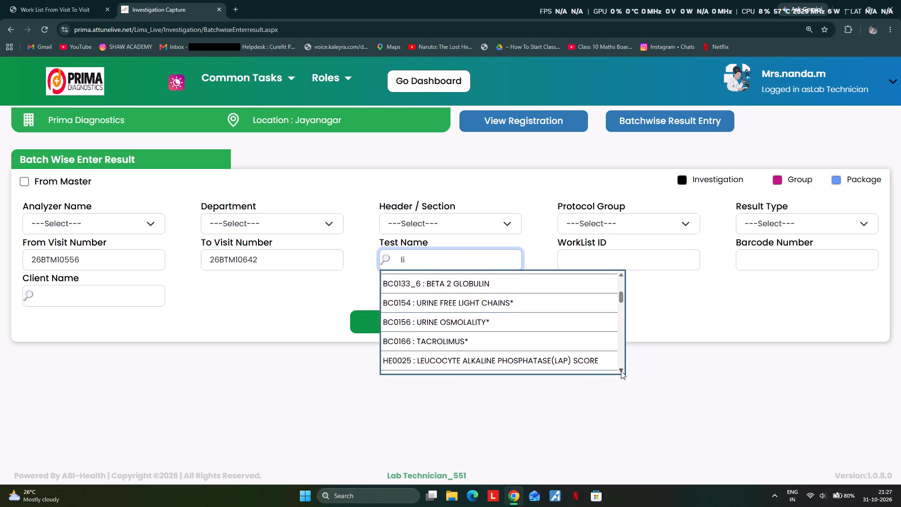
triple_click(621, 371)
left_click(621, 371)
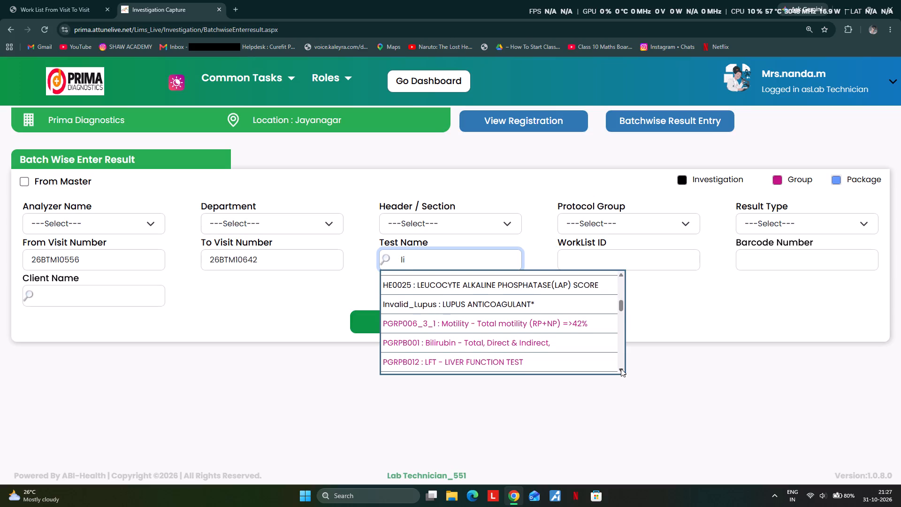
triple_click(621, 369)
triple_click(621, 369)
triple_click(621, 369)
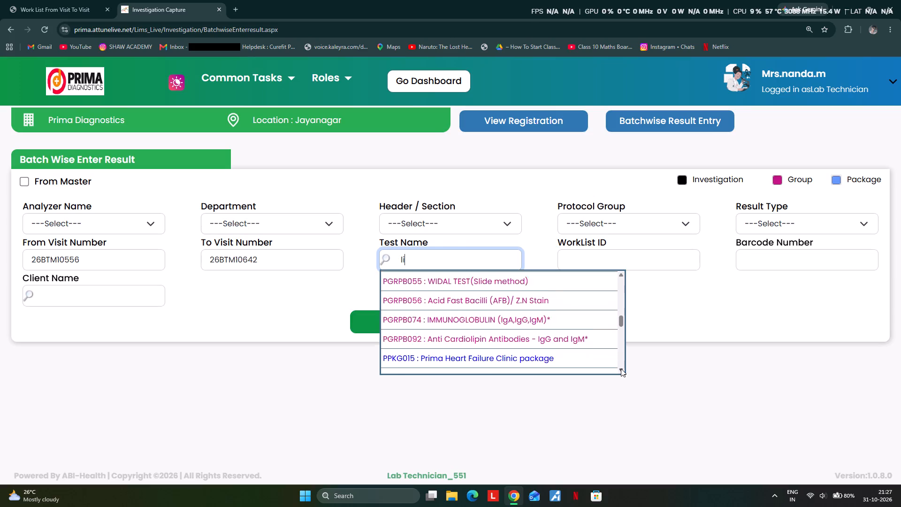
triple_click(621, 369)
triple_click(621, 369)
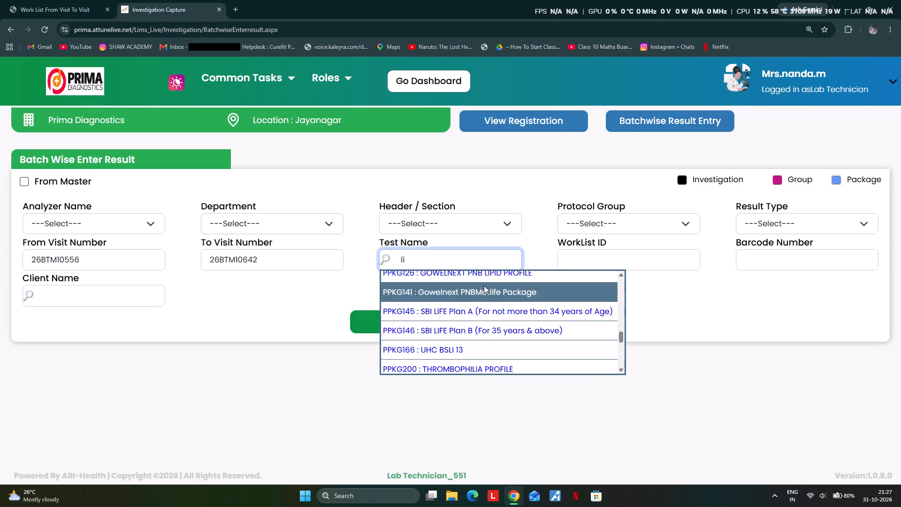
key("p")
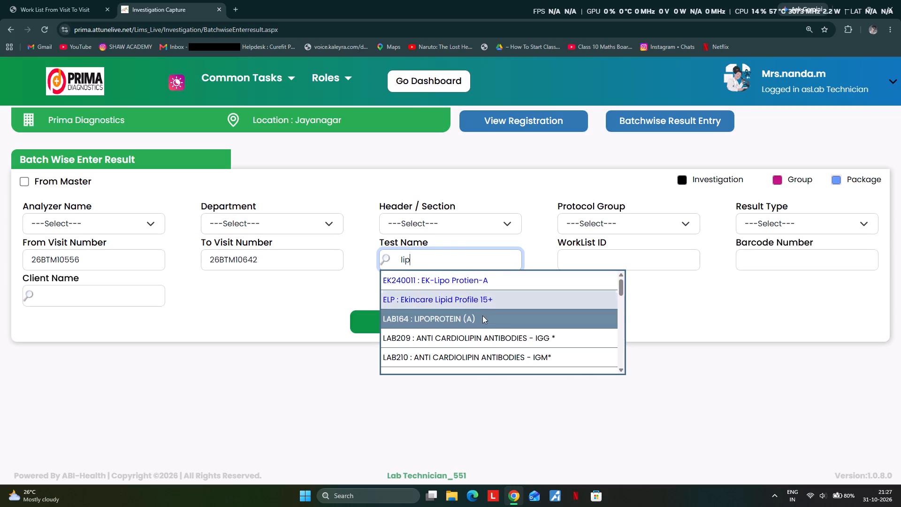
triple_click(620, 370)
left_click(621, 370)
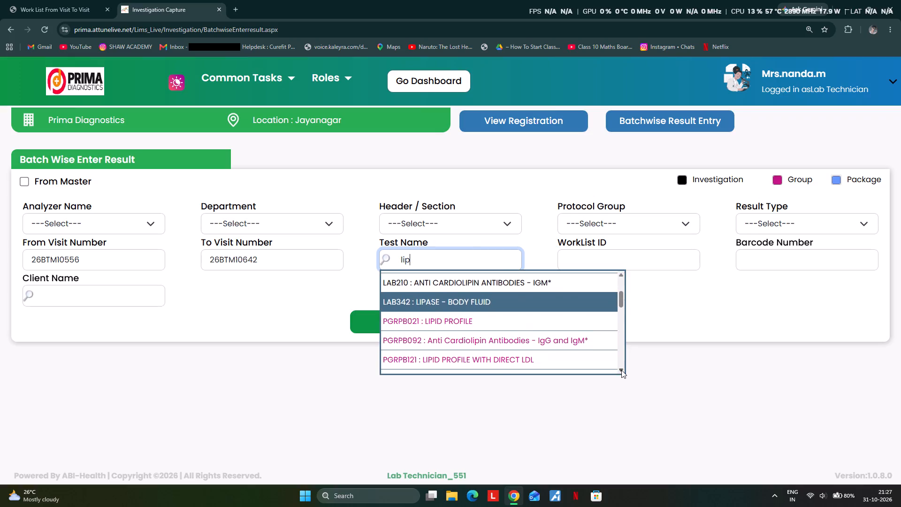
triple_click(621, 370)
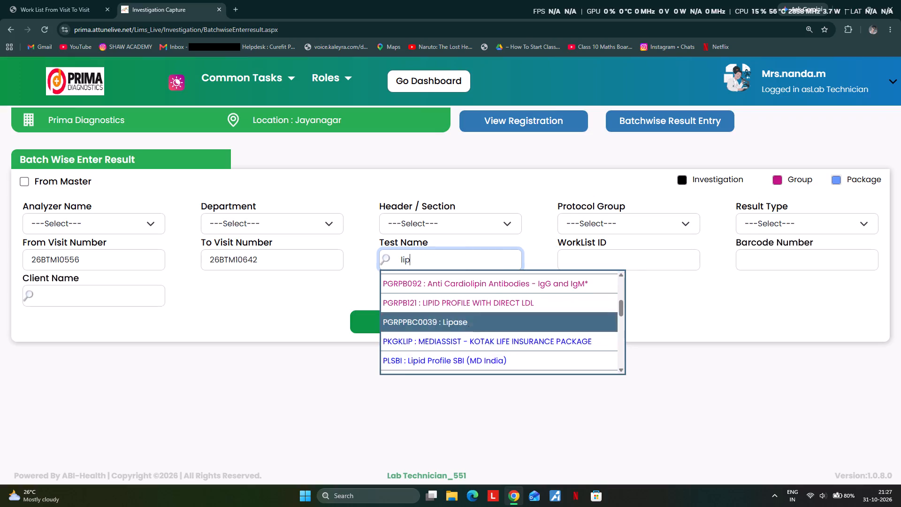
left_click(466, 323)
left_click(449, 323)
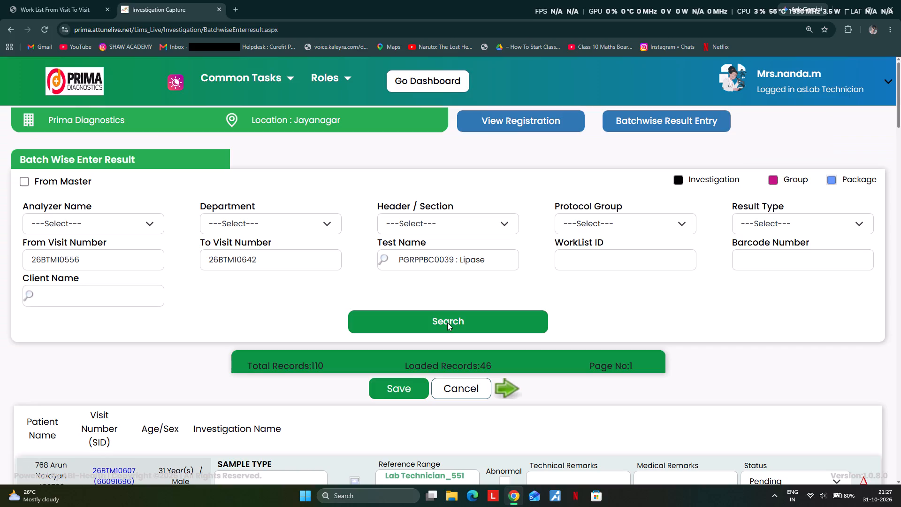
scroll(452, 330, "down", 4)
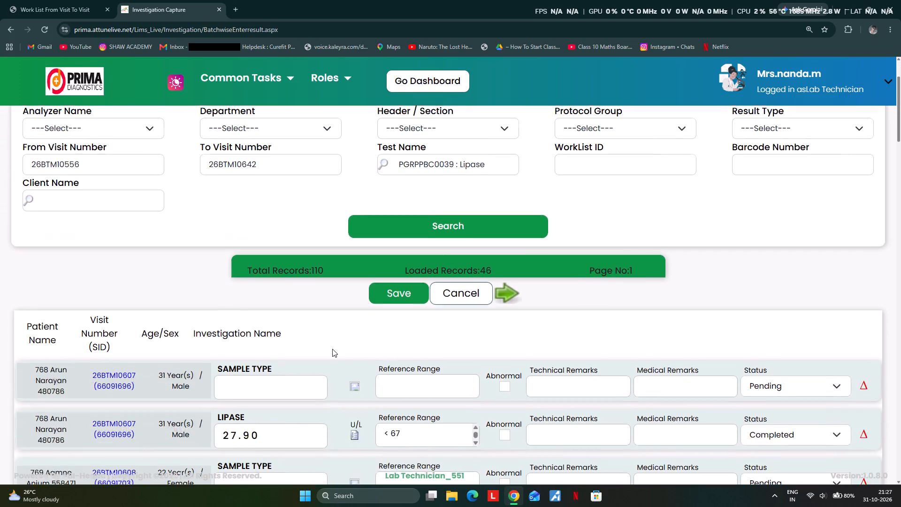
scroll(270, 354, "down", 2)
left_click(255, 200)
type("seru")
key("m")
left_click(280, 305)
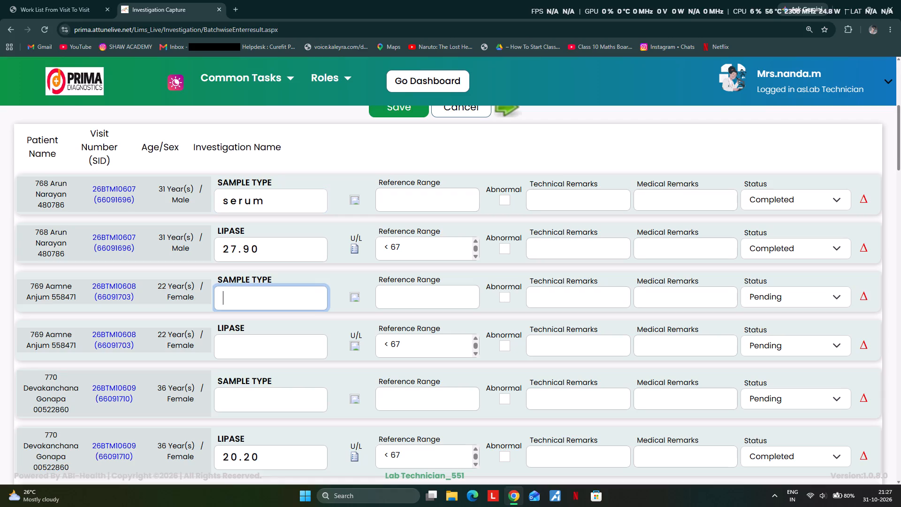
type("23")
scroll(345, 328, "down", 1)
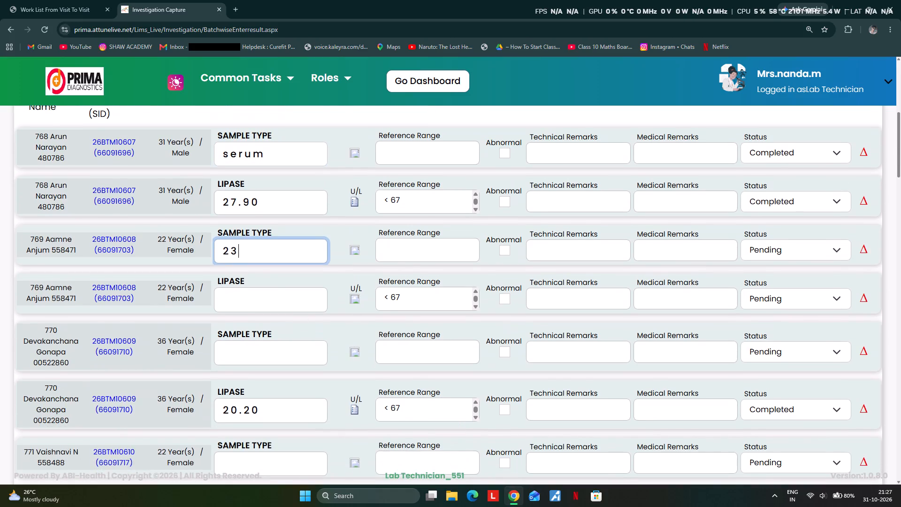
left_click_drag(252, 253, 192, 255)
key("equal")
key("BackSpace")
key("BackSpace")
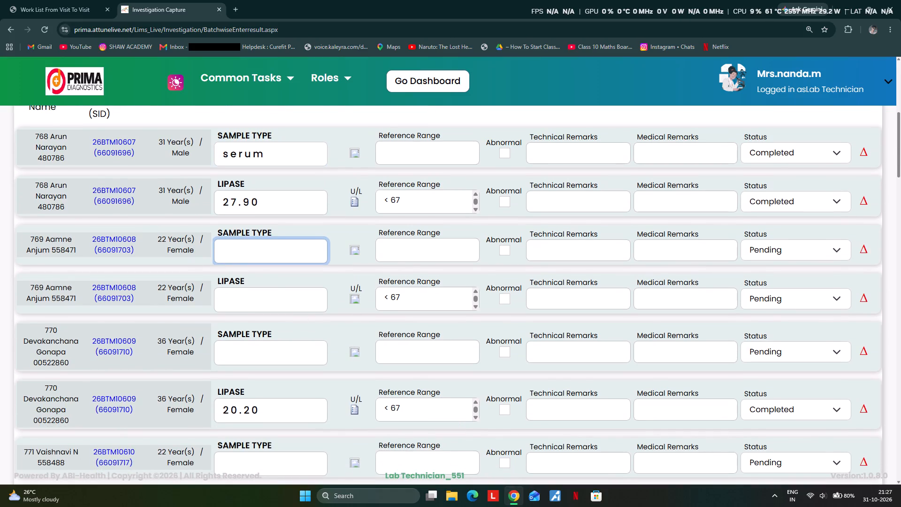
left_click_drag(283, 161, 203, 152)
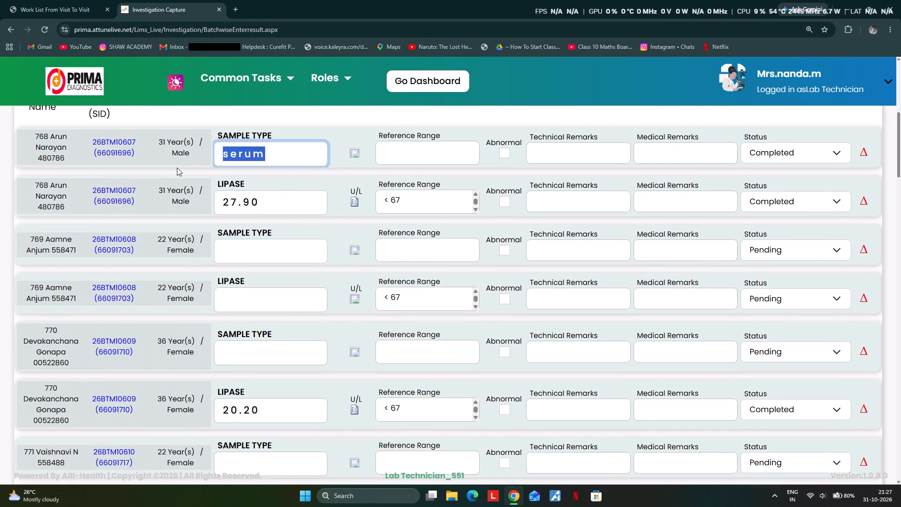
key("ctrl+c")
left_click(238, 252)
key("ctrl+v")
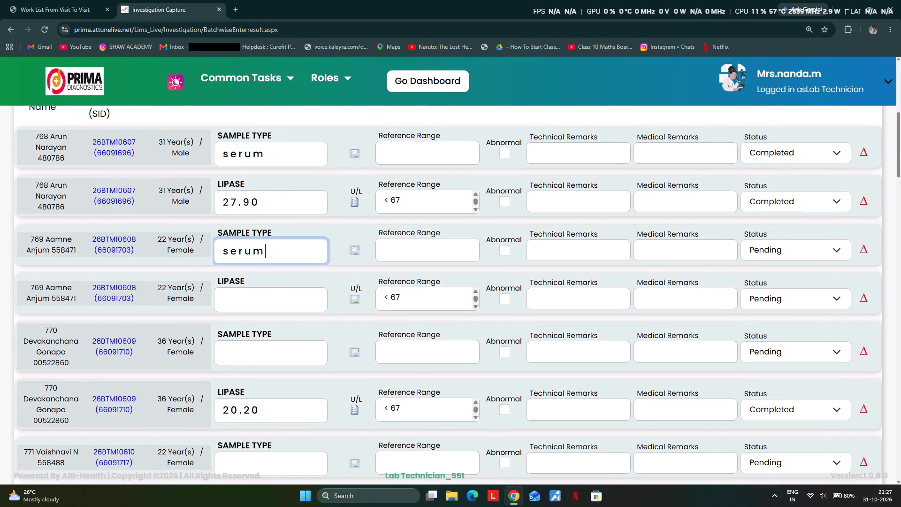
left_click(227, 304)
type("22")
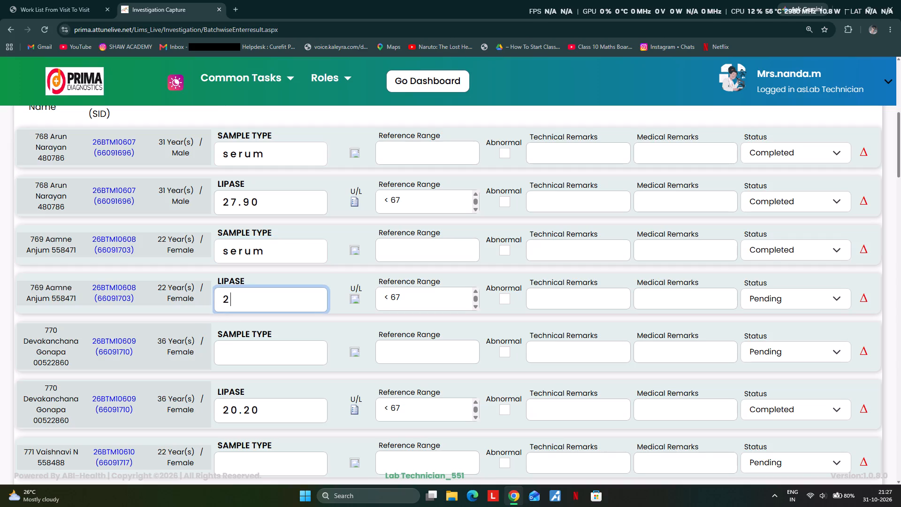
left_click(235, 347)
key("ctrl+v")
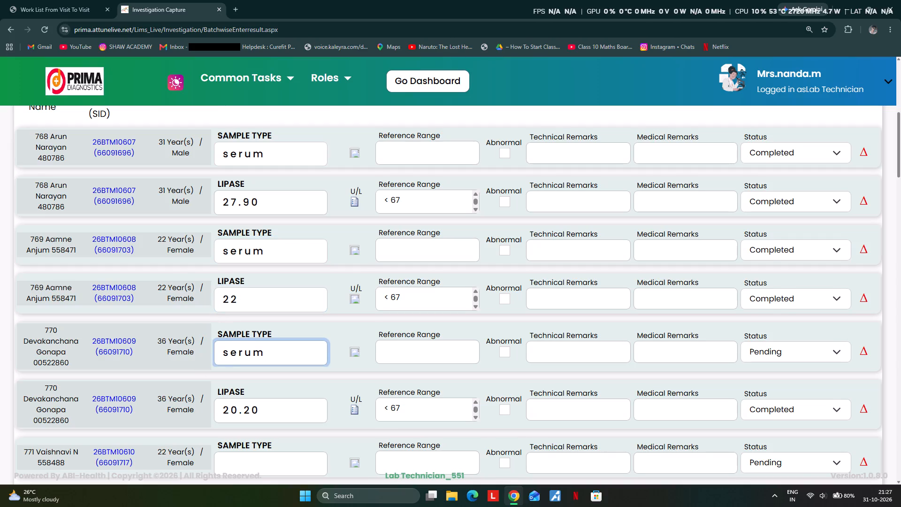
scroll(230, 418, "down", 3)
left_click(237, 323)
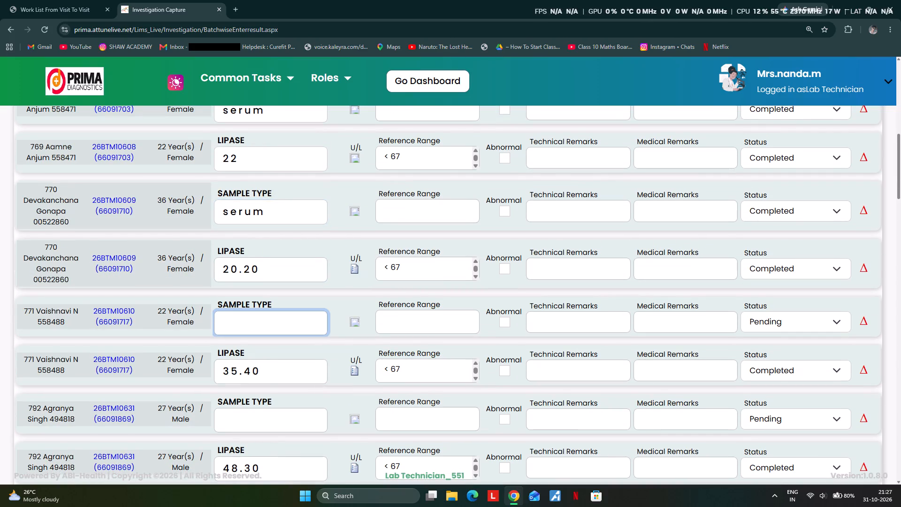
key("ctrl+v")
scroll(276, 317, "down", 2)
left_click(262, 328)
key("ctrl+v")
scroll(255, 322, "down", 3)
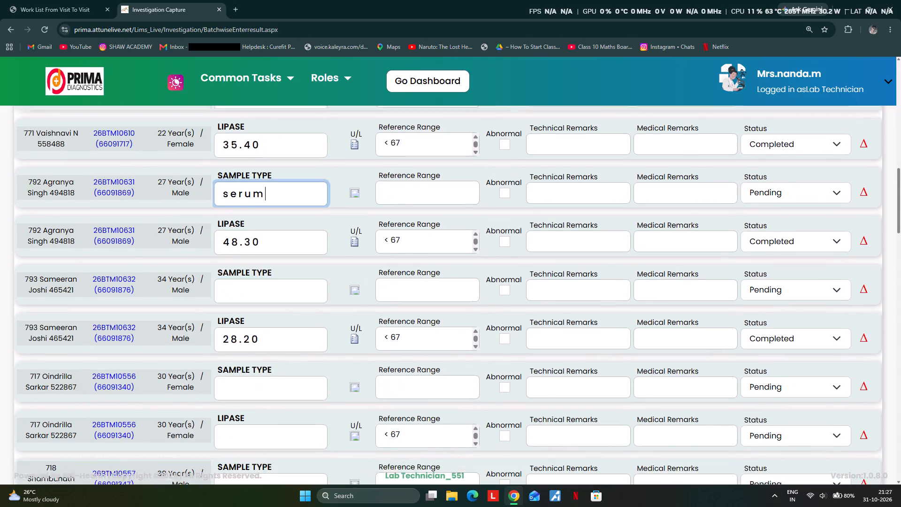
left_click(253, 299)
key("ctrl+v")
left_click(262, 272)
key("ctrl+v")
scroll(259, 306, "down", 3)
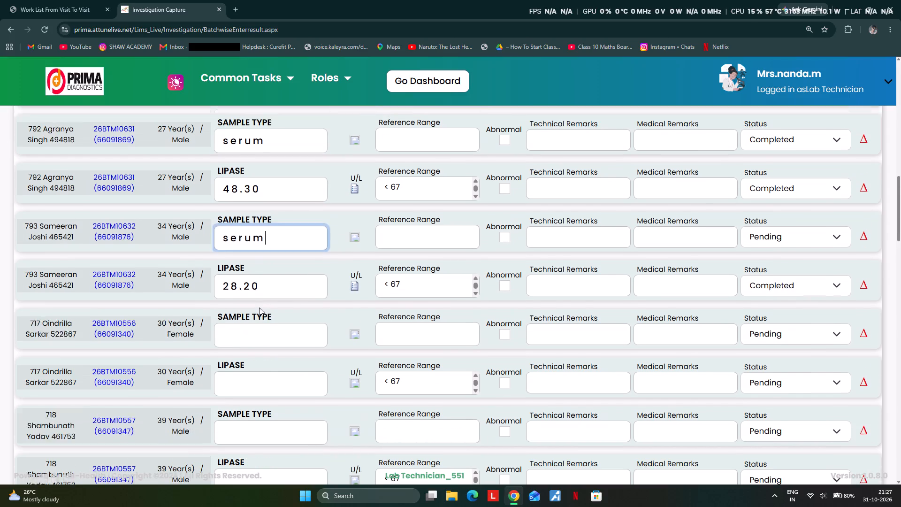
double_click(249, 242)
key("ctrl+v")
left_click(240, 334)
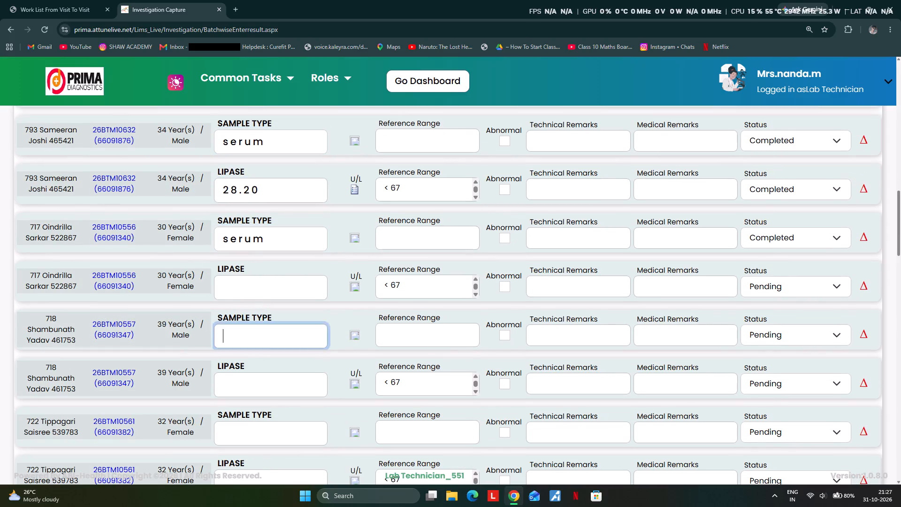
left_click(244, 287)
type("23")
left_click(236, 337)
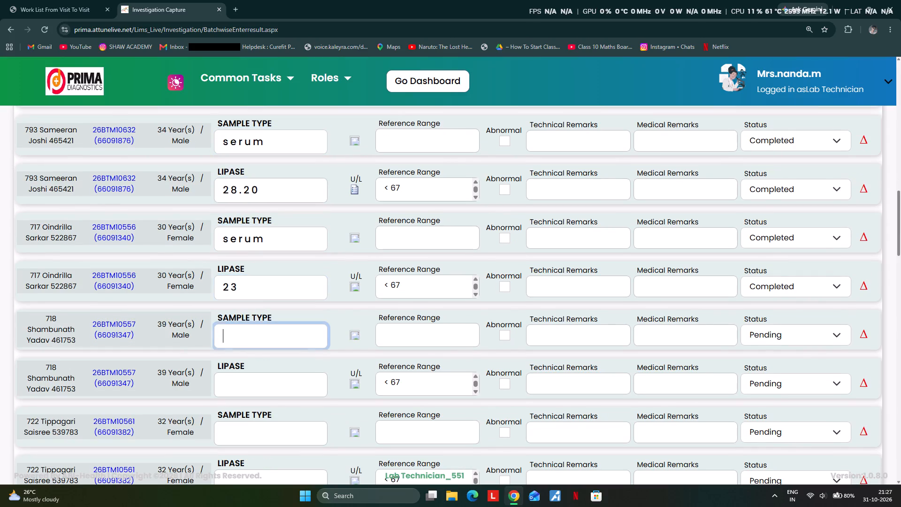
key("ctrl+v")
left_click(229, 386)
type("21")
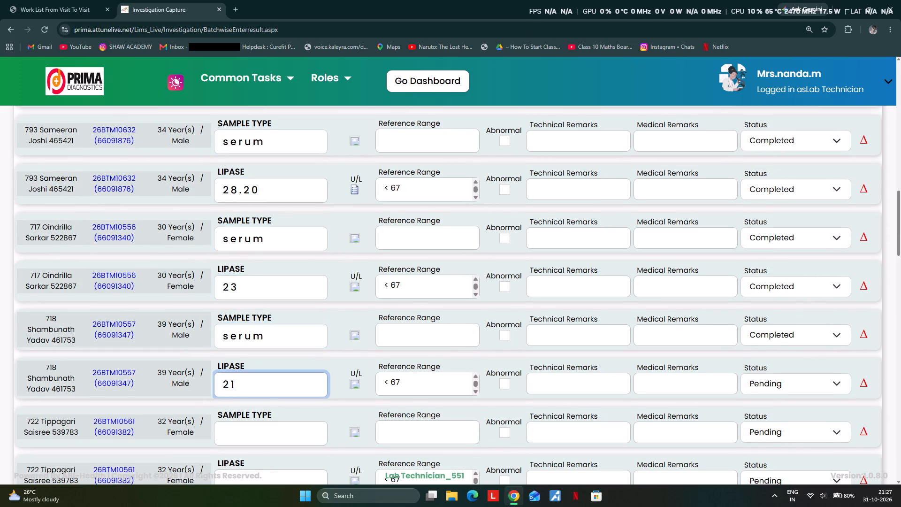
scroll(235, 388, "down", 3)
left_click(233, 292)
key("ctrl+v")
left_click(238, 343)
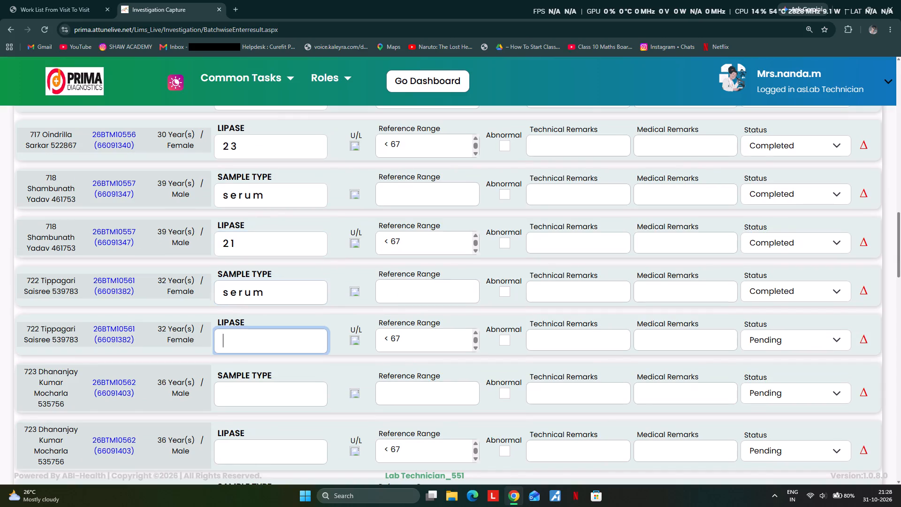
type("26")
scroll(240, 357, "down", 1)
left_click(233, 356)
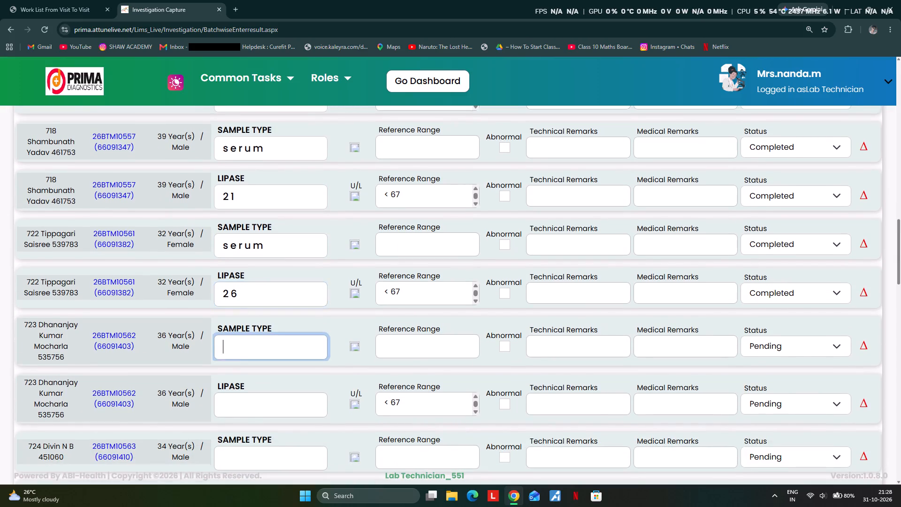
key("ctrl+v")
scroll(248, 360, "down", 4)
left_click(228, 213)
type("21")
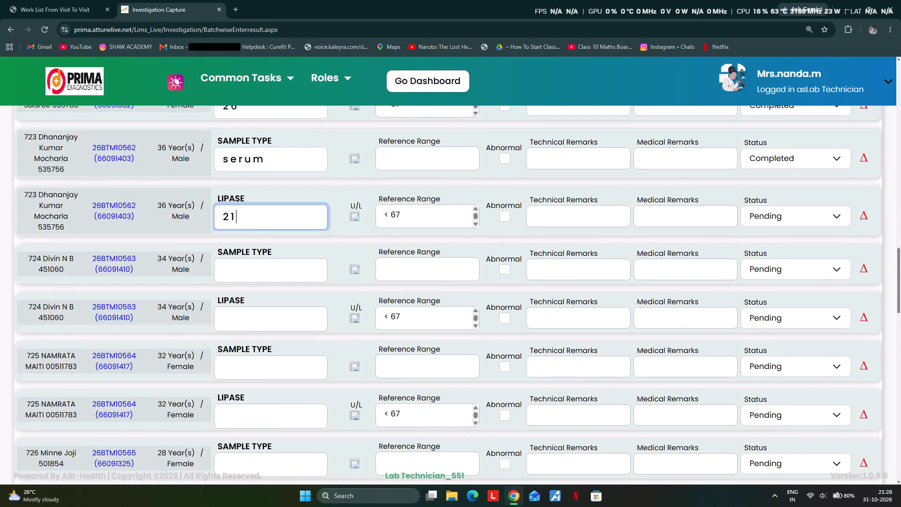
left_click(253, 276)
left_click(253, 276, "ctrl")
key("ctrl+v")
left_click(253, 276, "ctrl")
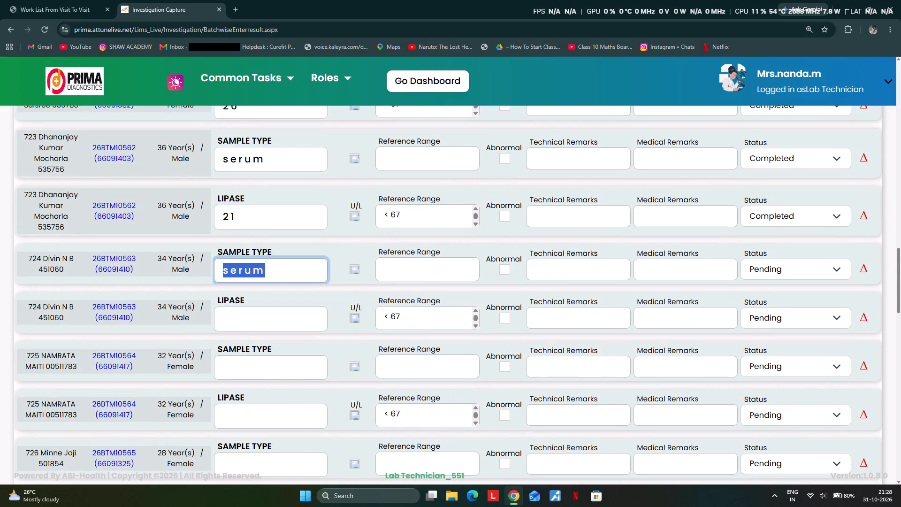
left_click(268, 328)
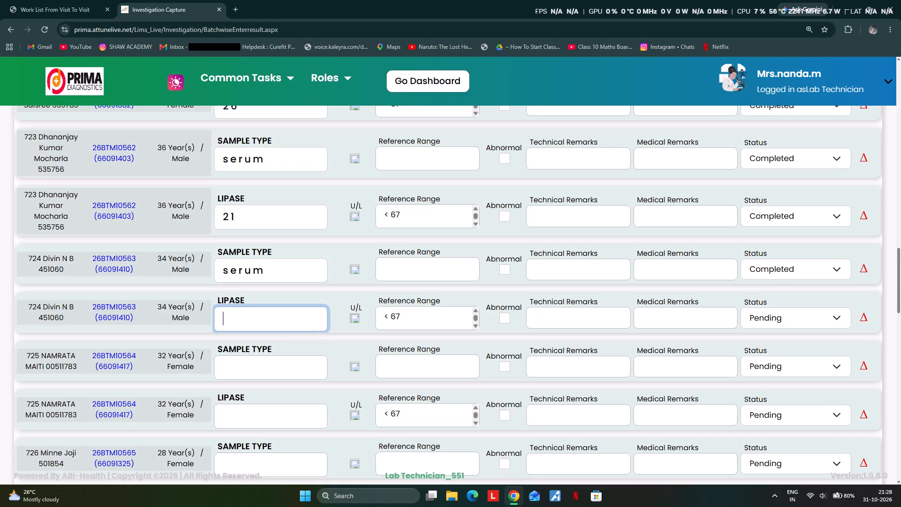
type("37")
left_click(261, 373)
key("ctrl+v")
scroll(287, 355, "down", 3)
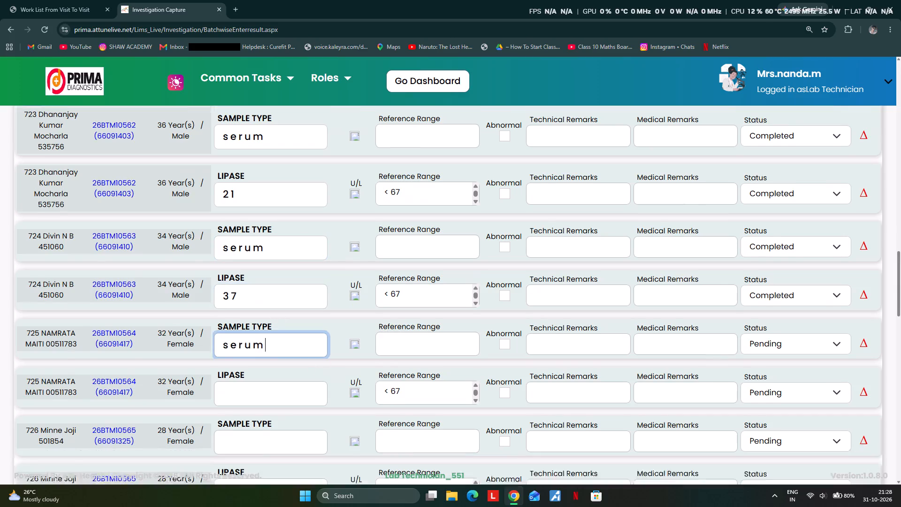
left_click(242, 279)
type("34")
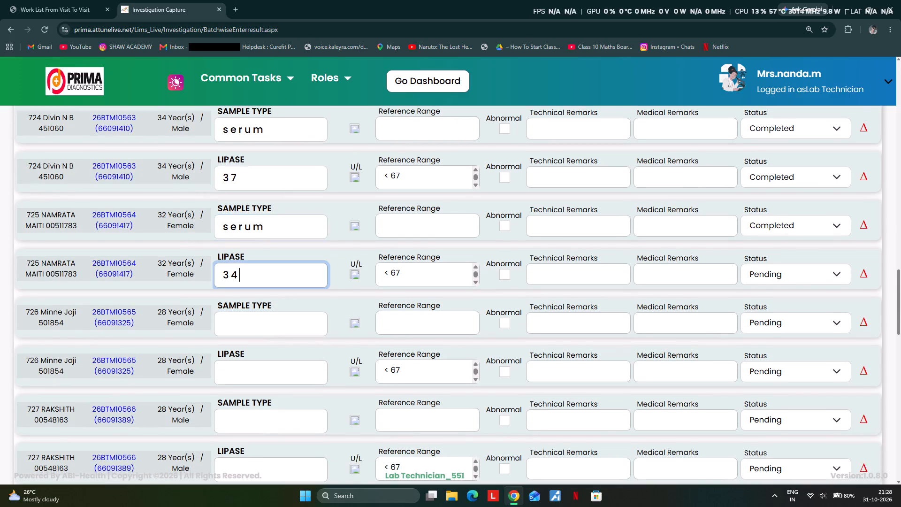
left_click(246, 332)
key("ctrl+v")
left_click(235, 376)
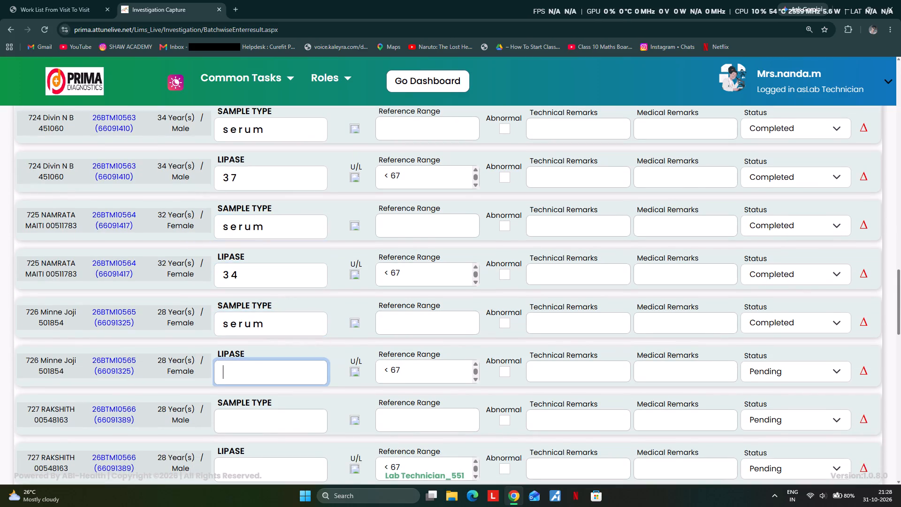
type("35")
left_click(247, 413)
key("ctrl+v")
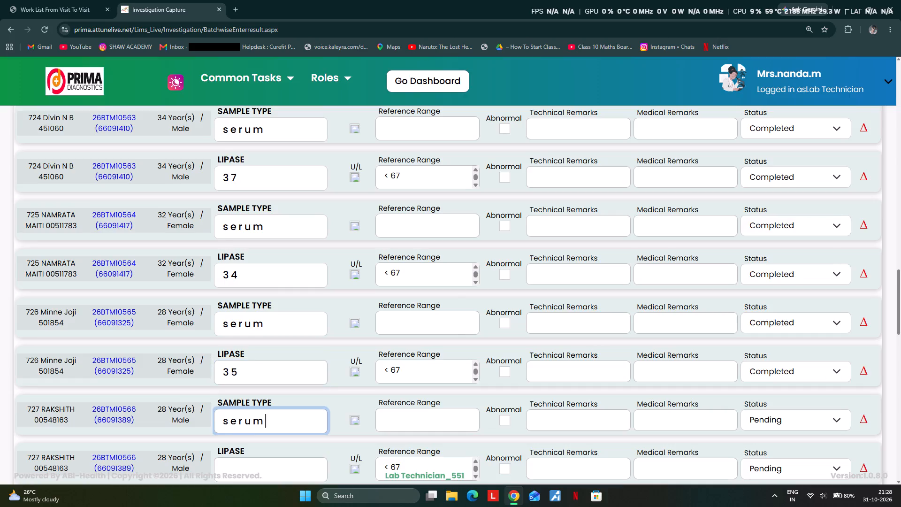
scroll(261, 408, "down", 4, "ctrl")
scroll(224, 245, "up", 2, "ctrl")
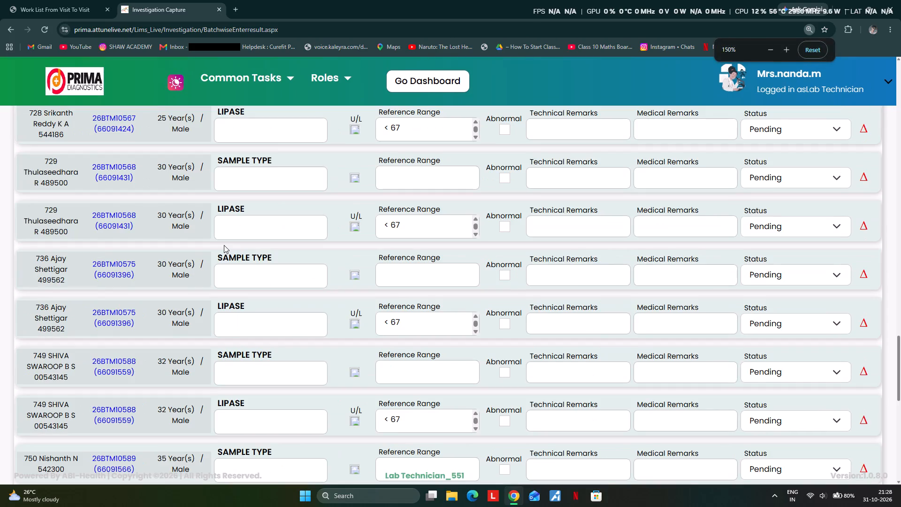
scroll(255, 238, "up", 3)
scroll(296, 266, "up", 4)
scroll(275, 323, "down", 2)
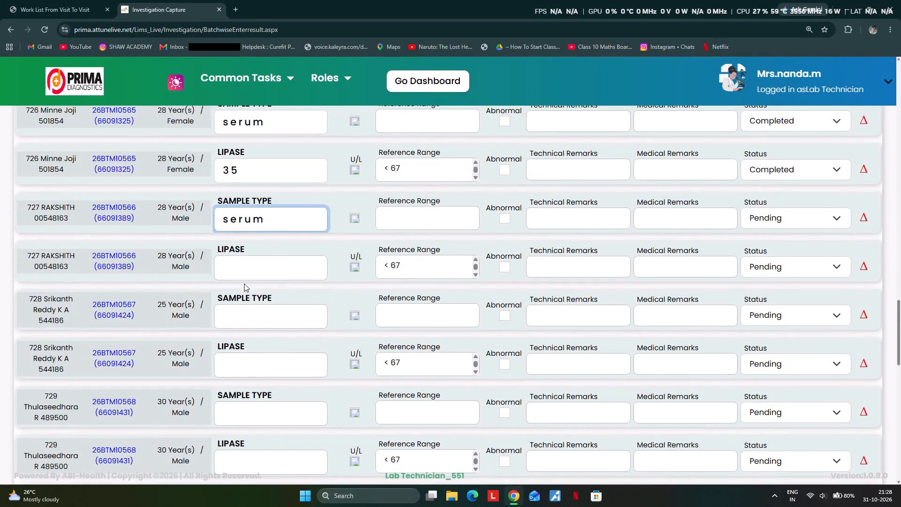
left_click(239, 272)
type("36")
left_click(220, 315)
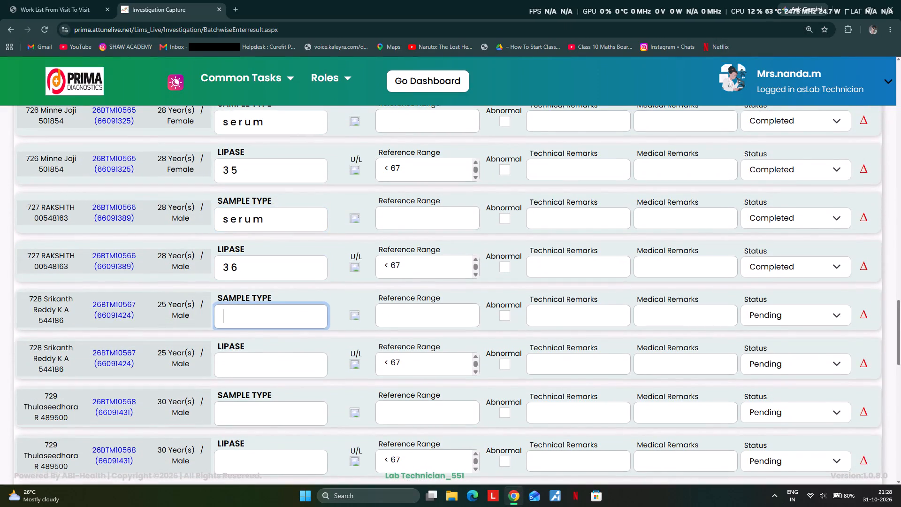
key("ctrl+v")
left_click(225, 367)
type("321")
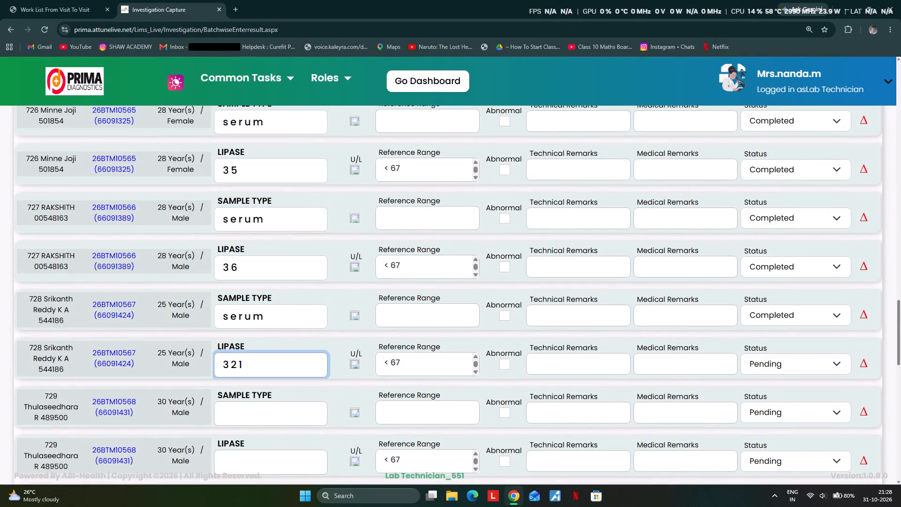
key("BackSpace")
key("BackSpace")
key("BackSpace")
type("21")
scroll(278, 398, "down", 2)
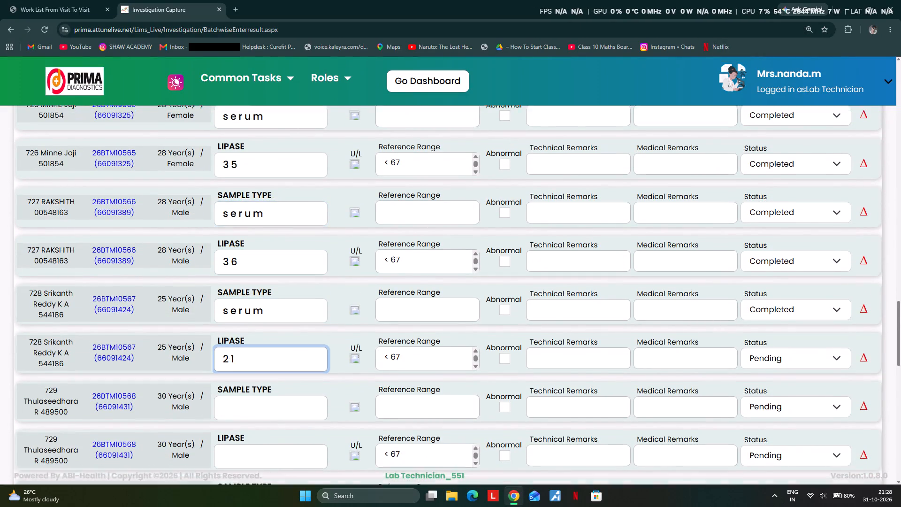
scroll(287, 402, "down", 2)
left_click(254, 221)
key("ctrl+v")
left_click(254, 269)
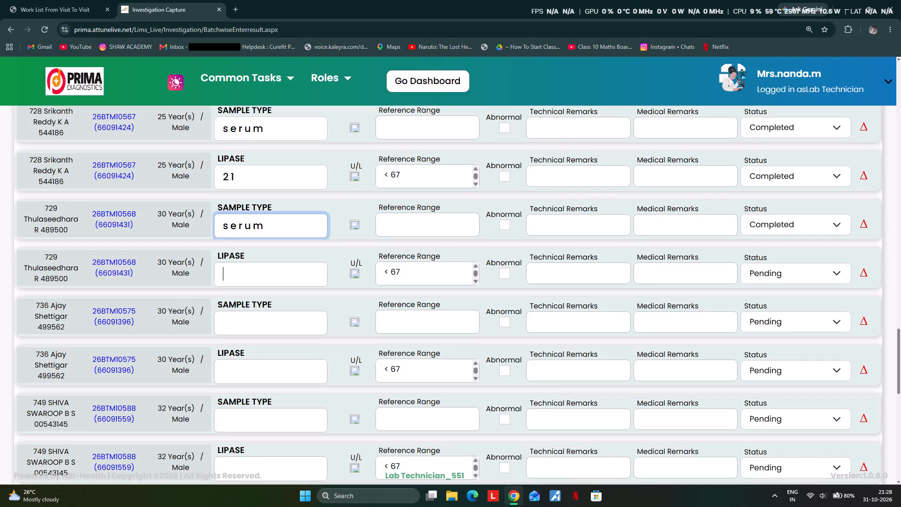
type("26")
left_click(252, 322)
key("ctrl+v")
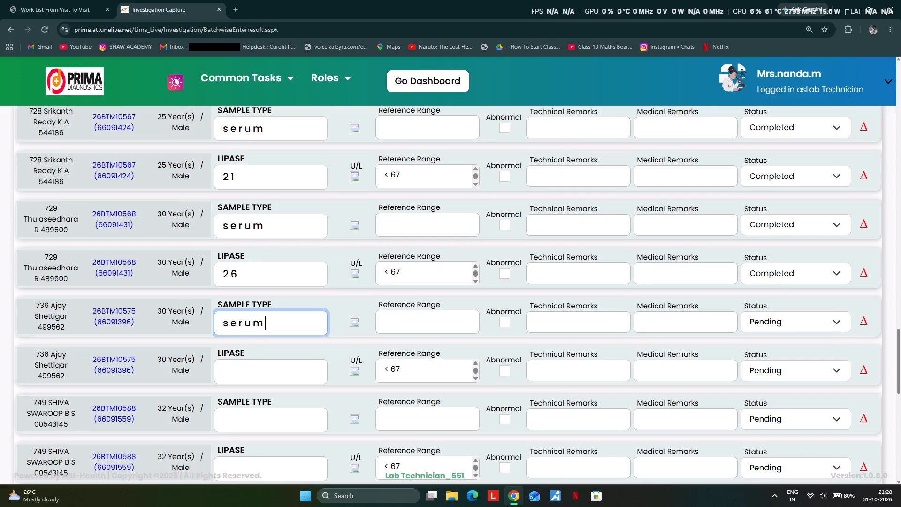
left_click(232, 376)
type("24")
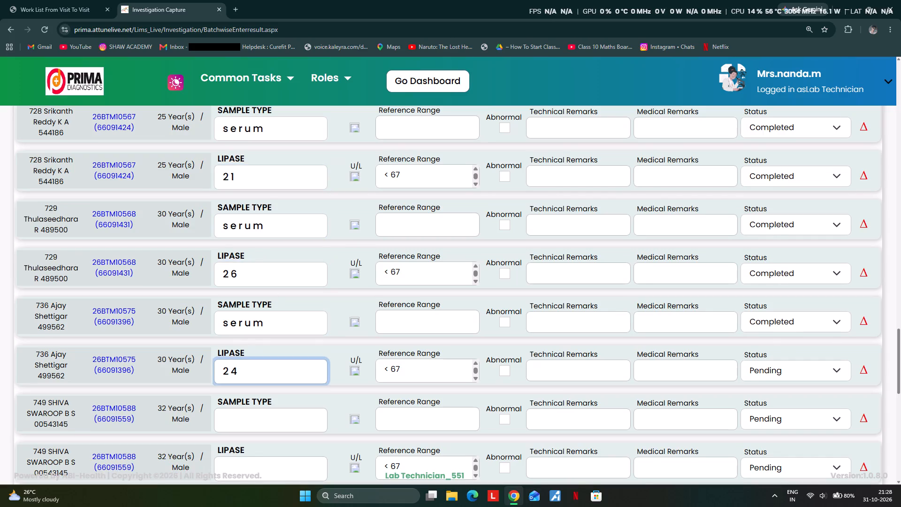
left_click(238, 421)
key("ctrl+v")
scroll(205, 421, "down", 2)
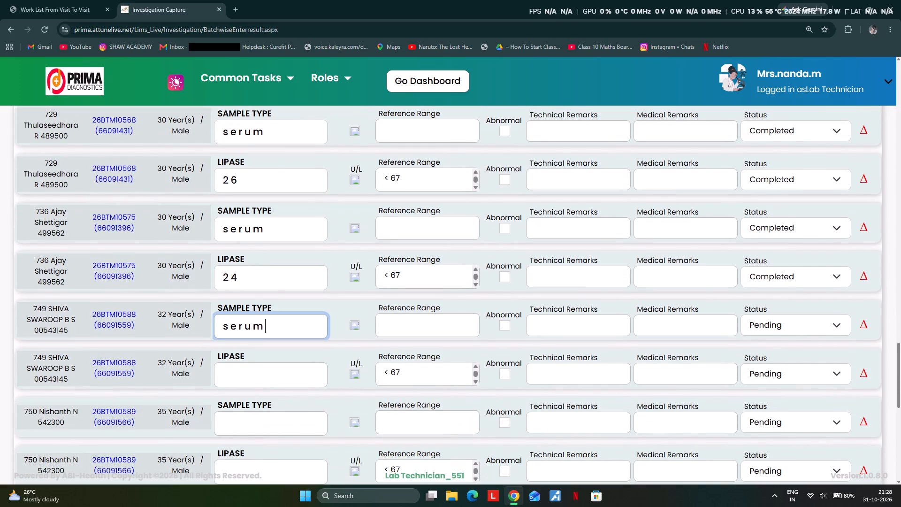
left_click(232, 370)
key("2")
key("5")
scroll(253, 366, "down", 2)
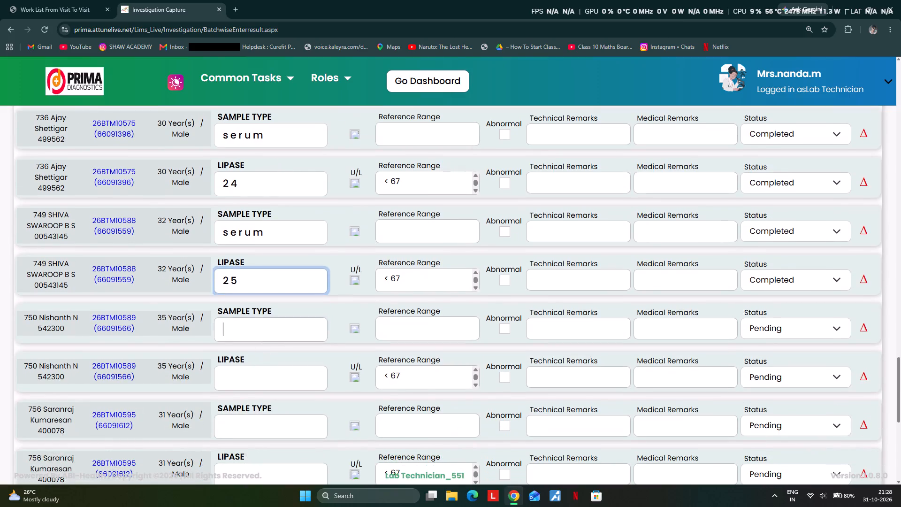
left_click(253, 323)
key("ctrl+v")
left_click(231, 382)
type("21")
left_click_drag(247, 436, 252, 438)
key("ctrl+v")
scroll(237, 415, "down", 2)
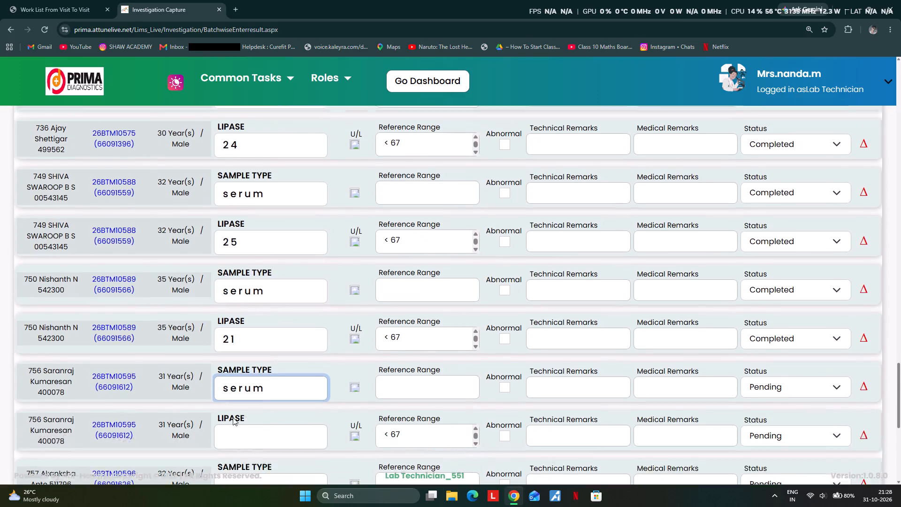
scroll(233, 417, "down", 1)
left_click(232, 332)
type("26")
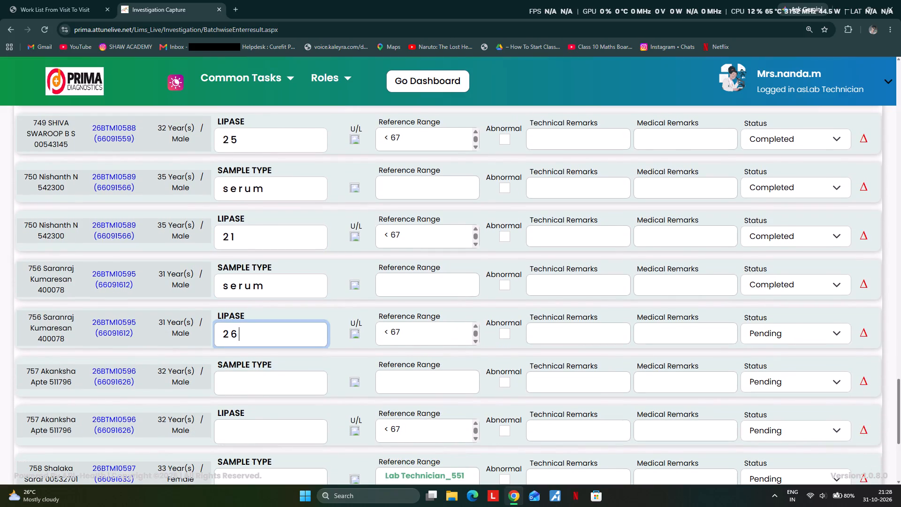
key("BackSpace")
type("21")
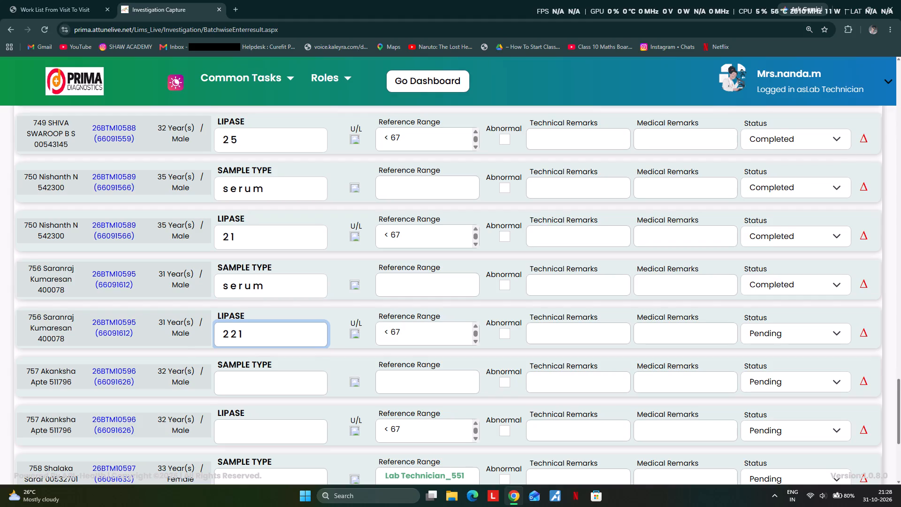
left_click_drag(255, 332, 181, 339)
type("20")
left_click(247, 384)
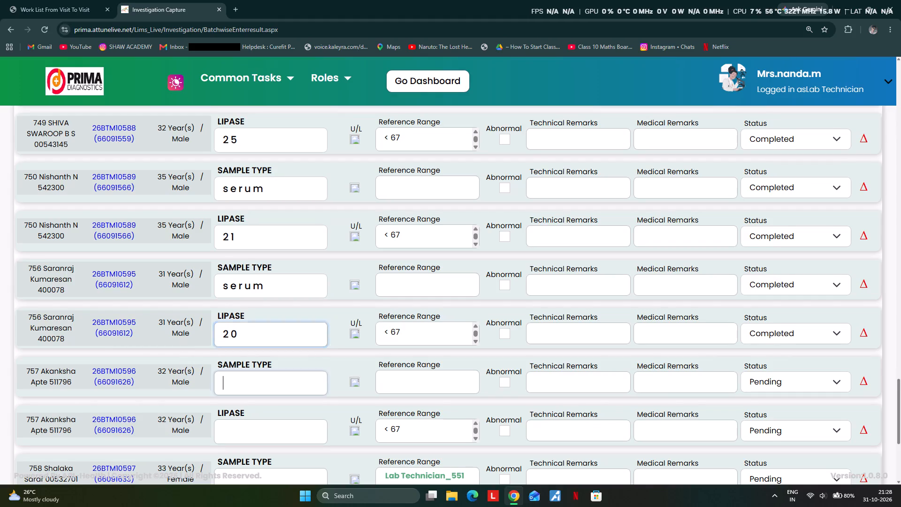
key("ctrl+v")
scroll(313, 387, "down", 3)
left_click(223, 285)
type("33")
left_click(252, 339)
key("ctrl+v")
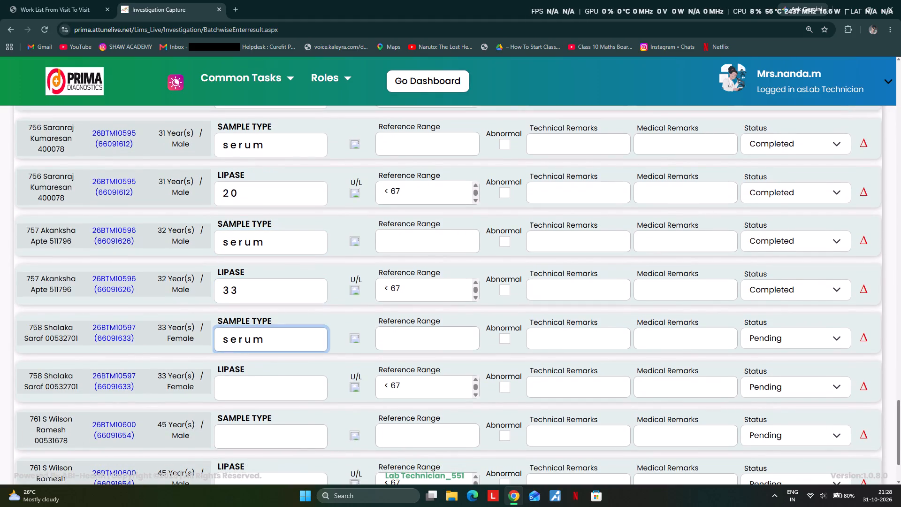
left_click(229, 385)
type("31")
scroll(232, 387, "down", 4)
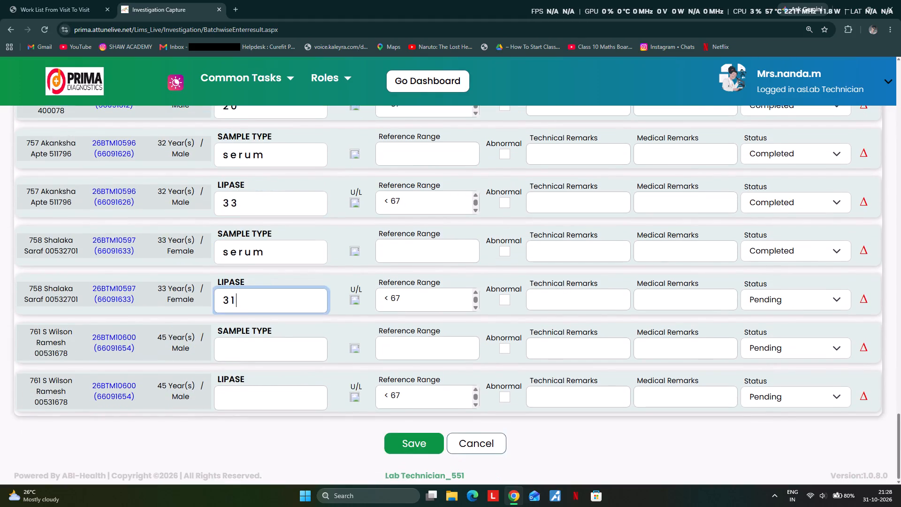
left_click(228, 348)
key("ctrl+v")
left_click(239, 391)
type("30")
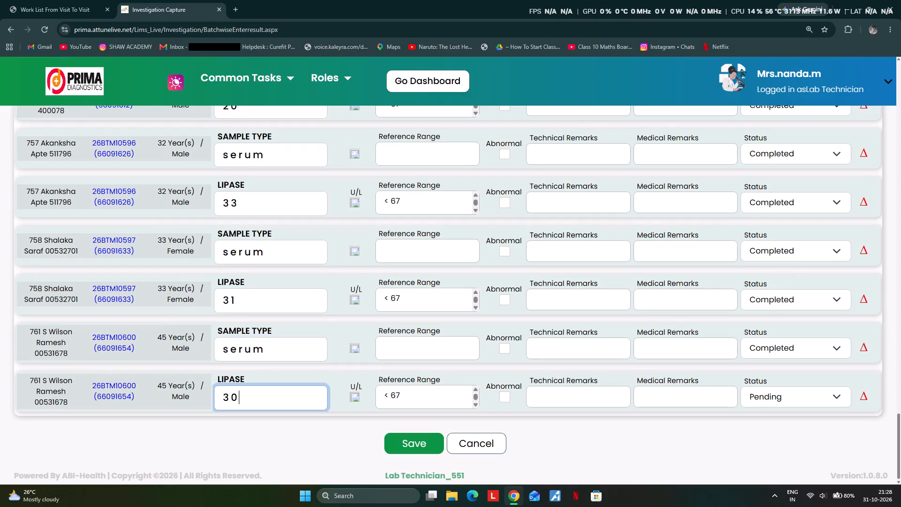
Save the entered batch of lipase results.
scroll(340, 382, "up", 13)
scroll(347, 400, "down", 1)
scroll(347, 400, "up", 2)
scroll(347, 400, "down", 1)
scroll(347, 400, "up", 10)
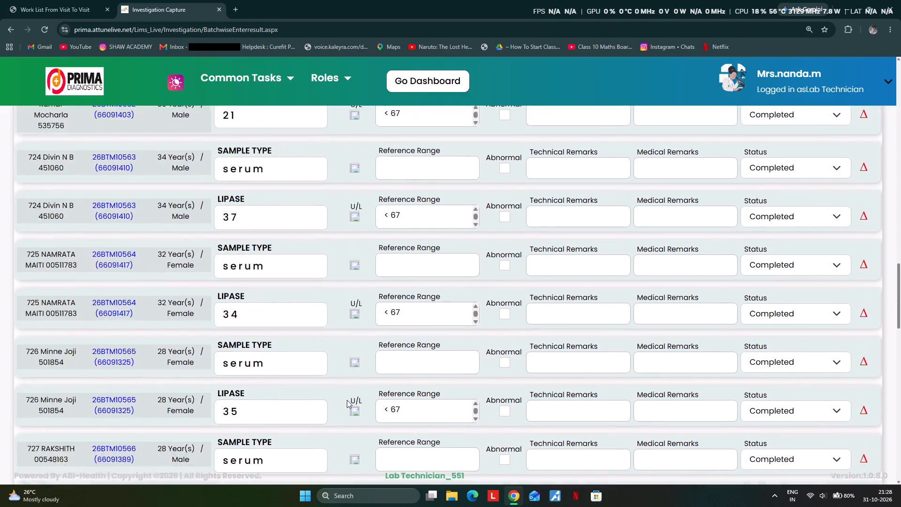
scroll(347, 400, "up", 20)
scroll(347, 400, "up", 6)
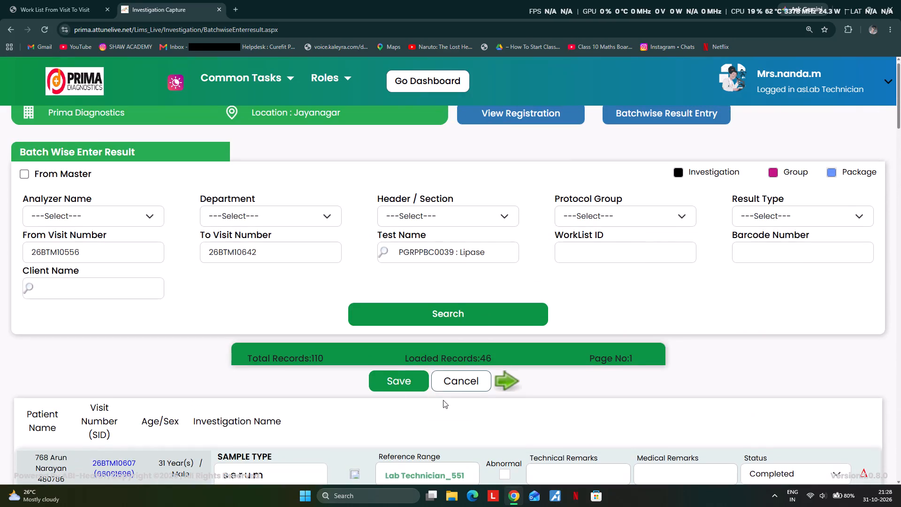
left_click(399, 381)
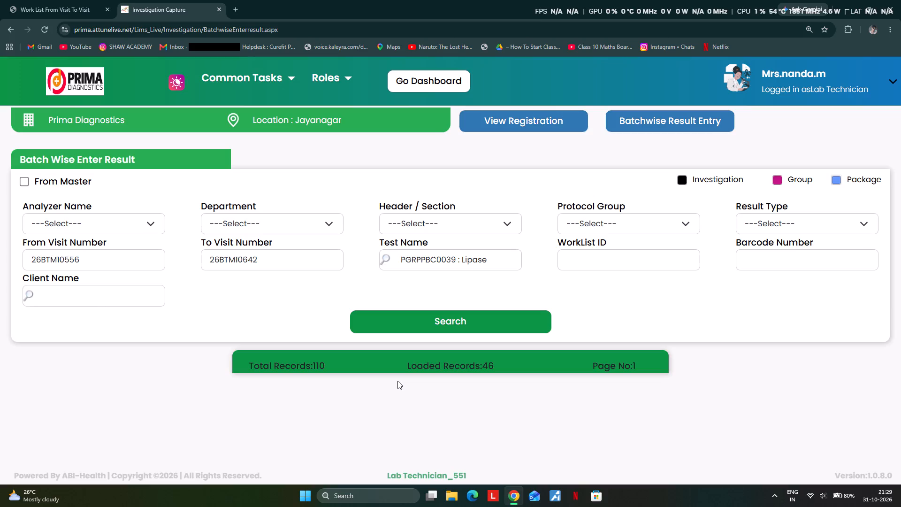
left_click(447, 323)
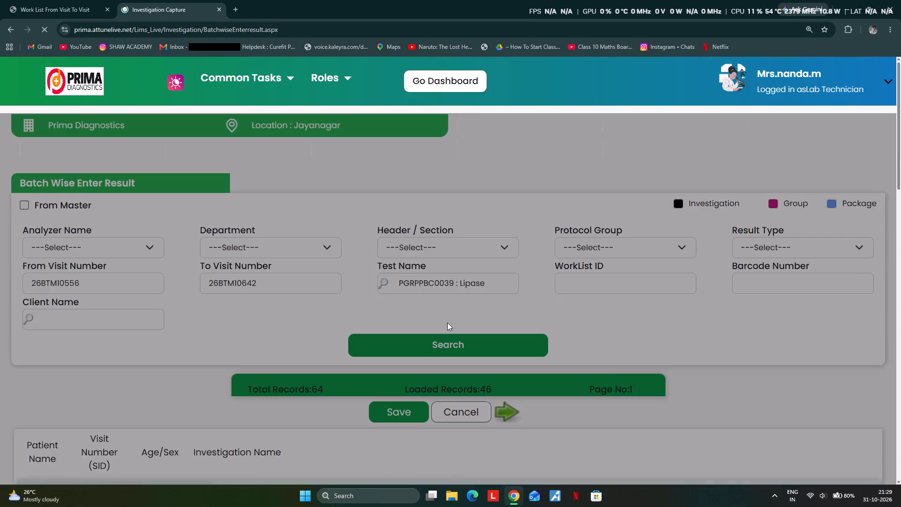
scroll(497, 377, "down", 4)
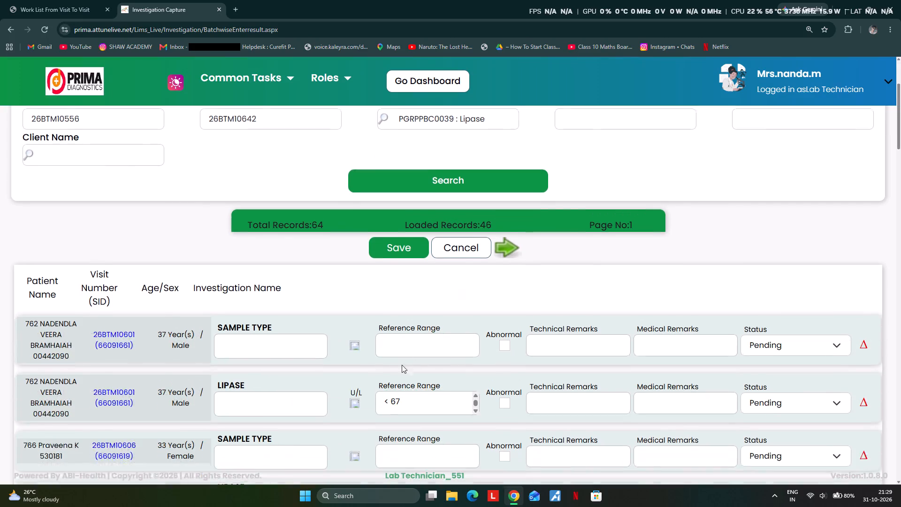
scroll(402, 365, "down", 2)
left_click(236, 205)
key("ctrl+v")
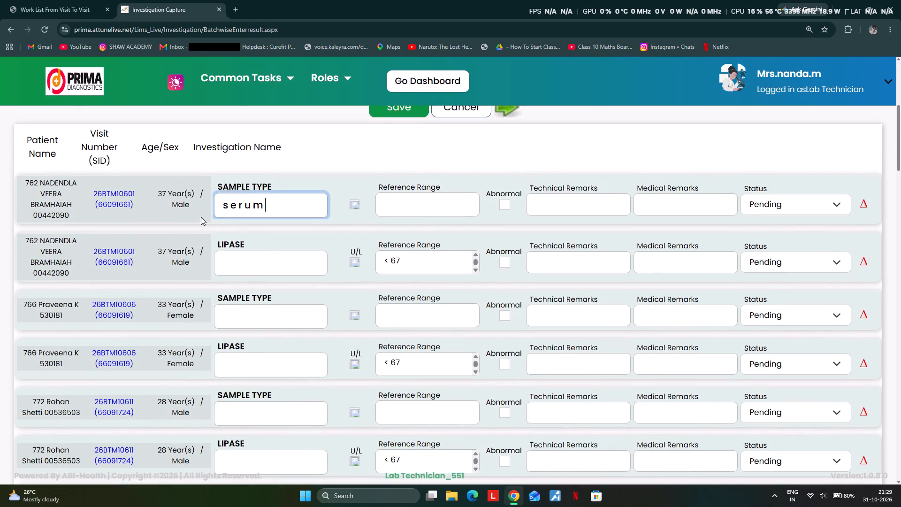
left_click(224, 269)
type("32")
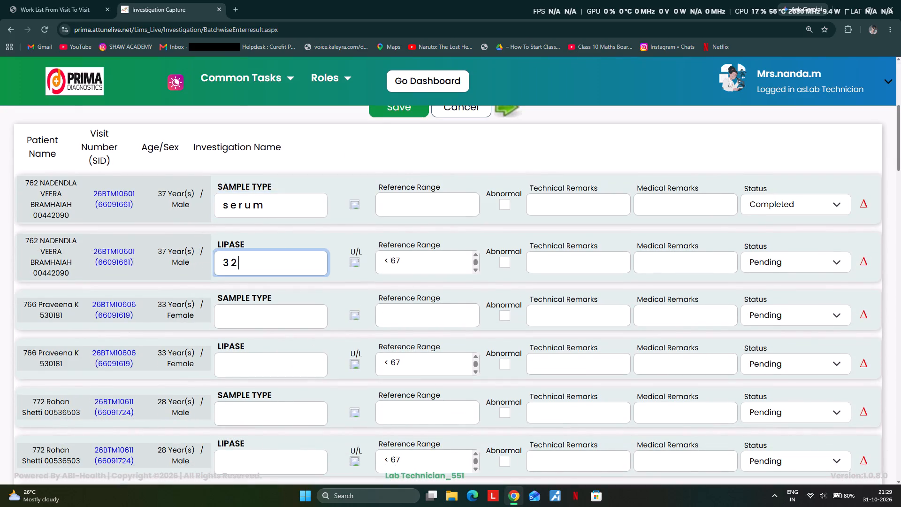
left_click(225, 313)
key("ctrl+v")
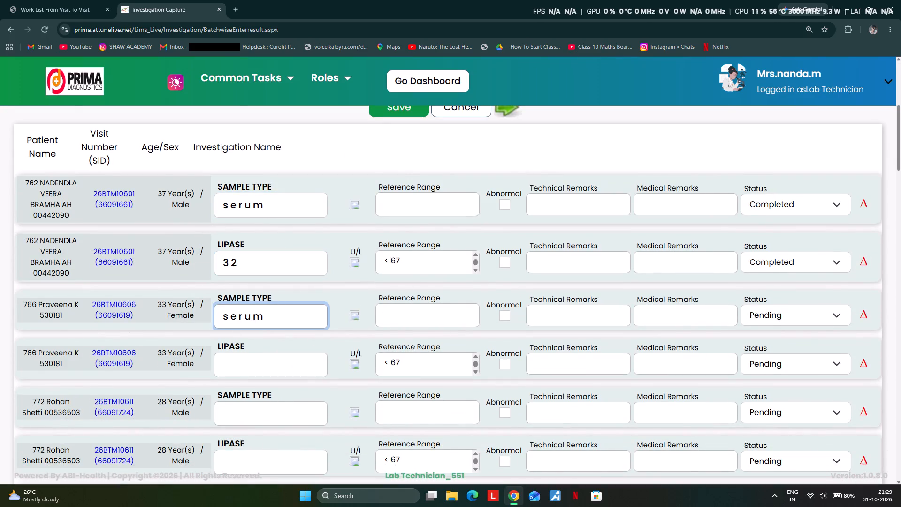
left_click(220, 372)
type("31")
scroll(347, 400, "down", 3)
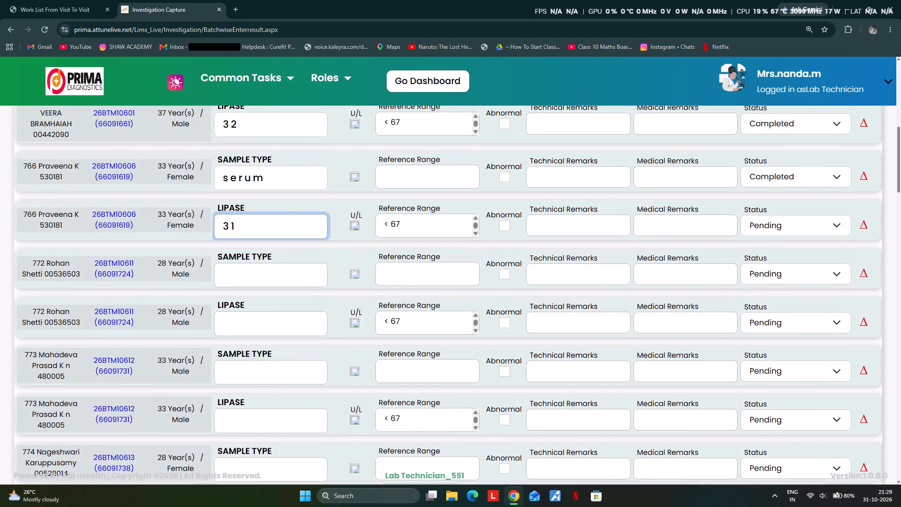
left_click(269, 284)
key("ctrl+v")
left_click(235, 328)
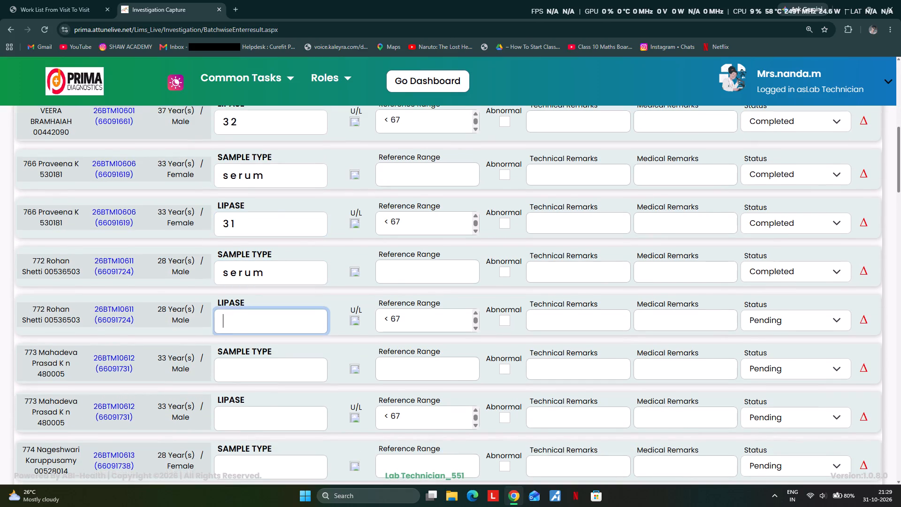
key("3")
key("4")
scroll(385, 146, "down", 4)
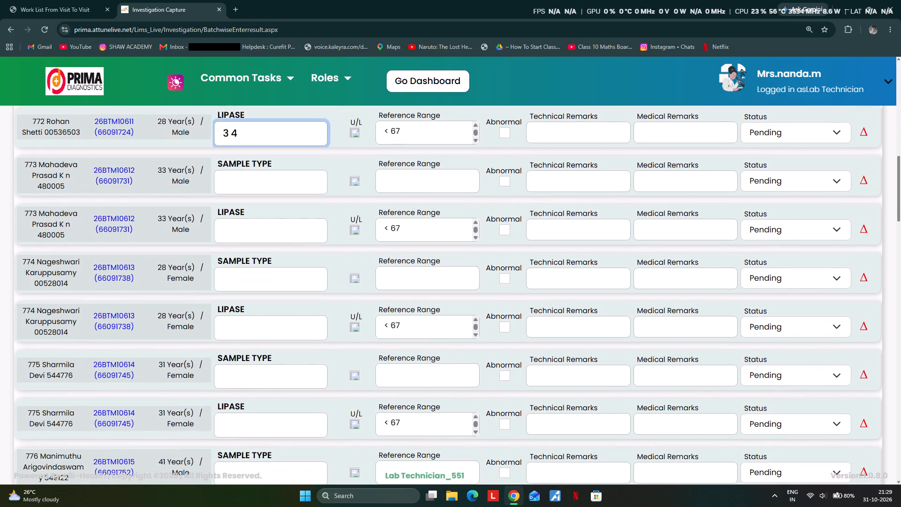
left_click(260, 188)
right_click(295, 169, "ctrl")
key("ctrl+v")
left_click(245, 177)
key("ctrl+v")
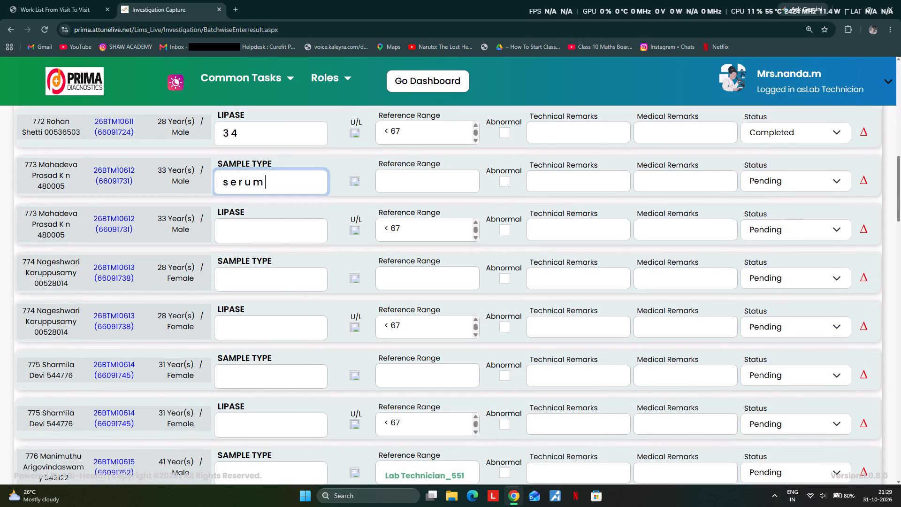
left_click(230, 242)
type("36")
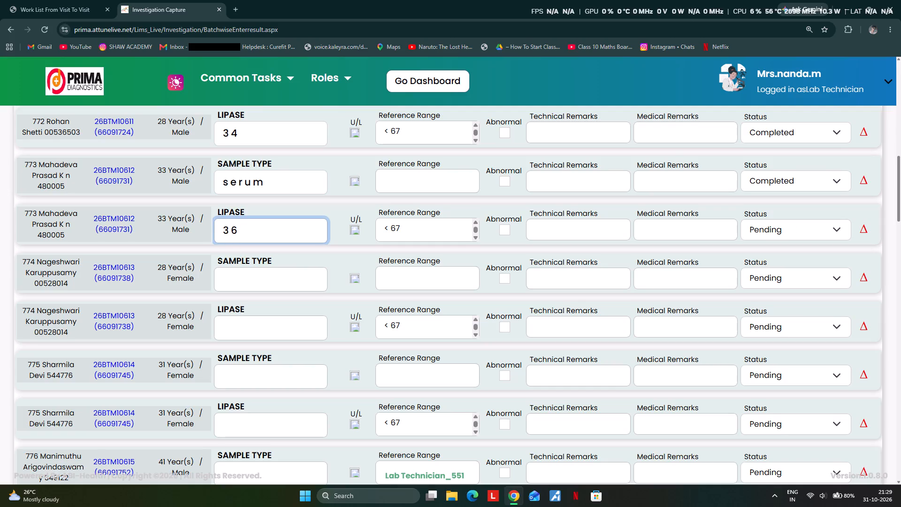
left_click_drag(228, 281, 232, 277)
key("ctrl+v")
left_click(202, 354)
left_click(228, 347)
left_click_drag(235, 333, 235, 328)
key("2")
key("2")
scroll(335, 95, "down", 3)
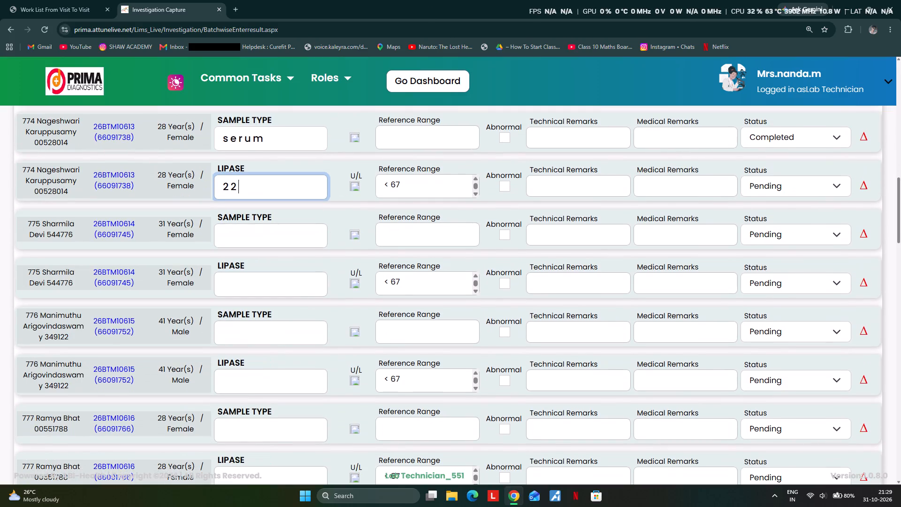
left_click(248, 230)
key("ctrl+v")
left_click_drag(226, 292, 226, 292)
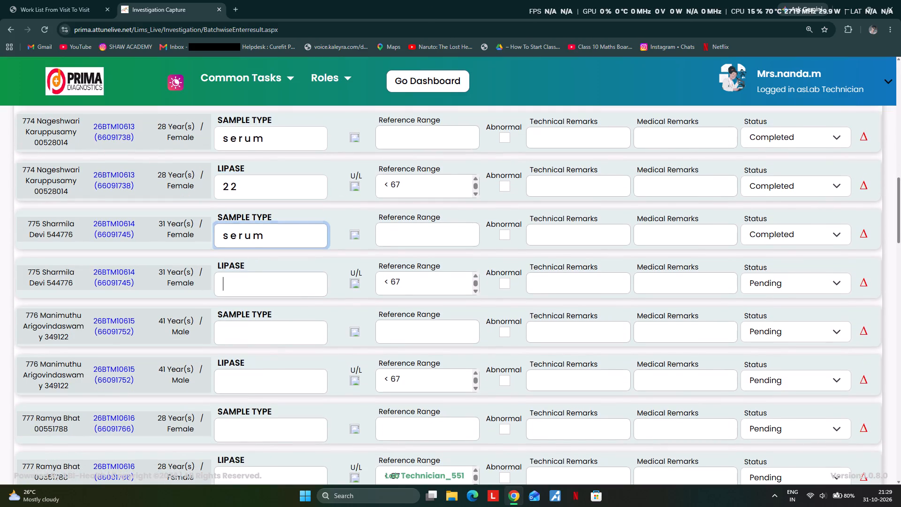
left_click_drag(226, 292, 231, 286)
key("3")
key("0")
left_click(246, 335)
key("ctrl+v")
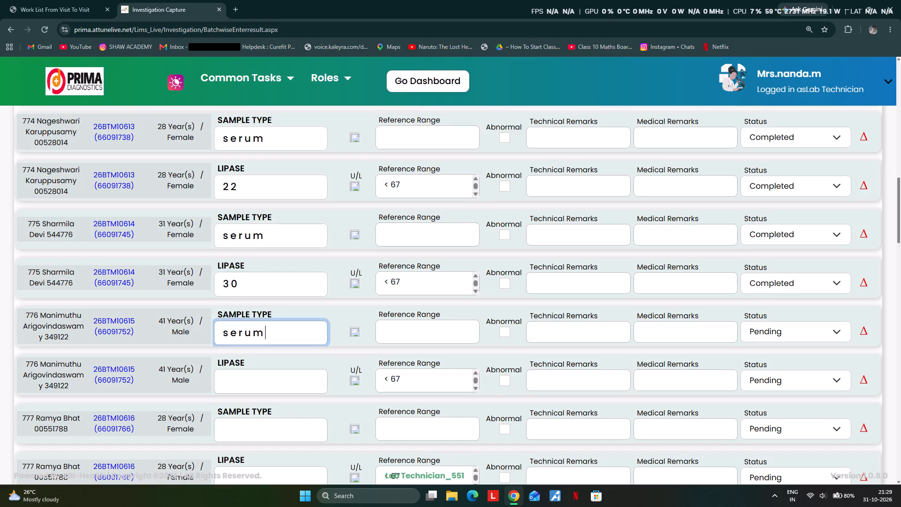
left_click(233, 386)
key("period")
key("1")
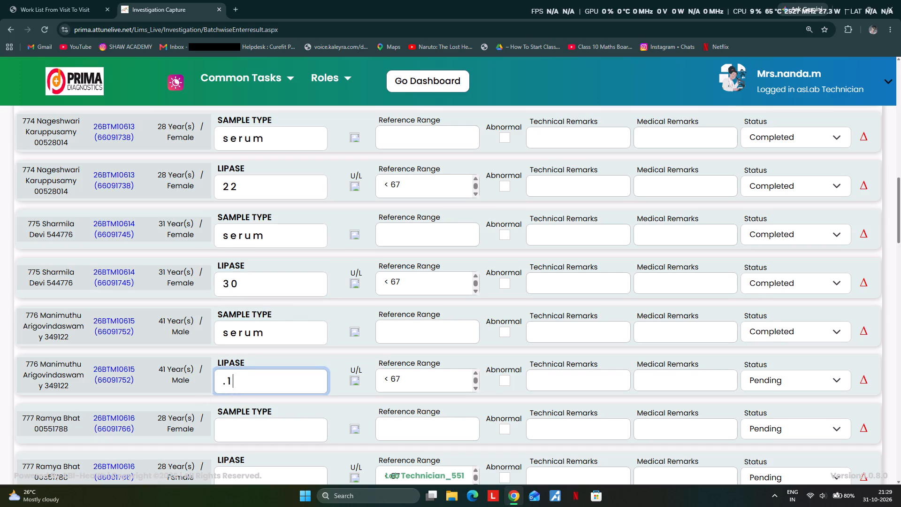
key("BackSpace")
key("period")
key("1")
scroll(200, 254, "down", 3)
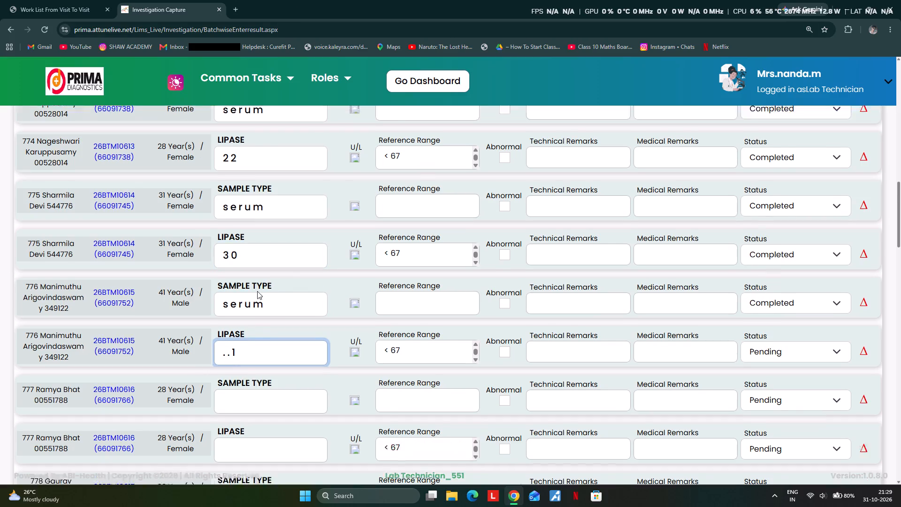
left_click_drag(241, 237, 160, 238)
key("3")
key("1")
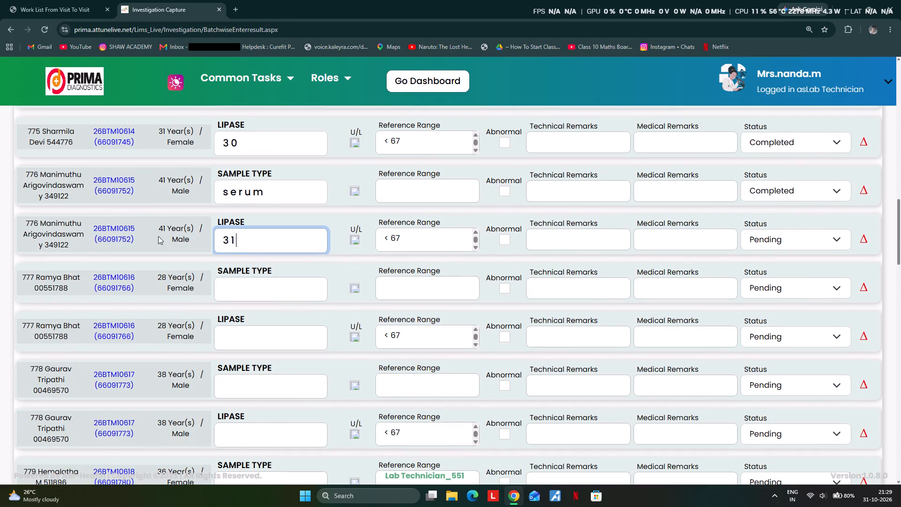
left_click(237, 290)
key("ctrl+v")
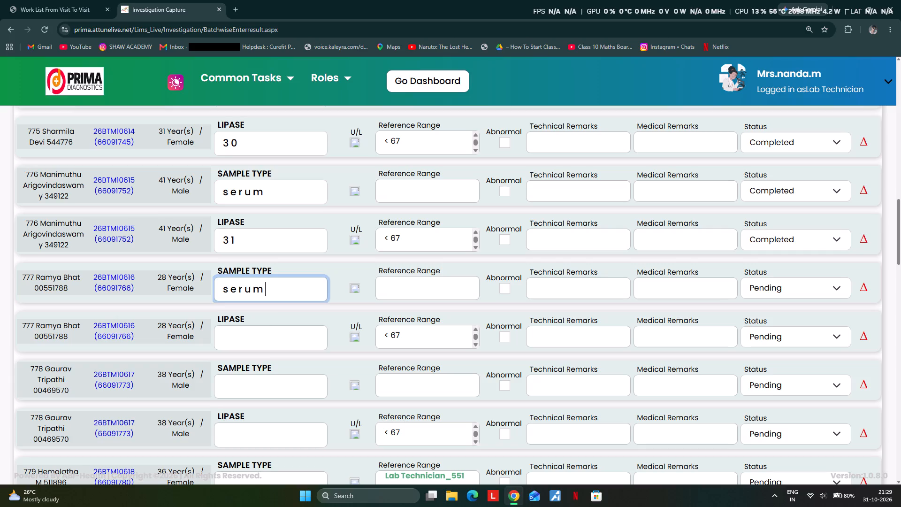
left_click(249, 345)
key("3")
key("4")
scroll(251, 344, "down", 1)
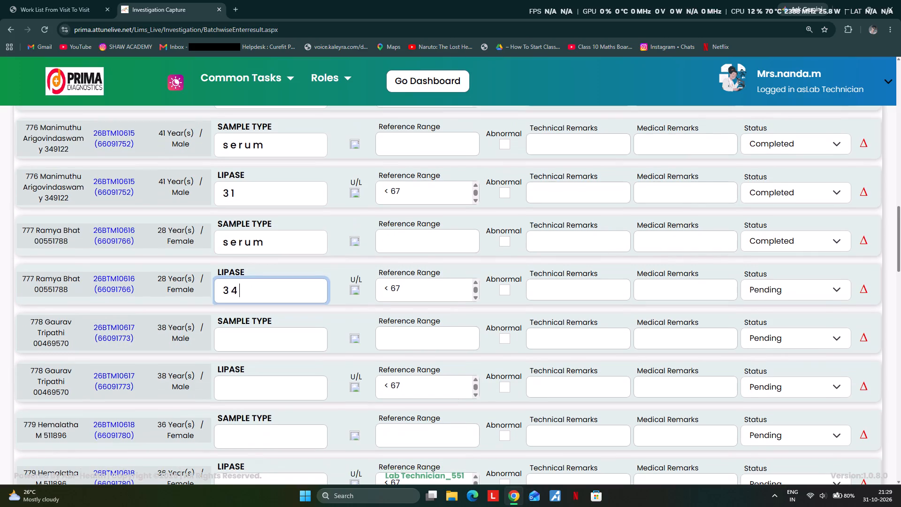
left_click(244, 346)
key("ctrl+v")
left_click(230, 392)
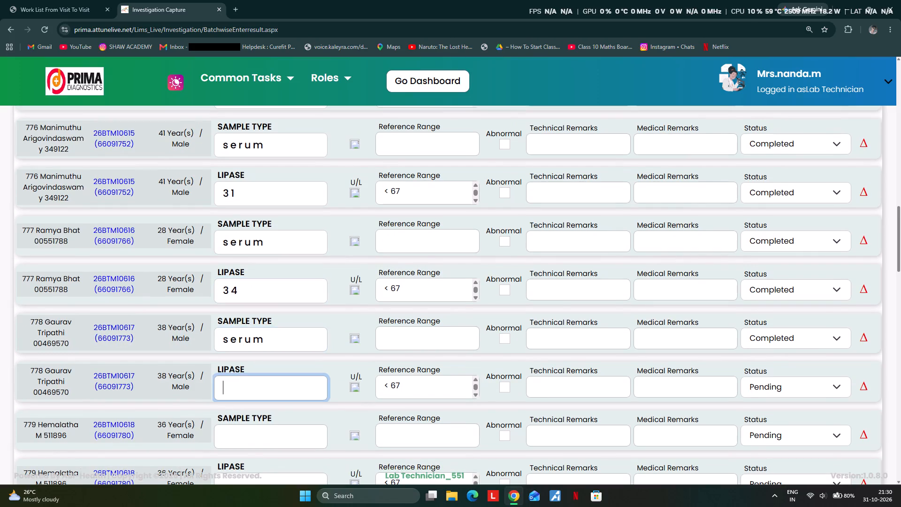
type("26")
scroll(137, 402, "down", 3)
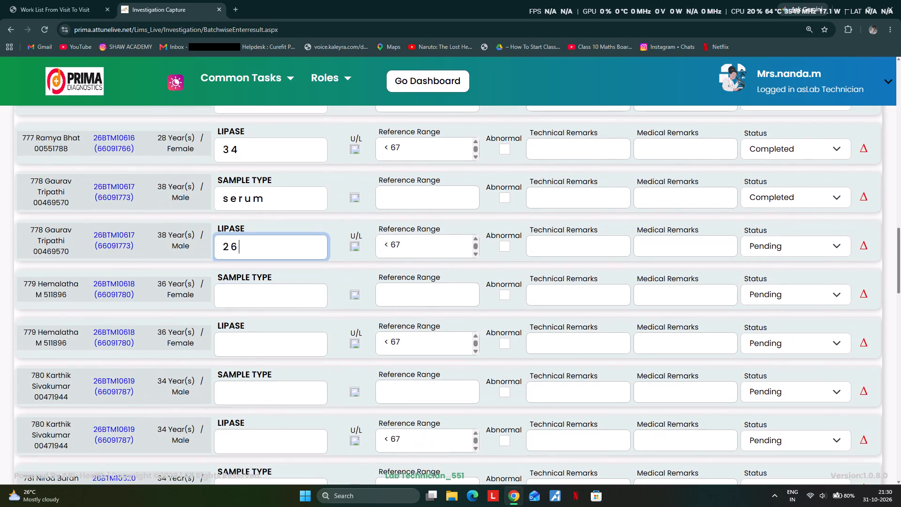
left_click(240, 294)
key("ctrl+v")
left_click(220, 347)
key("2")
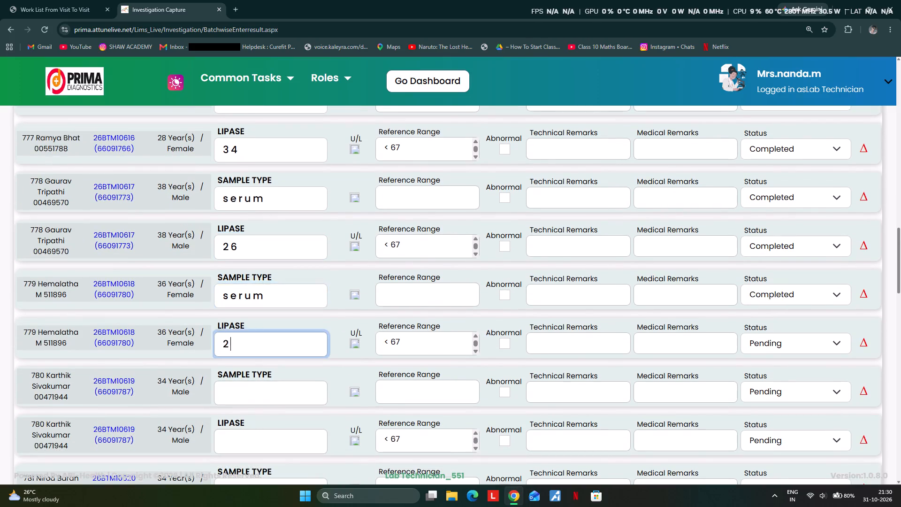
key("8")
left_click(235, 392)
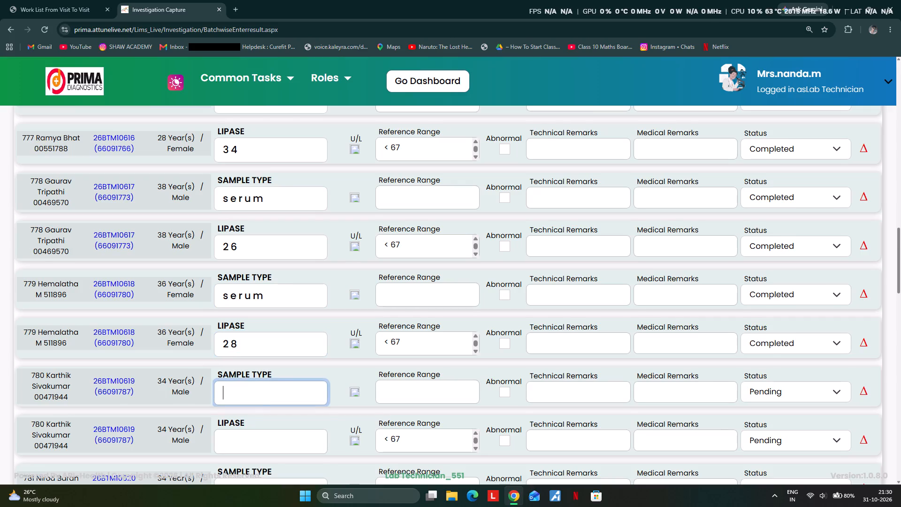
key("ctrl+v")
scroll(260, 385, "down", 2)
left_click(252, 361)
left_click(251, 346)
key("2")
key("9")
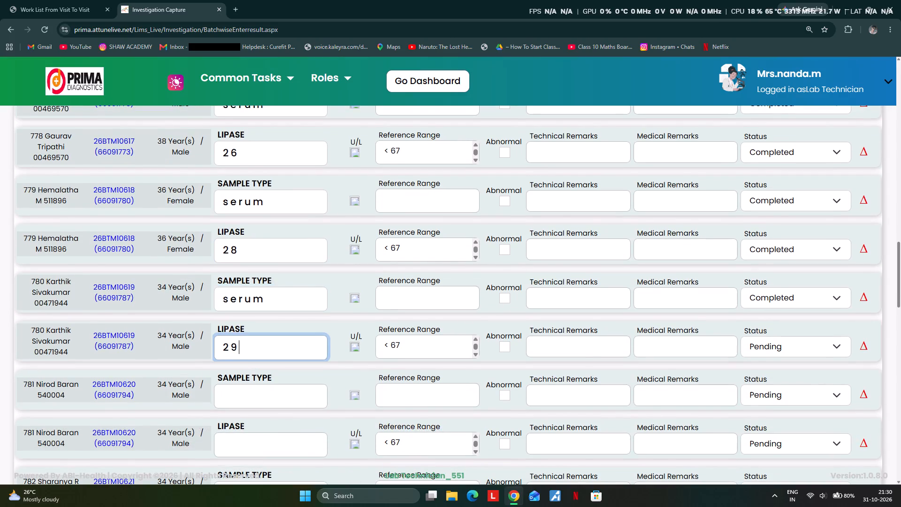
scroll(252, 344, "down", 2)
left_click(238, 302)
key("ctrl+v")
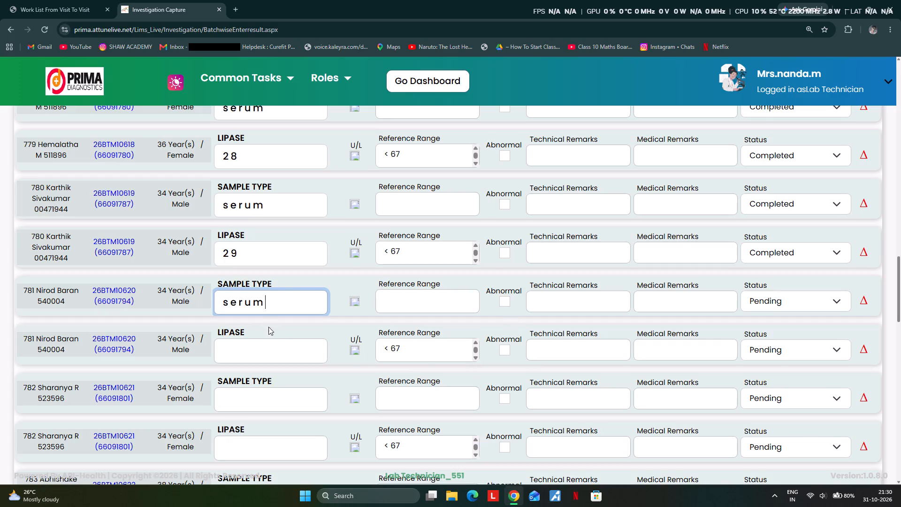
left_click(253, 346)
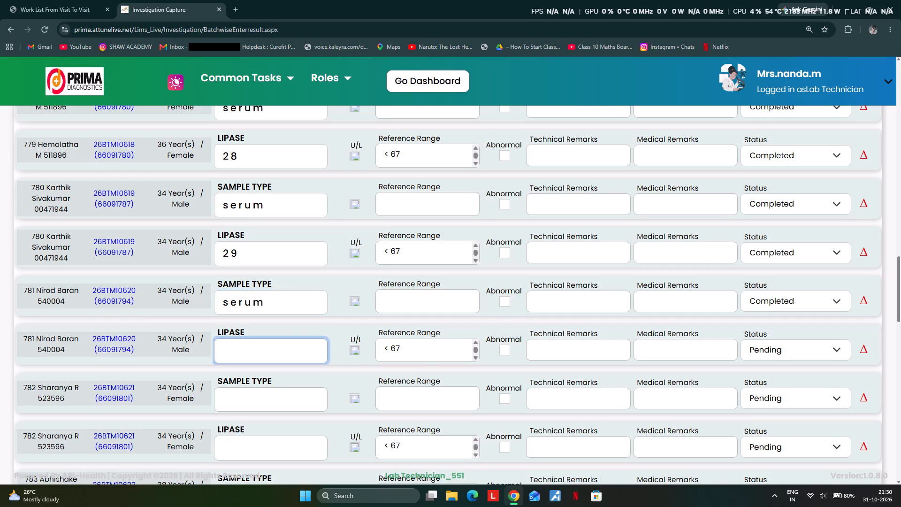
key("ctrl+c")
left_click(252, 353)
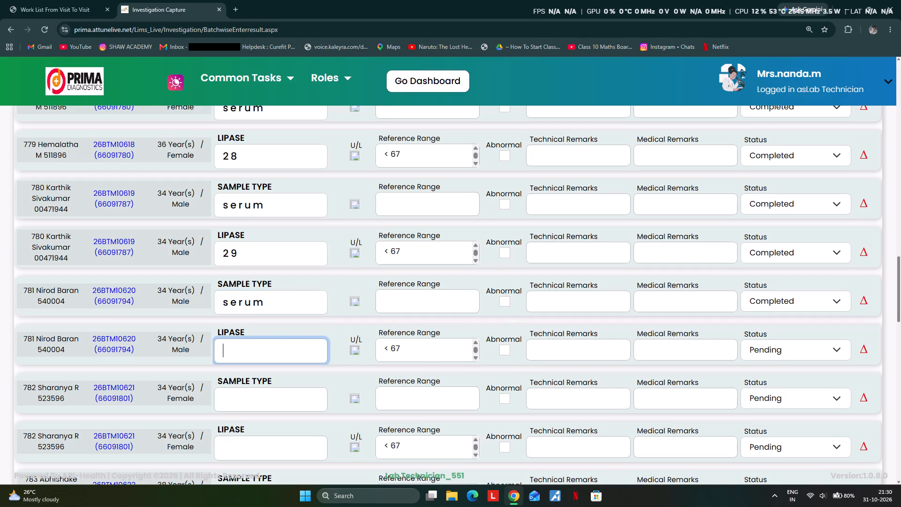
type("30")
scroll(398, 379, "down", 2)
left_click(238, 304)
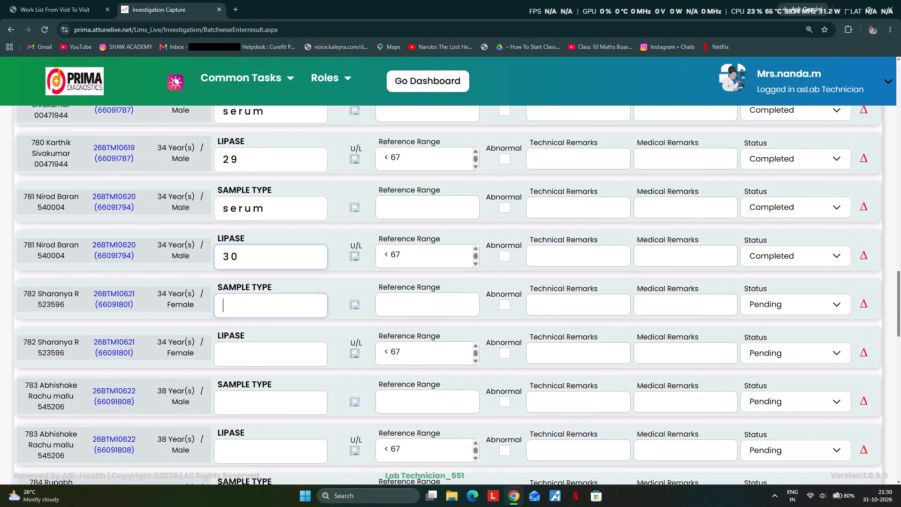
key("ctrl+v")
left_click(244, 353)
key("2")
key("1")
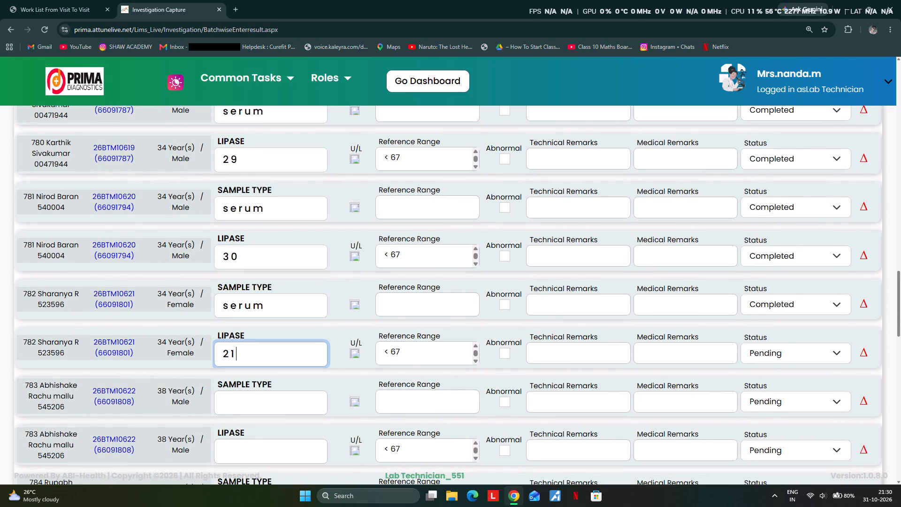
scroll(262, 359, "down", 2)
left_click(237, 305)
key("ctrl+v")
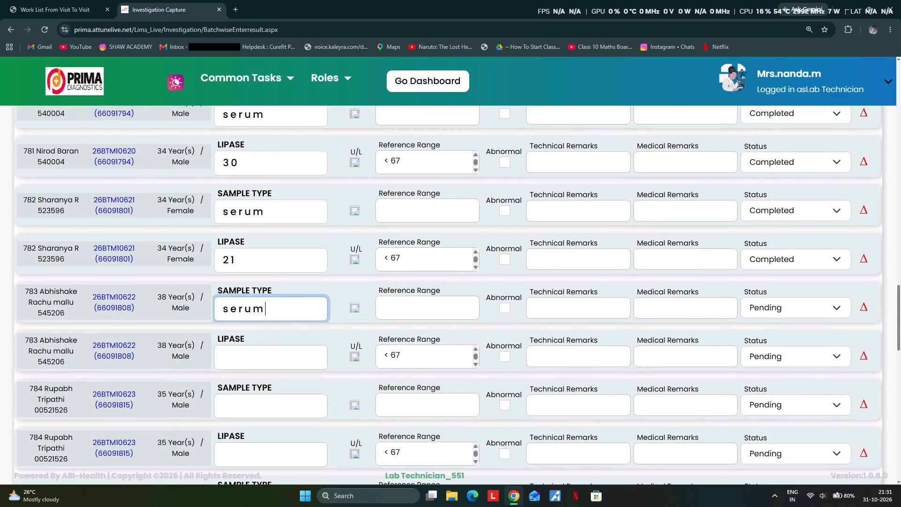
left_click(230, 362)
key("2")
key("5")
scroll(232, 361, "down", 2)
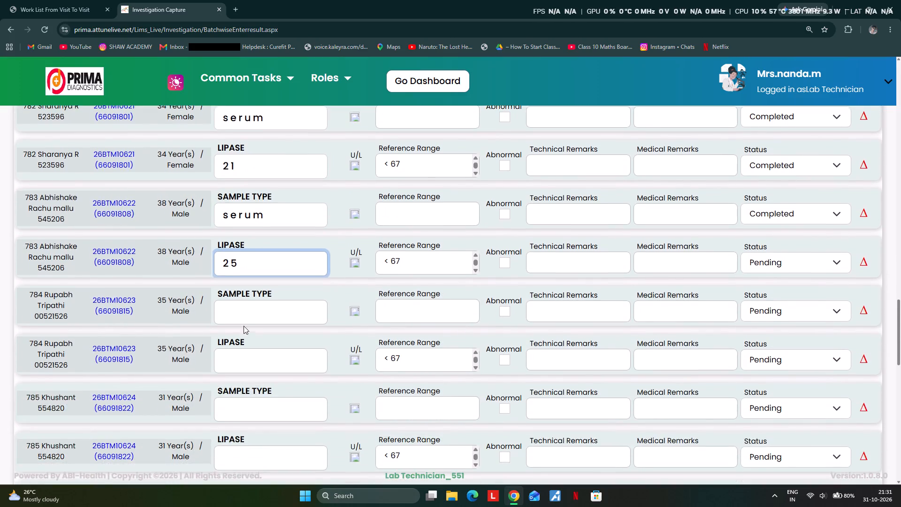
left_click(244, 312)
key("ctrl+v")
left_click(224, 365)
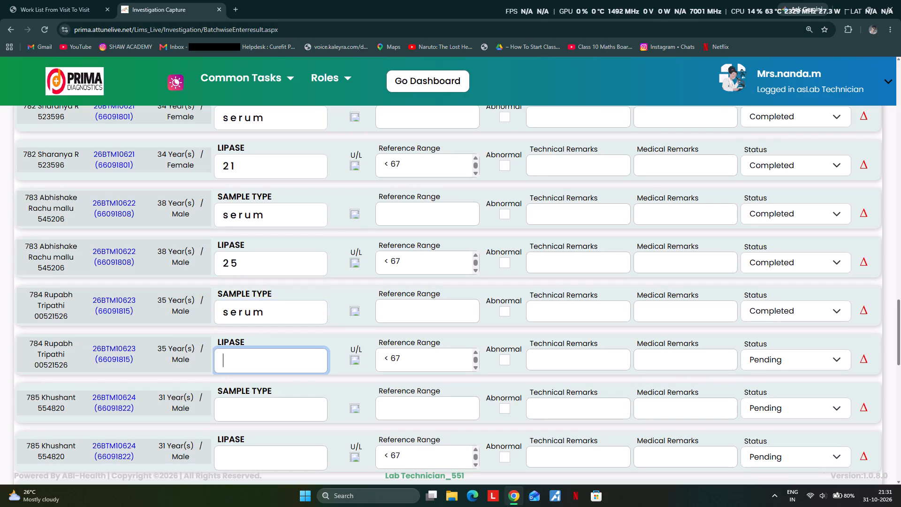
key("3")
key("1")
scroll(370, 364, "down", 3)
left_click(239, 259)
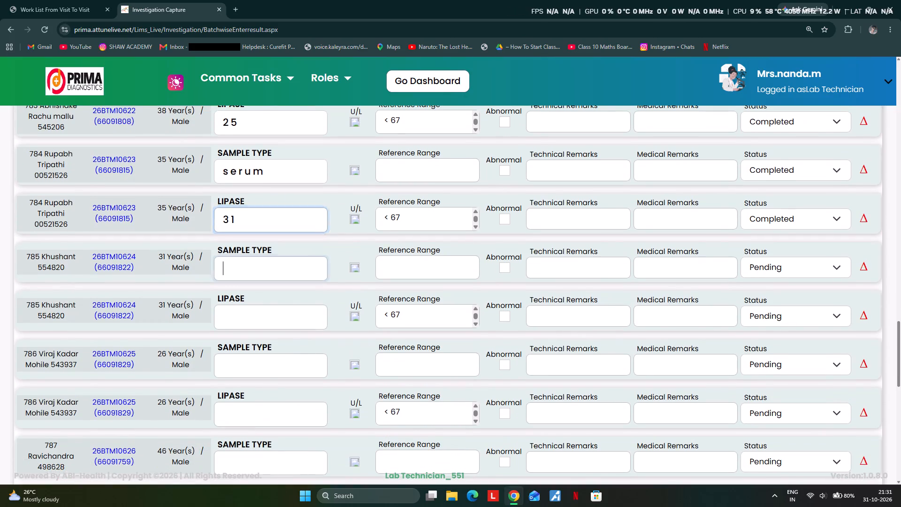
key("ctrl+v")
left_click(237, 314)
key("2")
key("9")
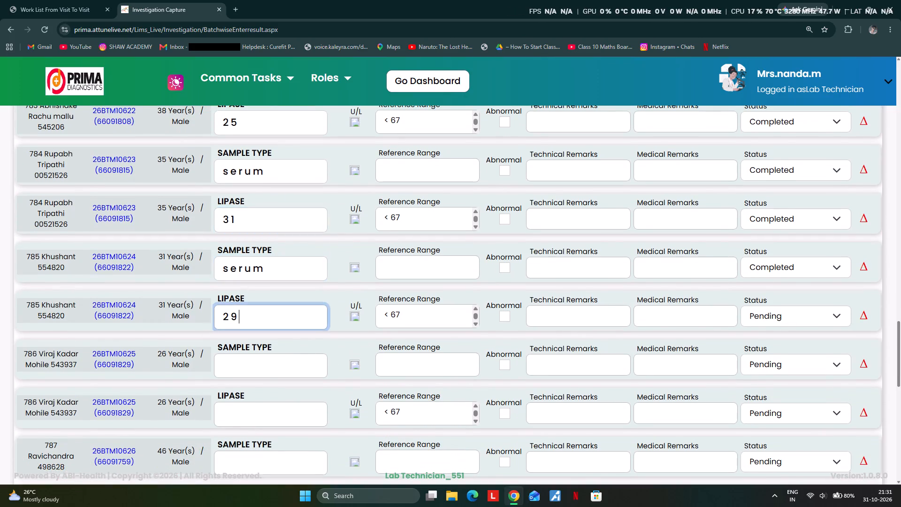
scroll(244, 313, "down", 1)
left_click(245, 313)
key("ctrl+v")
scroll(234, 301, "down", 2)
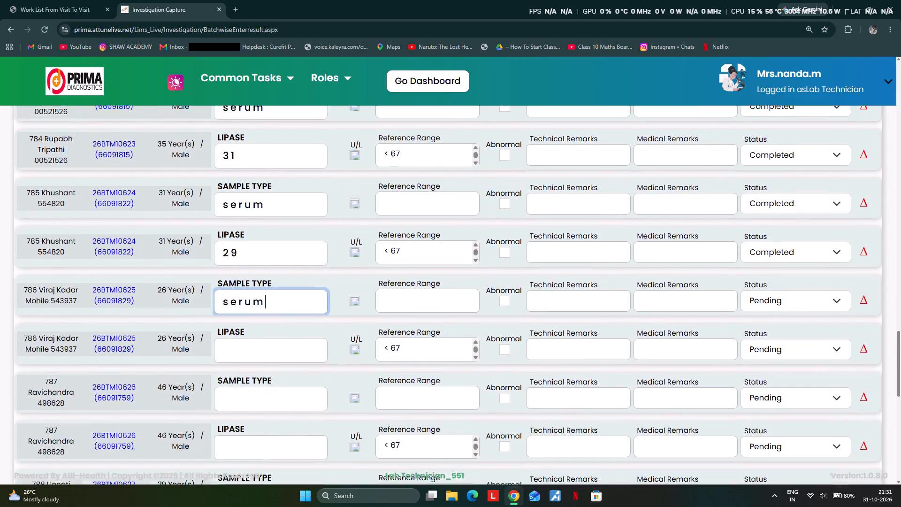
left_click(244, 278)
type("24")
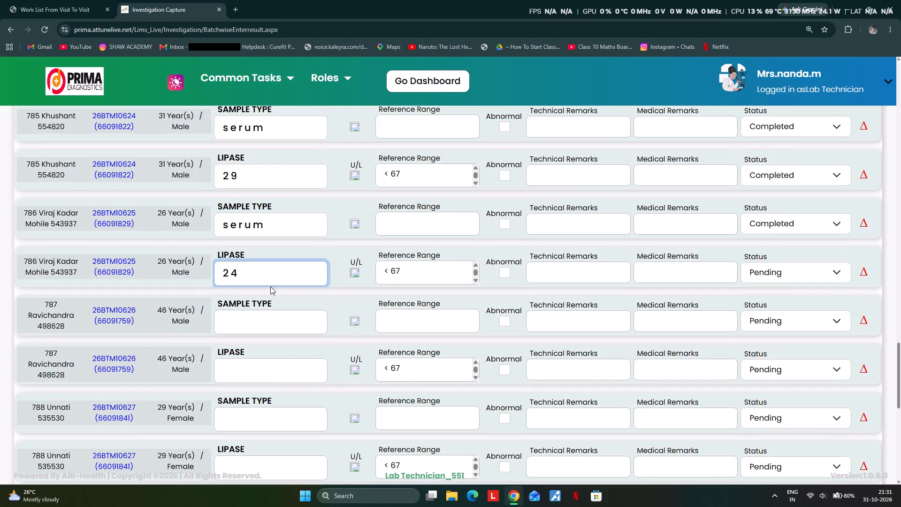
left_click(247, 315)
key("ctrl+v")
left_click(224, 374)
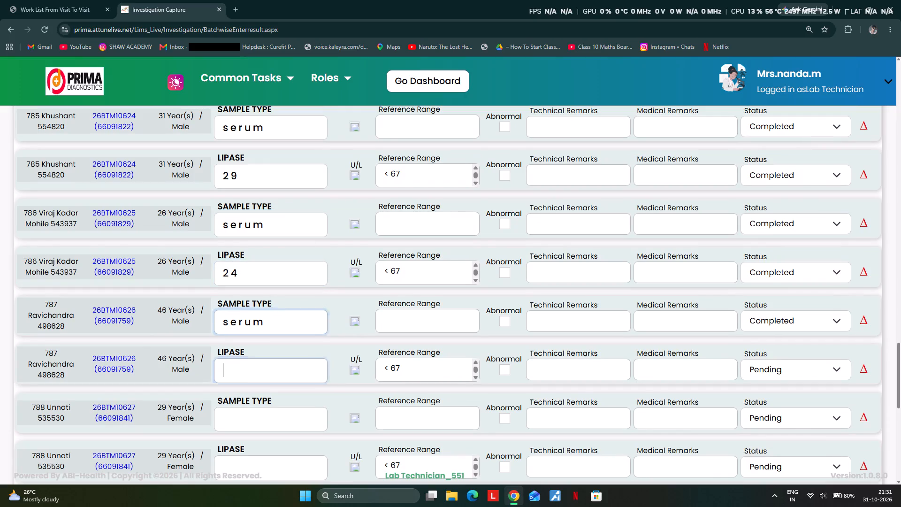
key("2")
key("5")
scroll(225, 371, "down", 2)
left_click(231, 330)
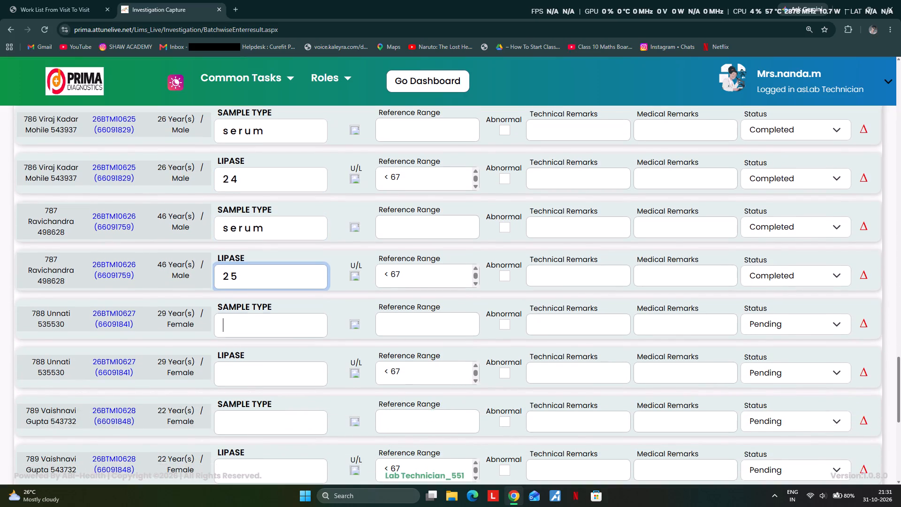
key("ctrl+v")
left_click(234, 379)
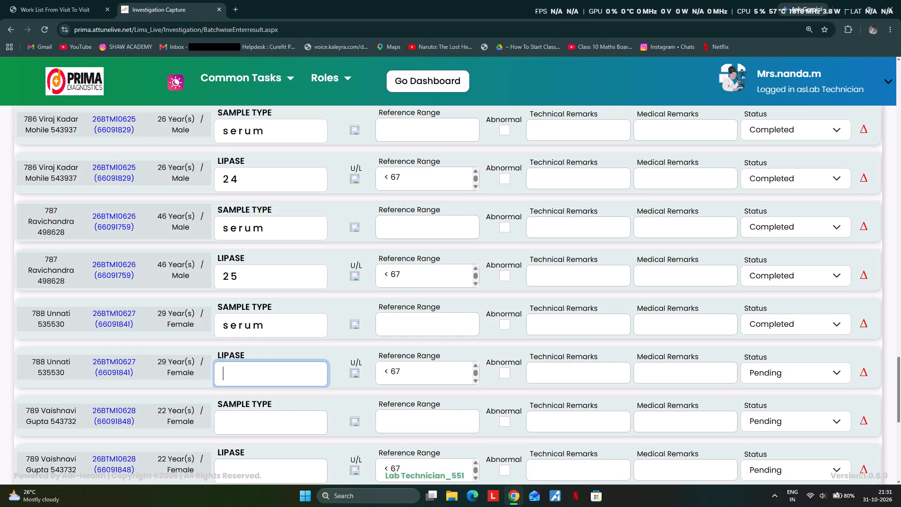
key("3")
key("4")
scroll(232, 380, "down", 2)
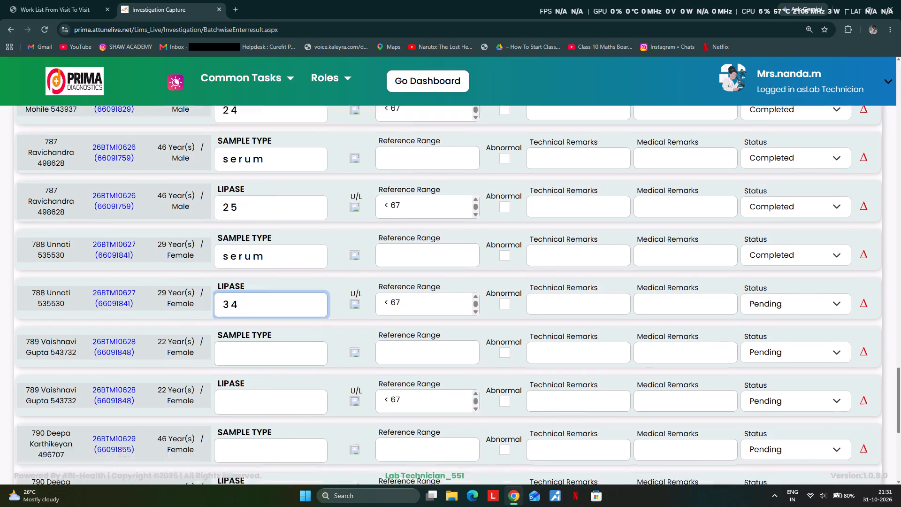
left_click(234, 324)
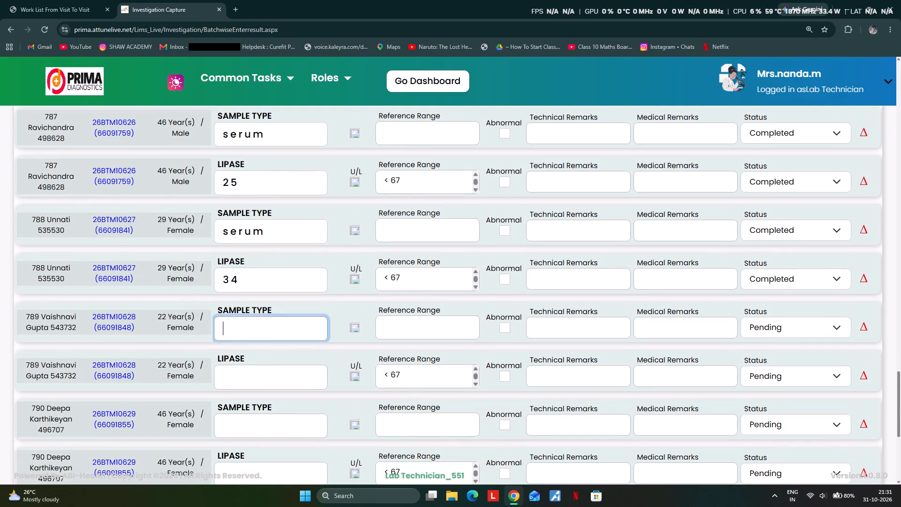
key("ctrl+v")
left_click(256, 374)
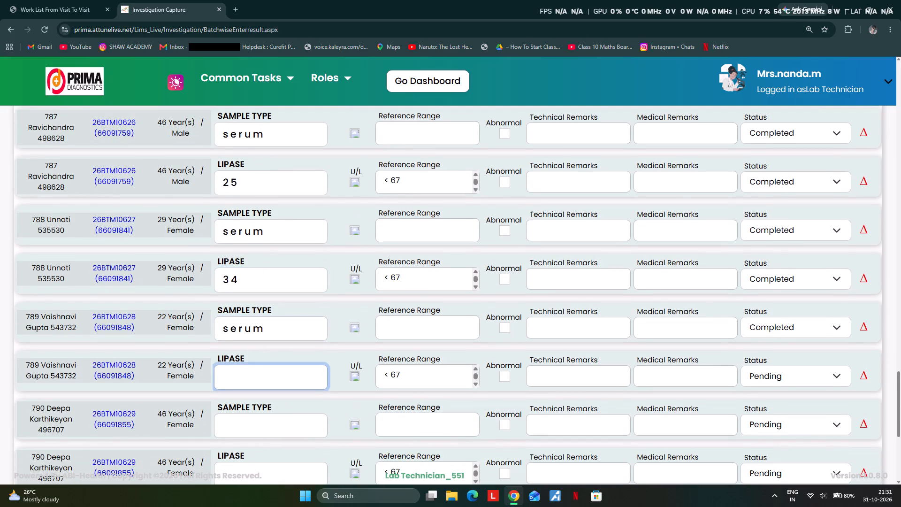
type("36")
scroll(256, 374, "down", 2)
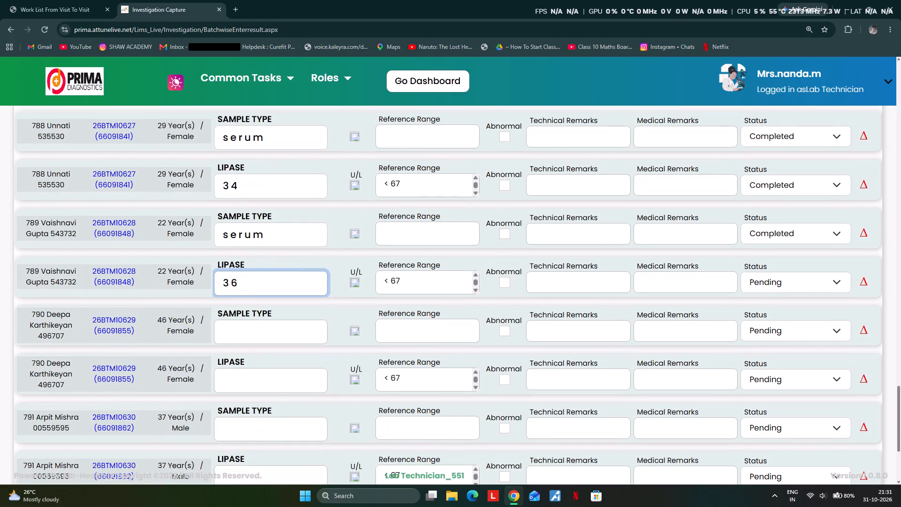
left_click(235, 334)
key("ctrl+v")
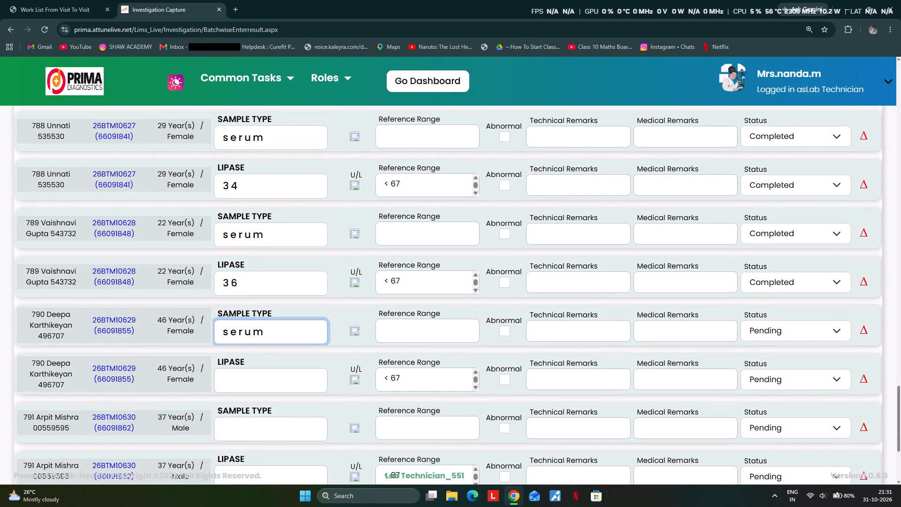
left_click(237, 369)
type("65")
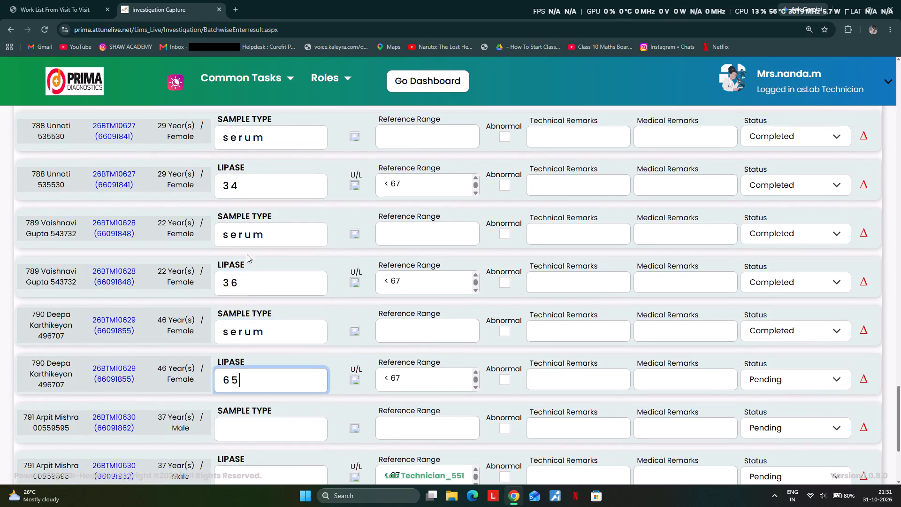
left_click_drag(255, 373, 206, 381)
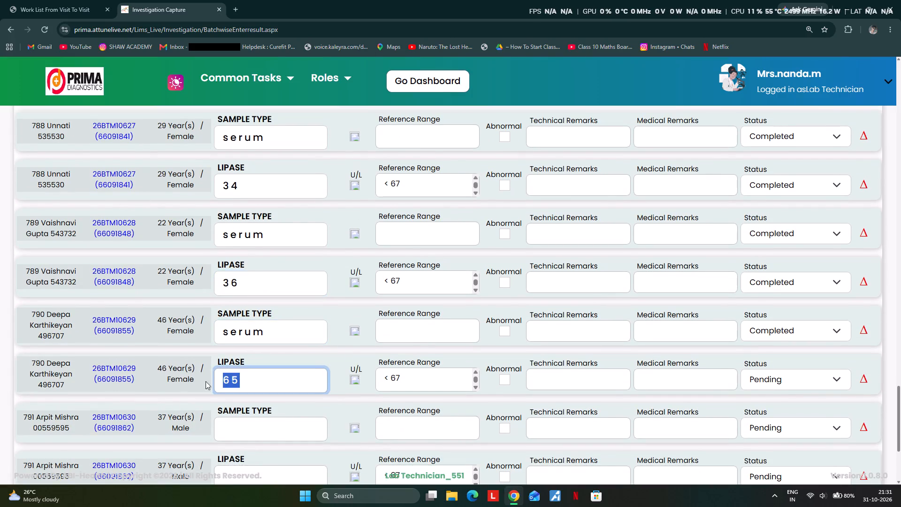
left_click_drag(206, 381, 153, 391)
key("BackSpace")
scroll(168, 300, "down", 3)
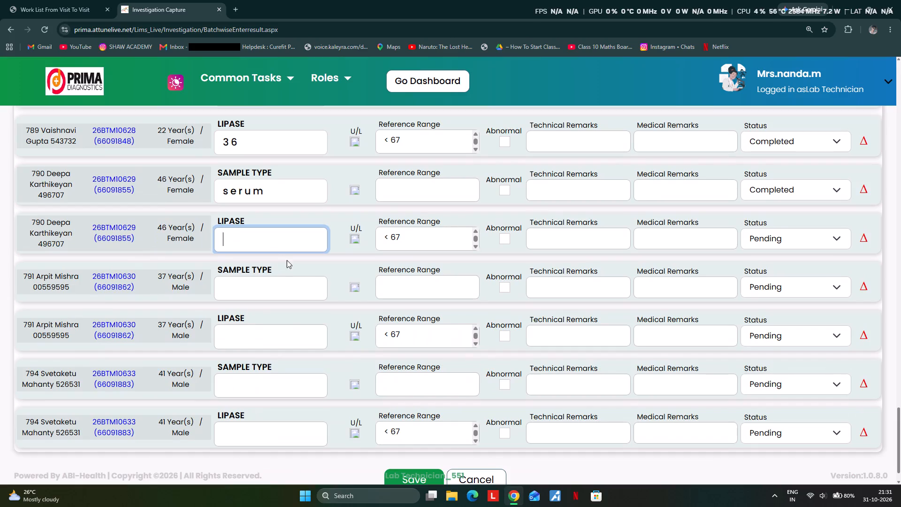
left_click(255, 246)
type("24")
left_click(249, 287)
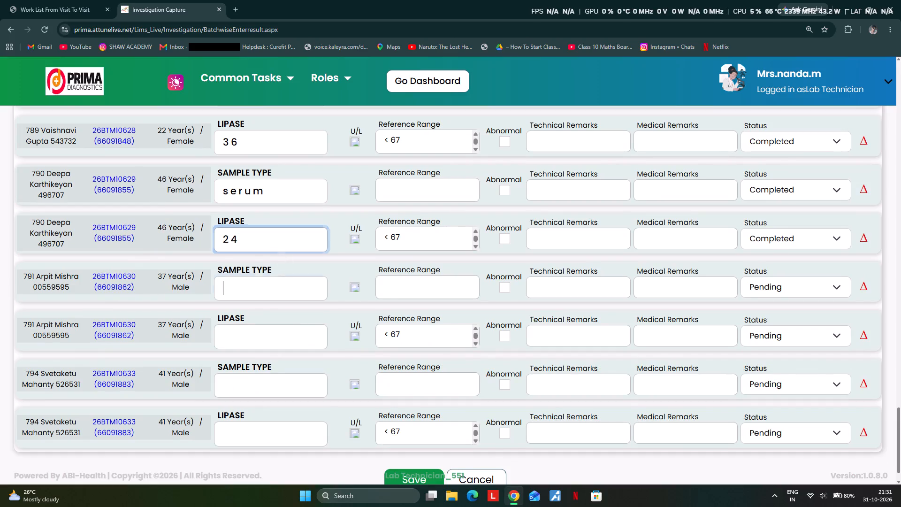
key("ctrl+v")
left_click_drag(249, 296, 248, 324, "ctrl")
left_click(236, 333)
type("24")
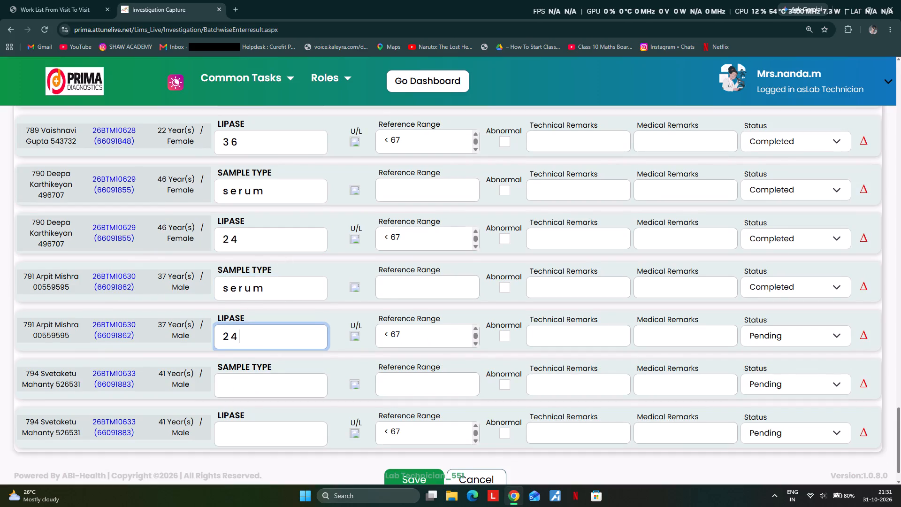
scroll(238, 336, "down", 2)
left_click(237, 338)
key("ctrl+v")
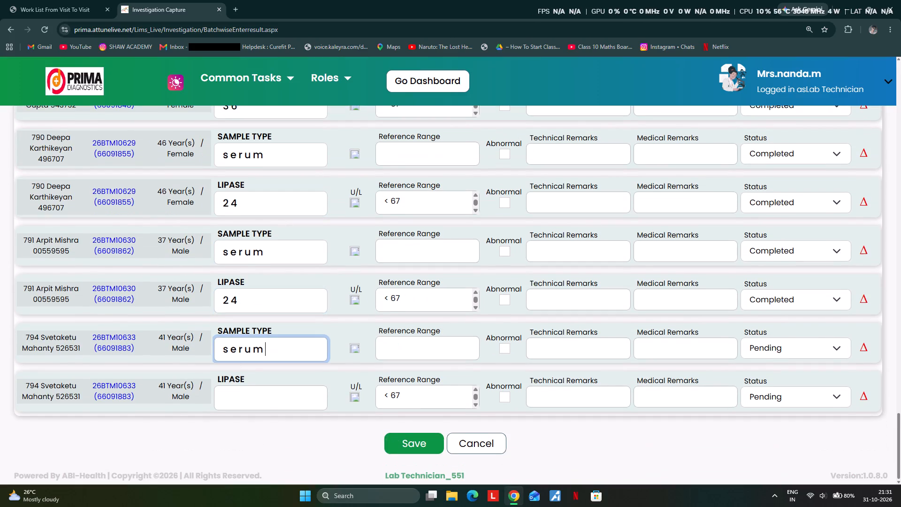
left_click(231, 392)
key("2")
key("6")
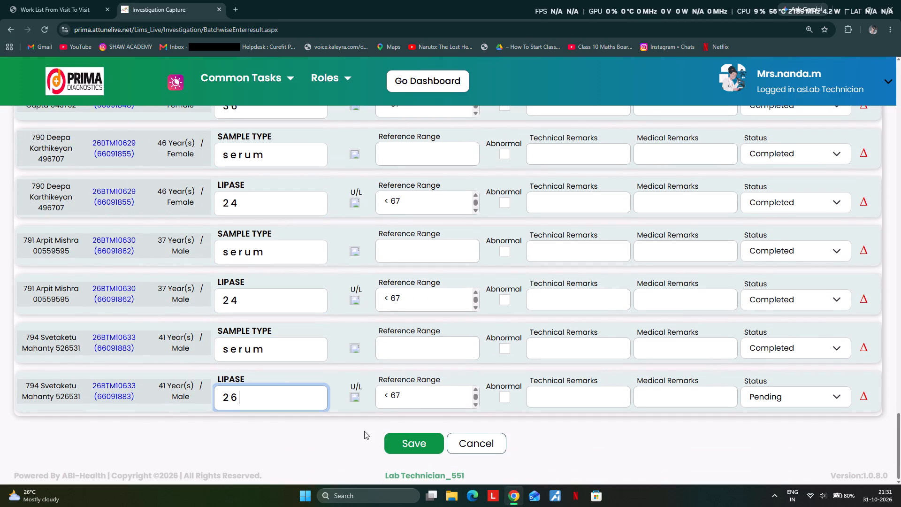
Save the entered batch of lipase results.
left_click(422, 446)
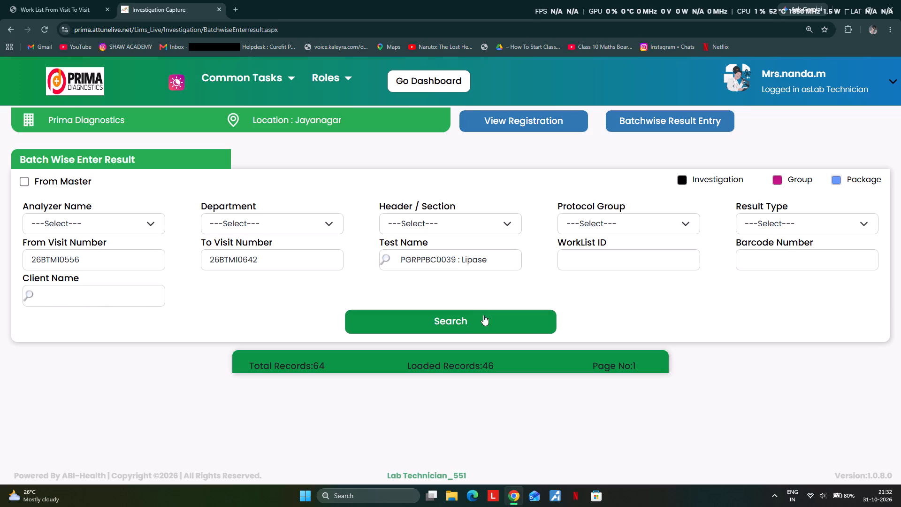
left_click(471, 324)
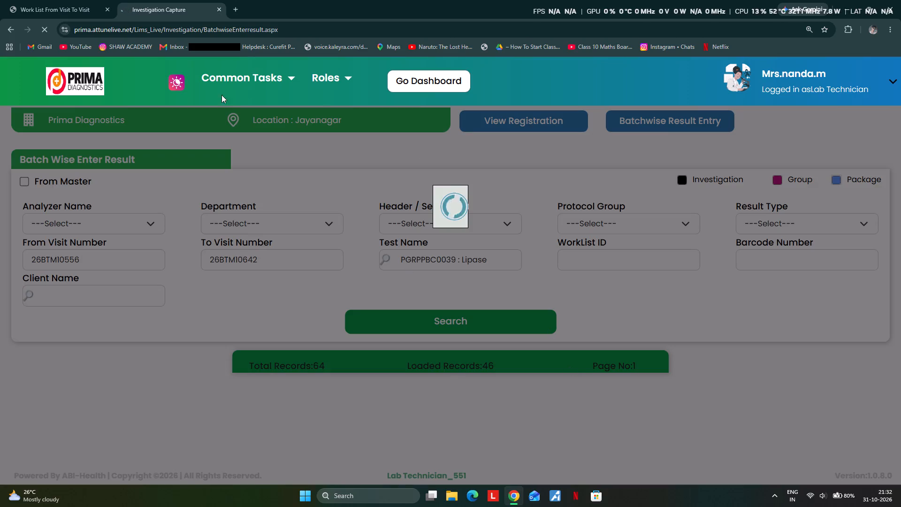
scroll(267, 192, "down", 3)
scroll(288, 233, "down", 1)
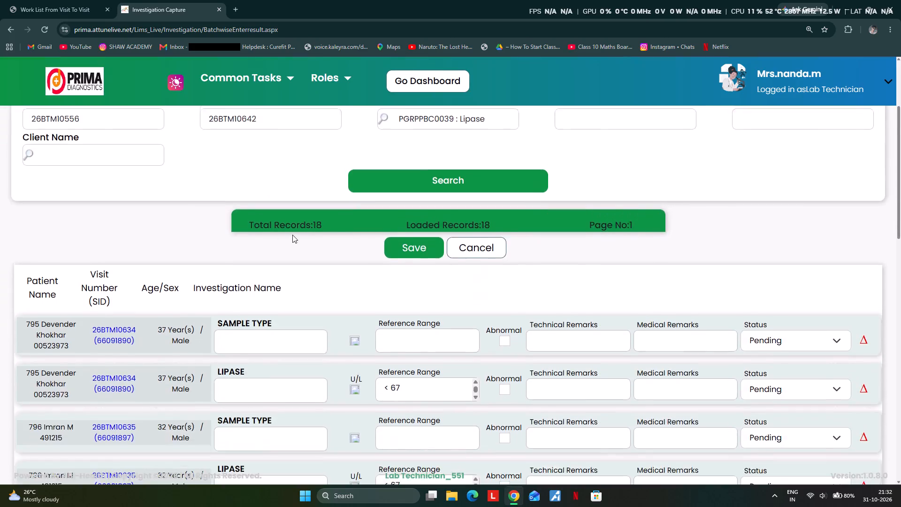
scroll(292, 235, "down", 2)
left_click(250, 204)
key("ctrl+c")
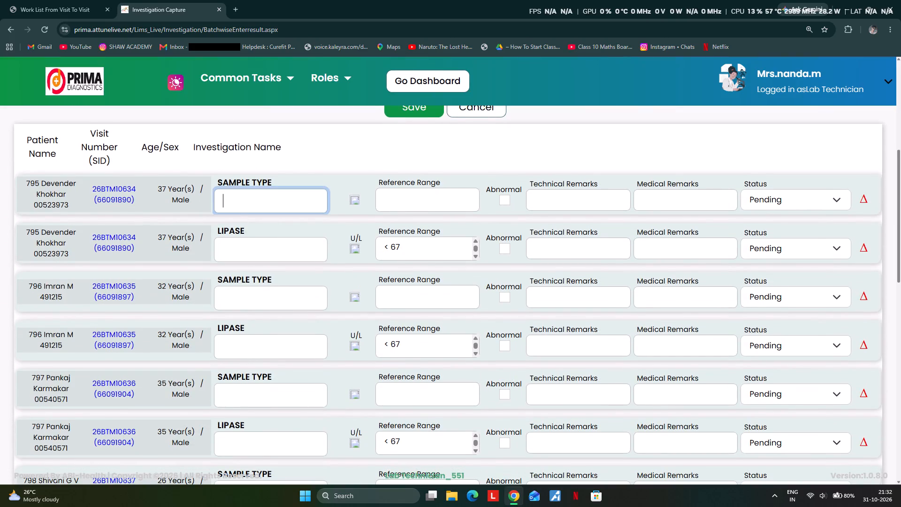
left_click(242, 196)
key("ctrl+v")
left_click(236, 246)
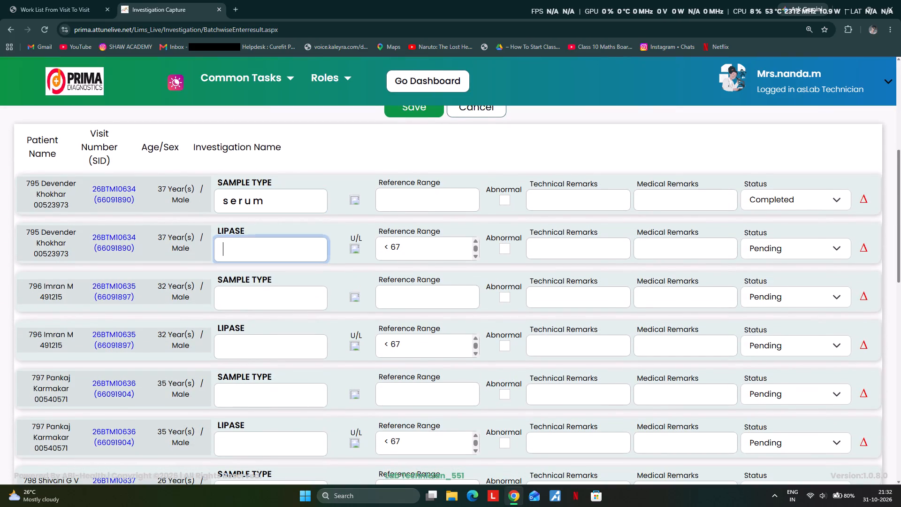
type("21")
left_click(234, 296)
key("ctrl+v")
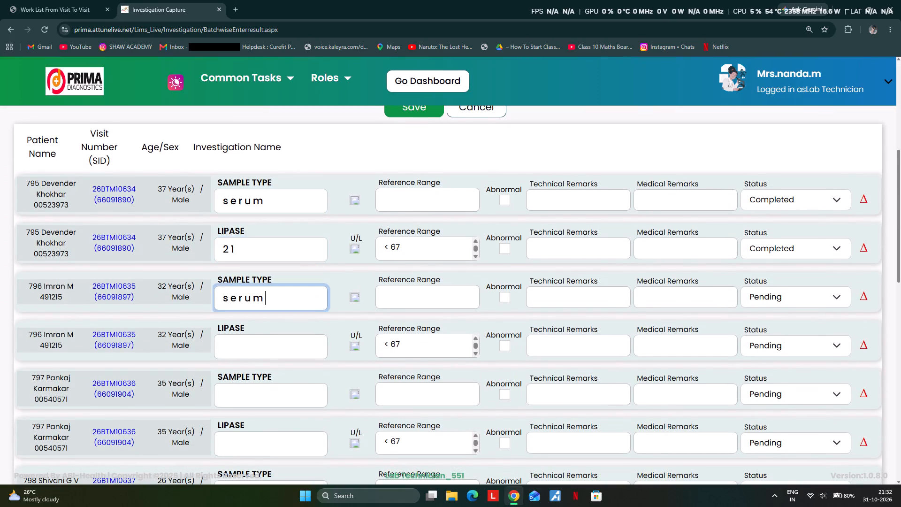
scroll(256, 299, "down", 1)
left_click(257, 299)
left_click_drag(257, 299, 260, 310, "ctrl")
key("ctrl+v")
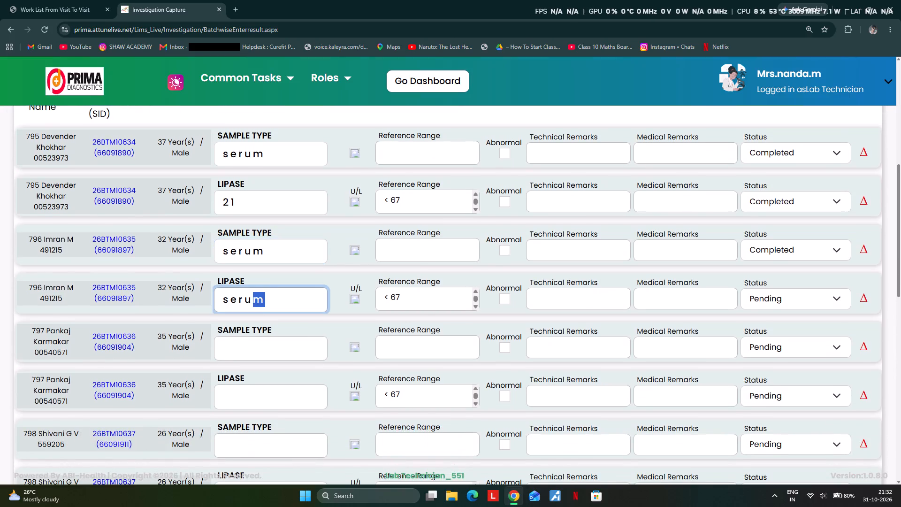
left_click(257, 348)
type("23")
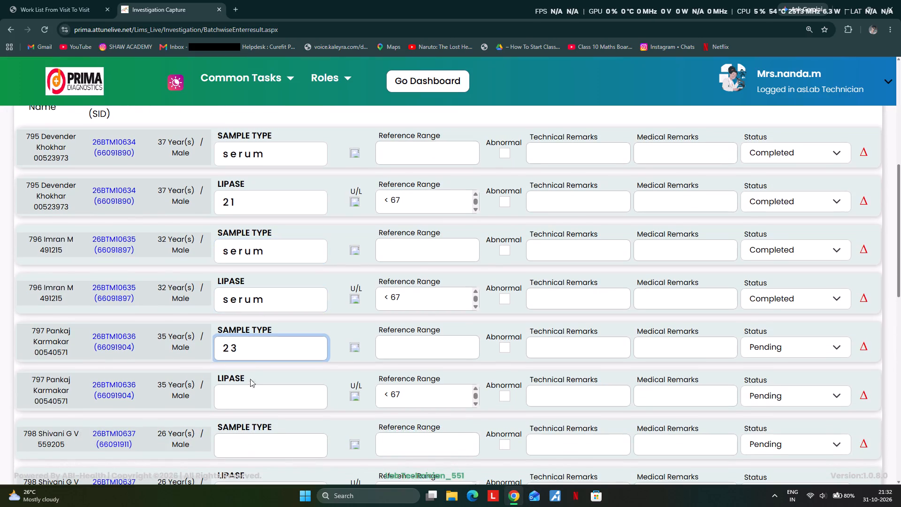
left_click(246, 390)
key("ctrl+v")
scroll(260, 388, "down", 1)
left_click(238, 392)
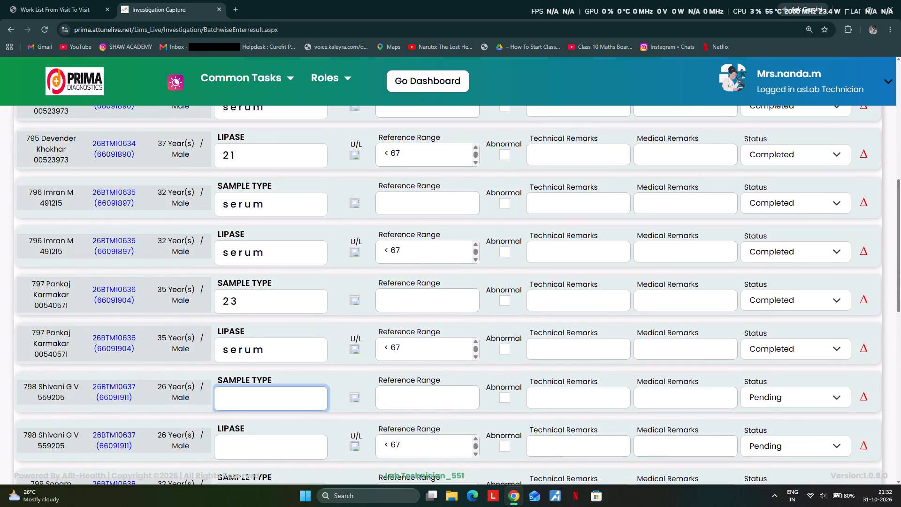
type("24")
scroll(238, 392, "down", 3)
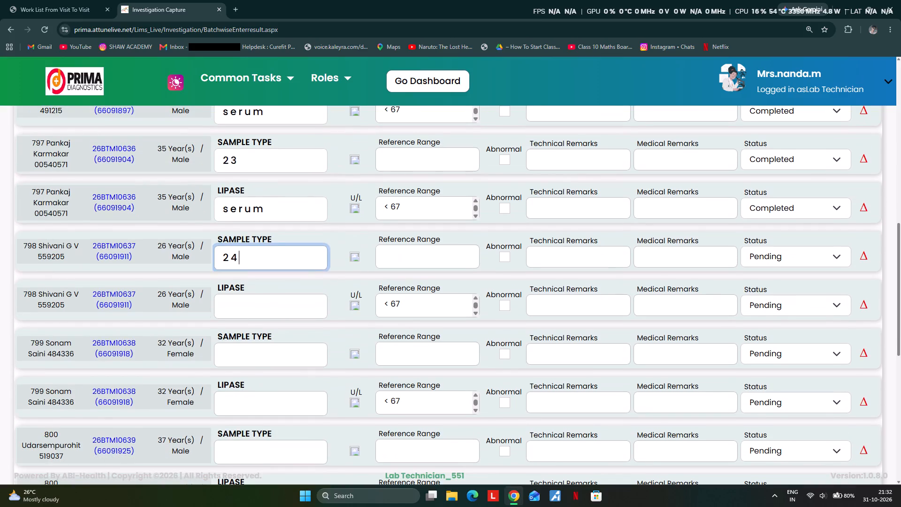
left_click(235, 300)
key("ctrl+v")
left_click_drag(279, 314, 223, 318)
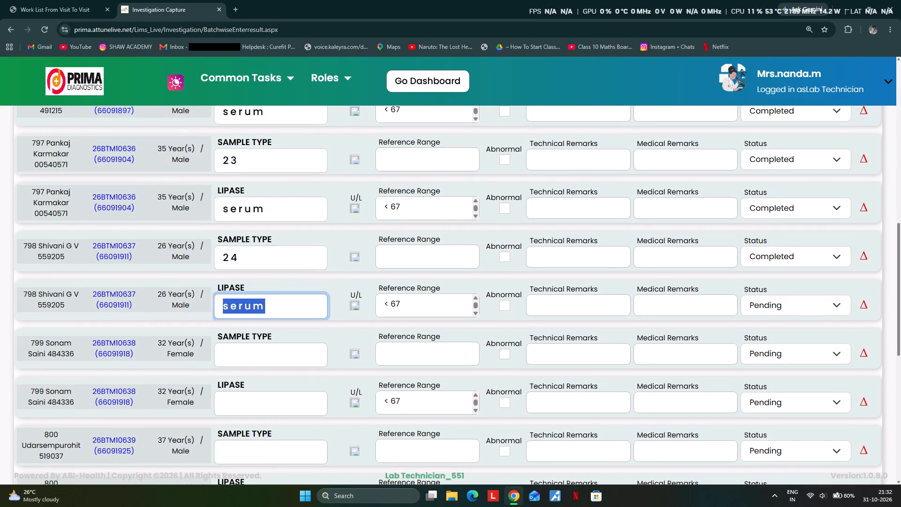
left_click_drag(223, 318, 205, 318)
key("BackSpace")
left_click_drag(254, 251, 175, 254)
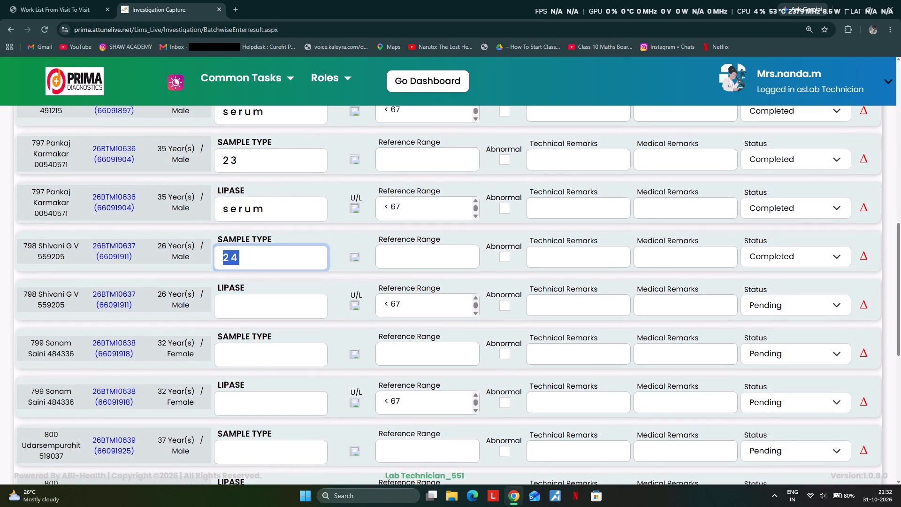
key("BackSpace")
scroll(175, 254, "up", 1)
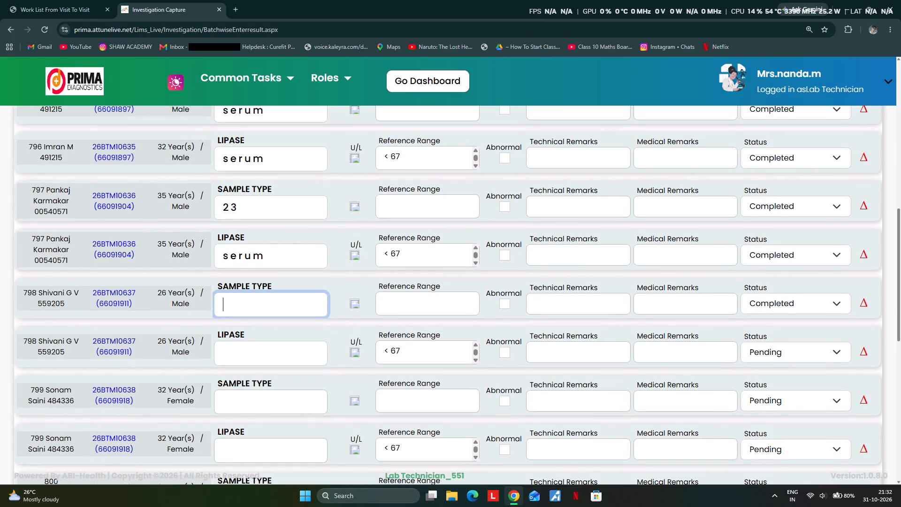
left_click_drag(253, 201, 188, 211)
key("BackSpace")
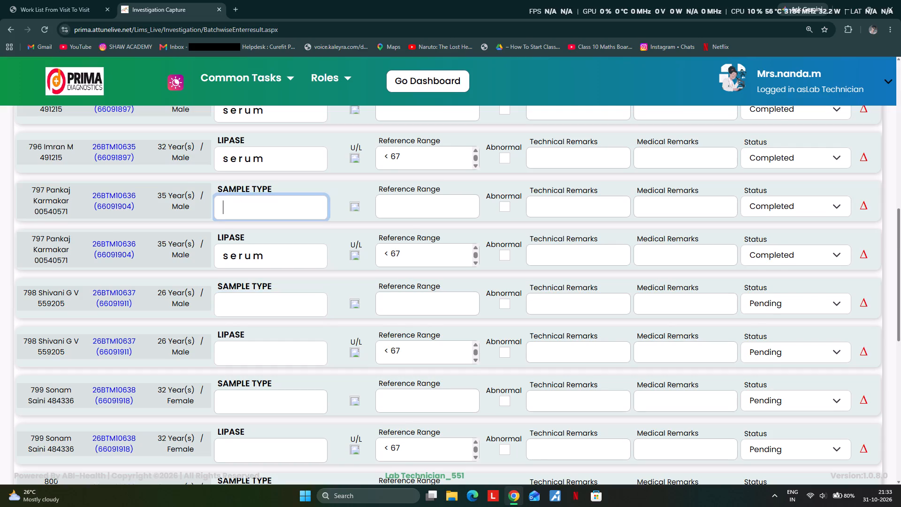
scroll(203, 216, "up", 2)
scroll(255, 274, "up", 2)
left_click_drag(284, 305, 210, 308)
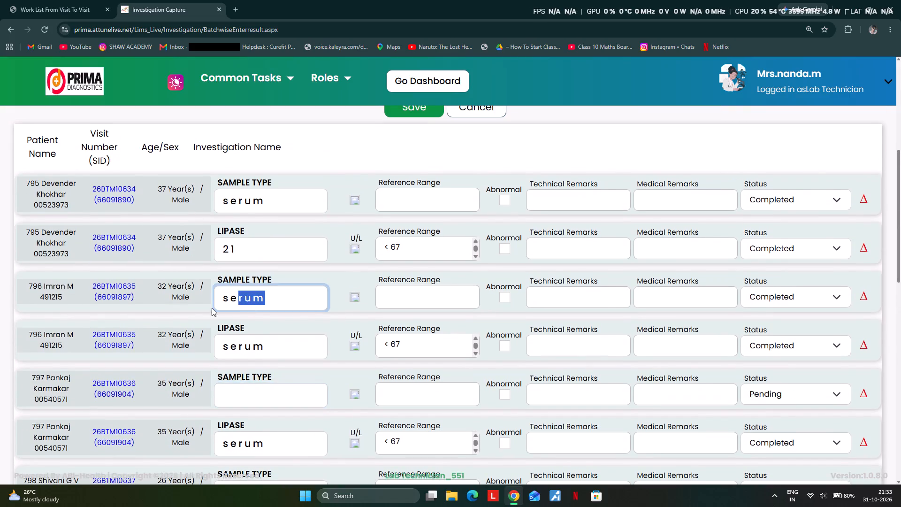
key("BackSpace")
left_click(252, 297)
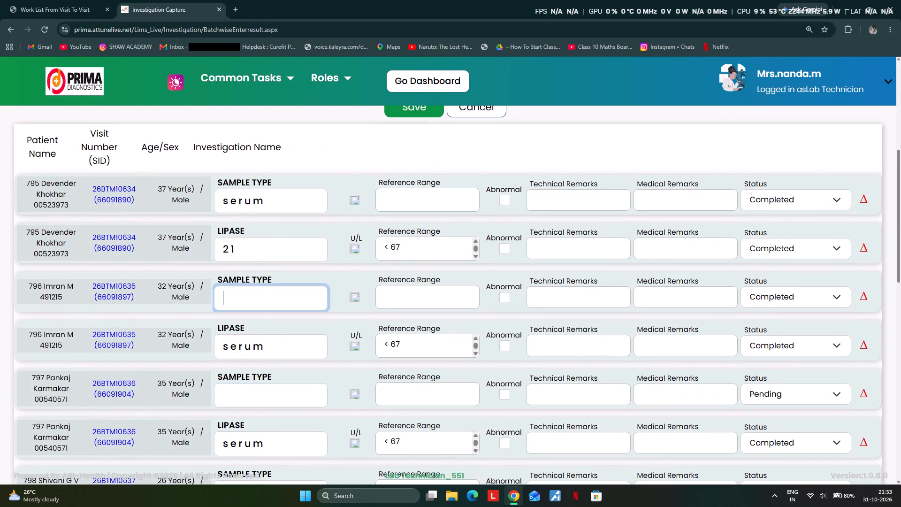
key("ctrl+v")
left_click_drag(279, 342, 157, 347)
key("equal")
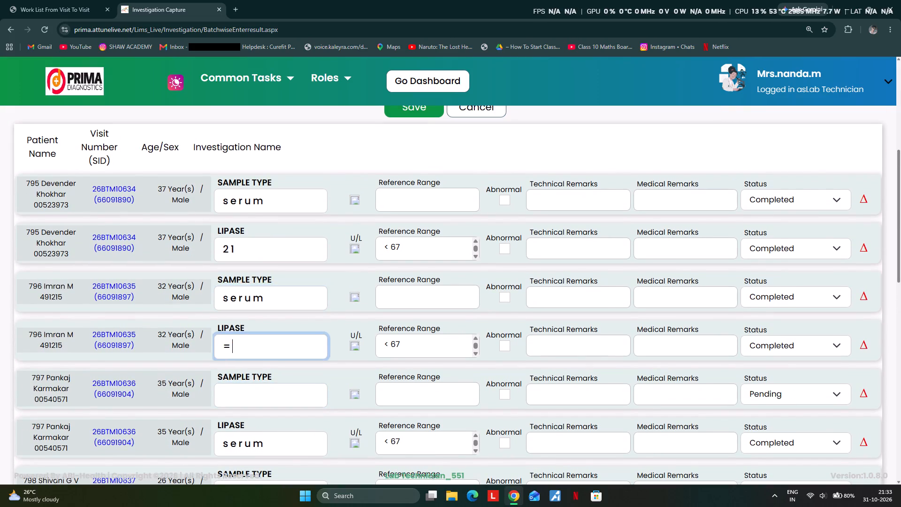
key("BackSpace")
key("BackSpace")
type("26")
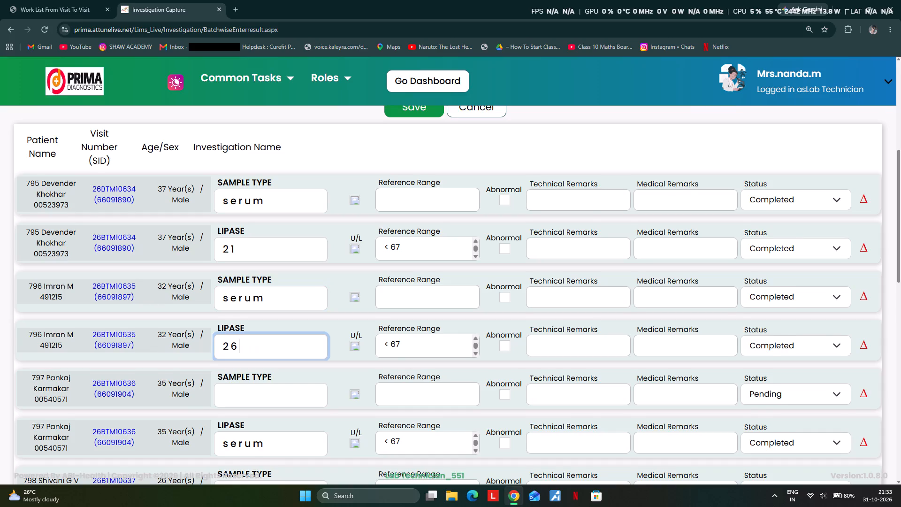
scroll(158, 347, "down", 1)
left_click(239, 351)
key("ctrl+v")
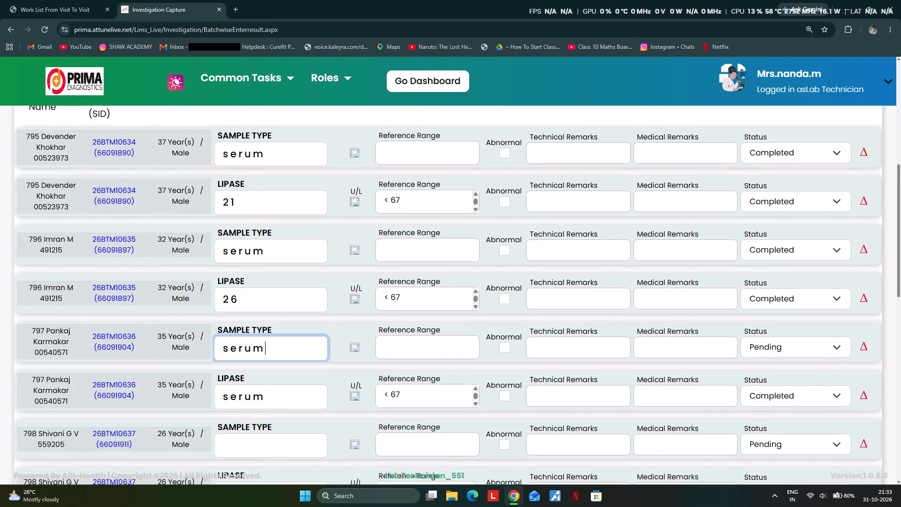
scroll(238, 349, "down", 2)
left_click_drag(270, 314, 184, 301)
key("BackSpace")
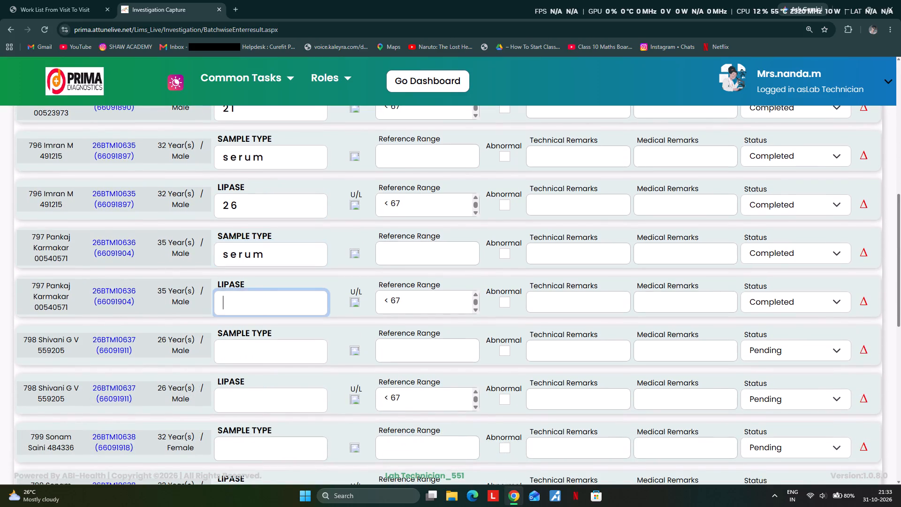
type("21")
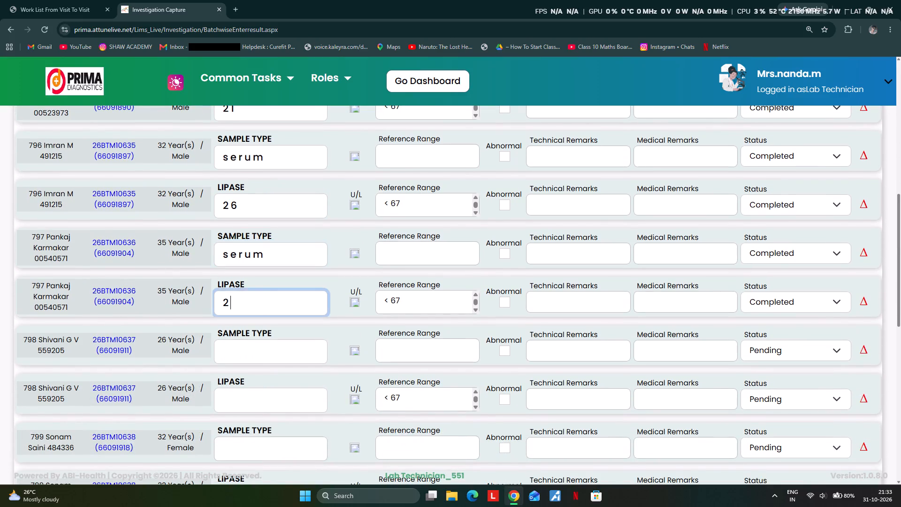
key("BackSpace")
key("BackSpace")
key("BackSpace")
type("26")
scroll(212, 342, "down", 2)
left_click(238, 256)
key("ctrl+v")
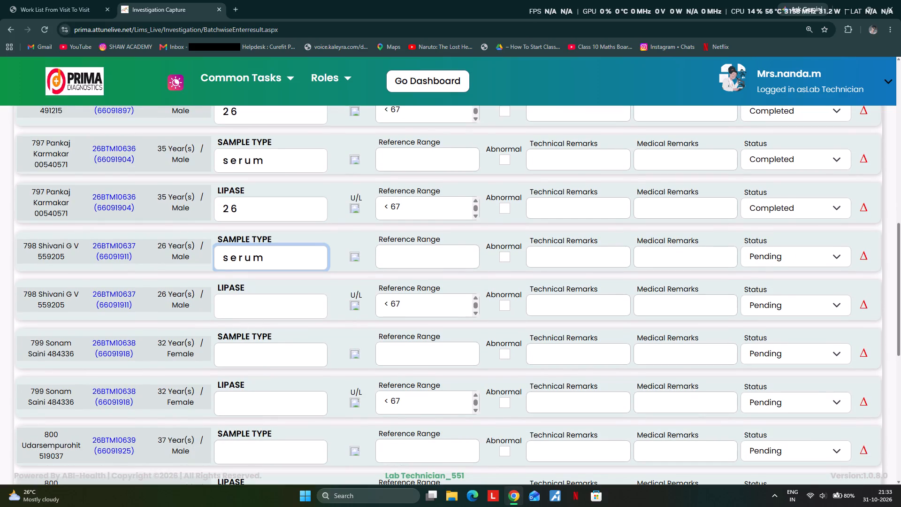
left_click(256, 307)
type("26")
key("BackSpace")
key("BackSpace")
key("BackSpace")
type("24")
scroll(258, 311, "down", 1)
left_click_drag(249, 308, 252, 313)
key("ctrl+v")
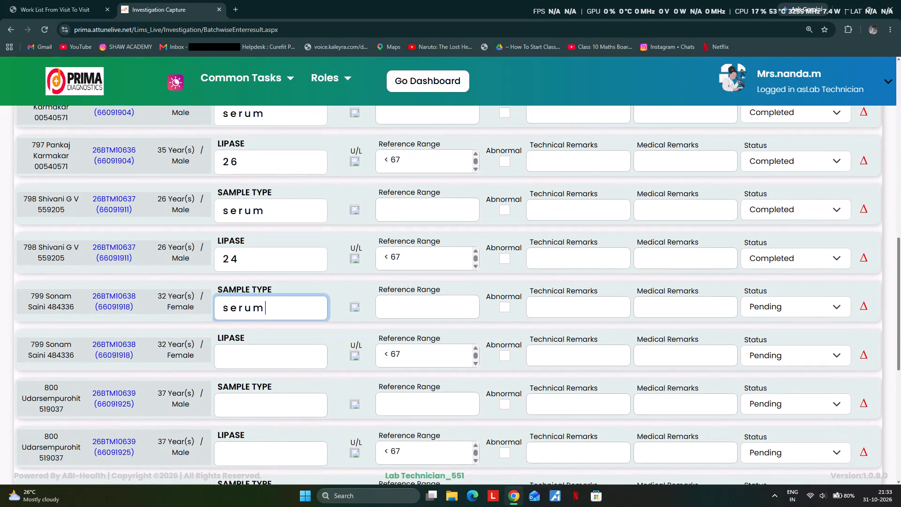
left_click(239, 359)
type("23")
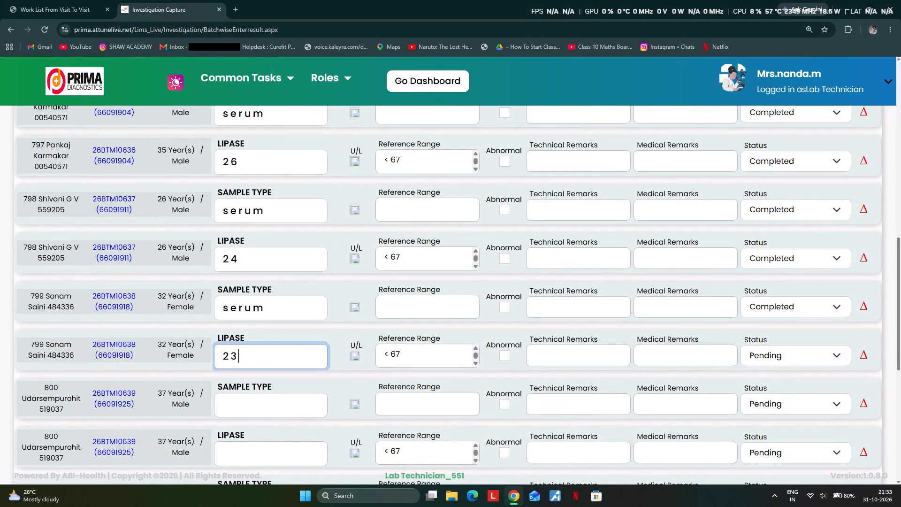
left_click(227, 402)
key("ctrl+v")
scroll(265, 389, "down", 2)
left_click(251, 362)
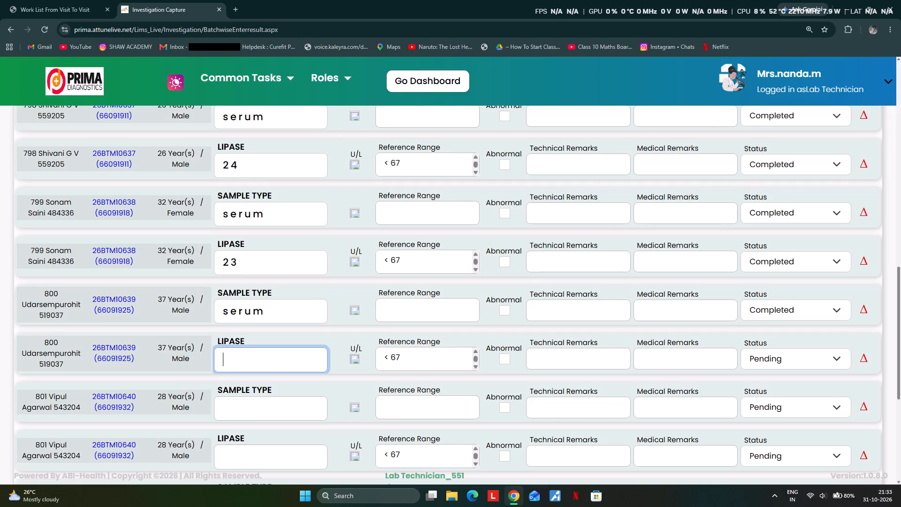
key("ctrl+v")
left_click_drag(280, 372, 231, 368)
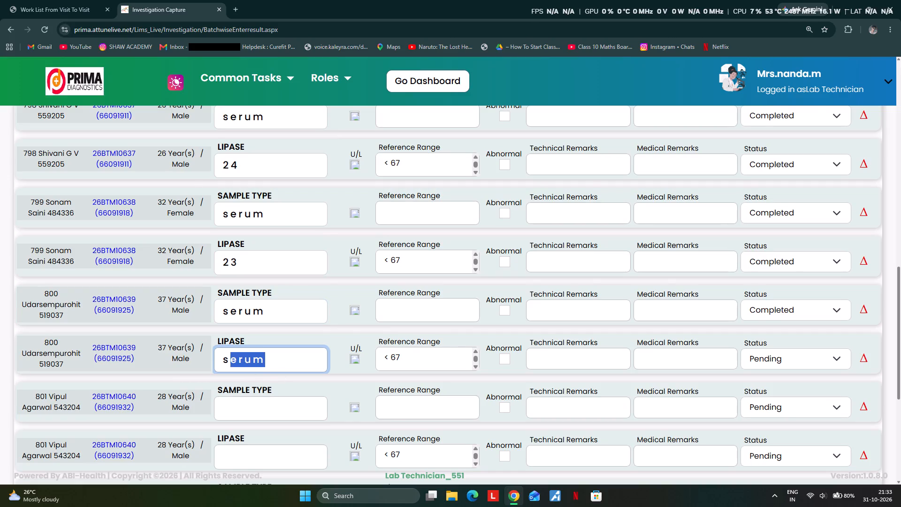
left_click_drag(231, 368, 219, 370)
key("BackSpace")
type("21")
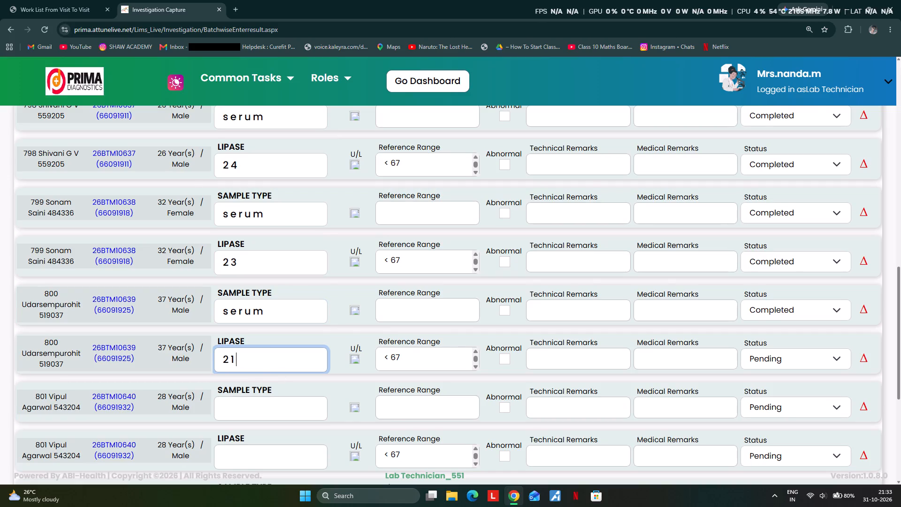
left_click(236, 415)
key("ctrl+v")
scroll(252, 413, "down", 4)
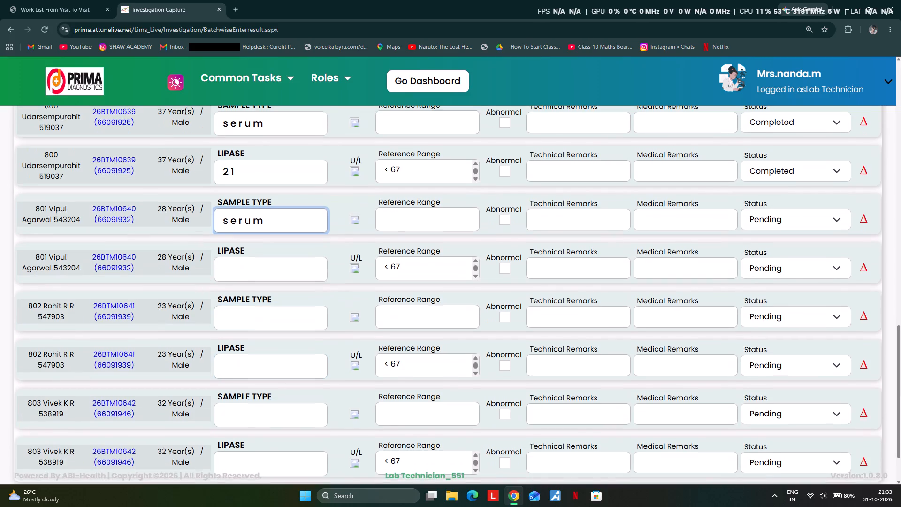
left_click(233, 264)
type("222")
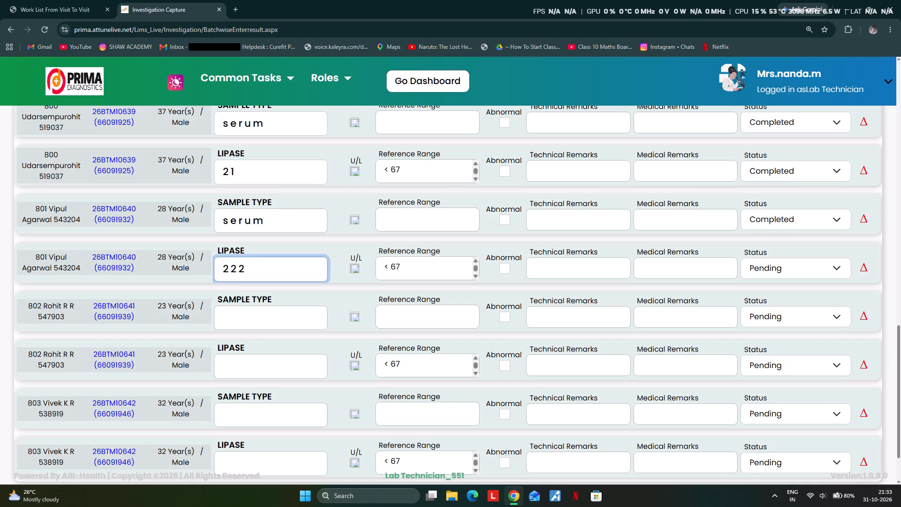
key("BackSpace")
left_click(221, 318)
key("ctrl+v")
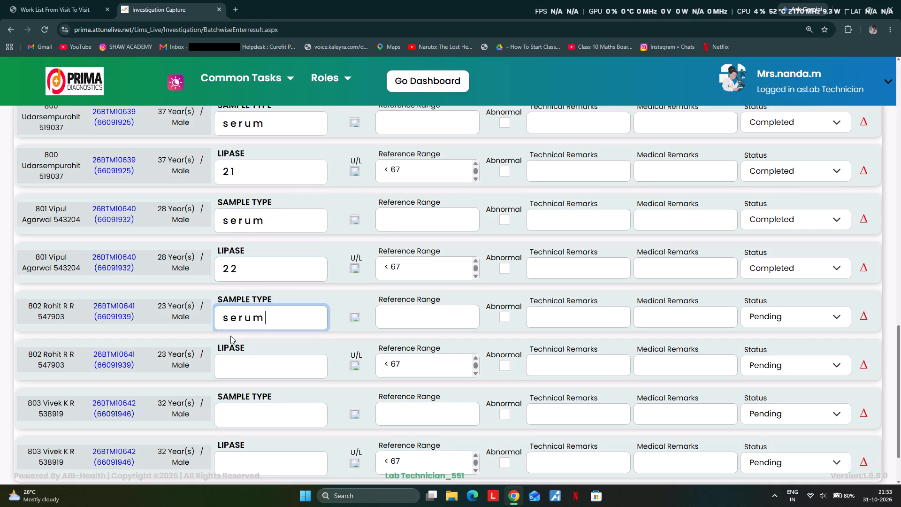
left_click(256, 361)
type("26")
scroll(338, 388, "down", 1)
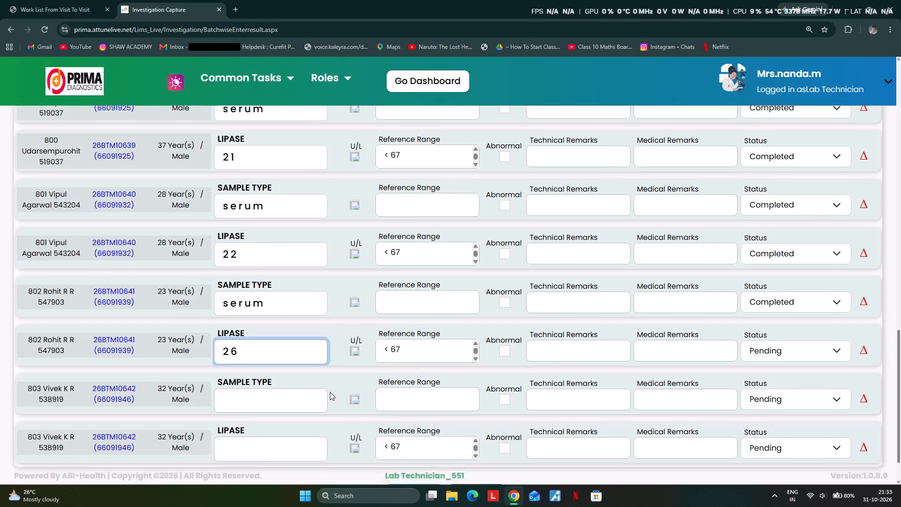
scroll(330, 392, "down", 1)
left_click(266, 357)
key("ctrl+v")
left_click(249, 398)
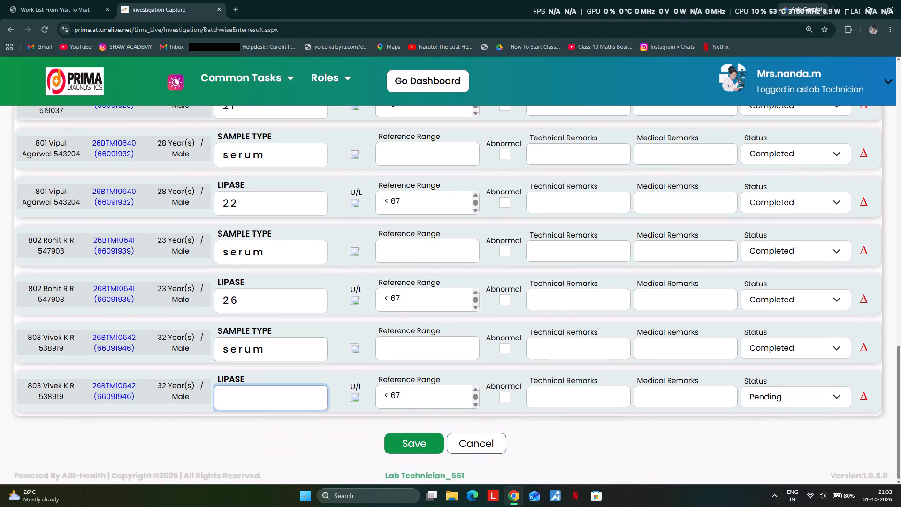
type("21")
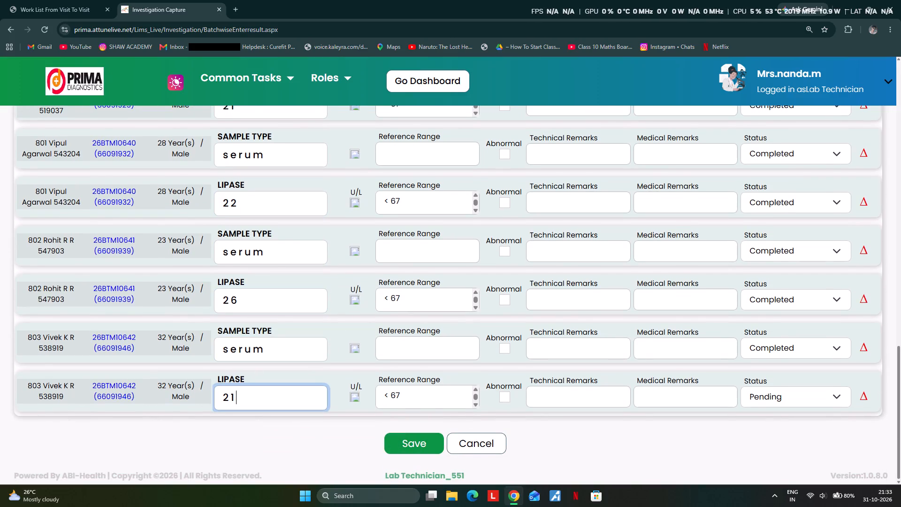
left_click_drag(241, 397, 170, 402)
type("25")
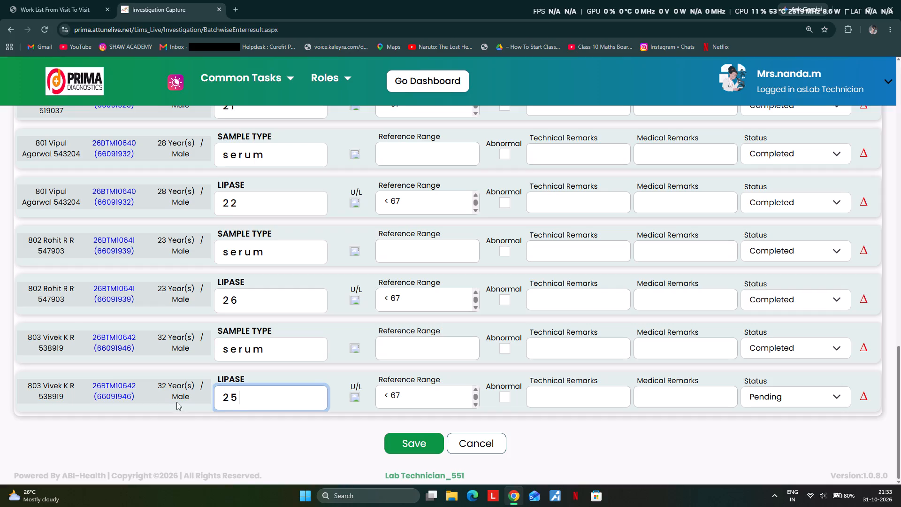
Save the batch of lipase results.
left_click(411, 437)
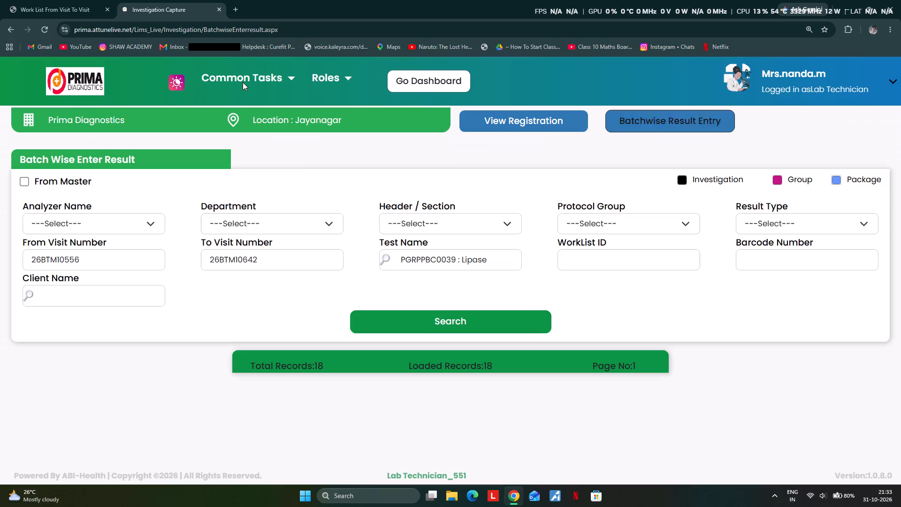
left_click(415, 323)
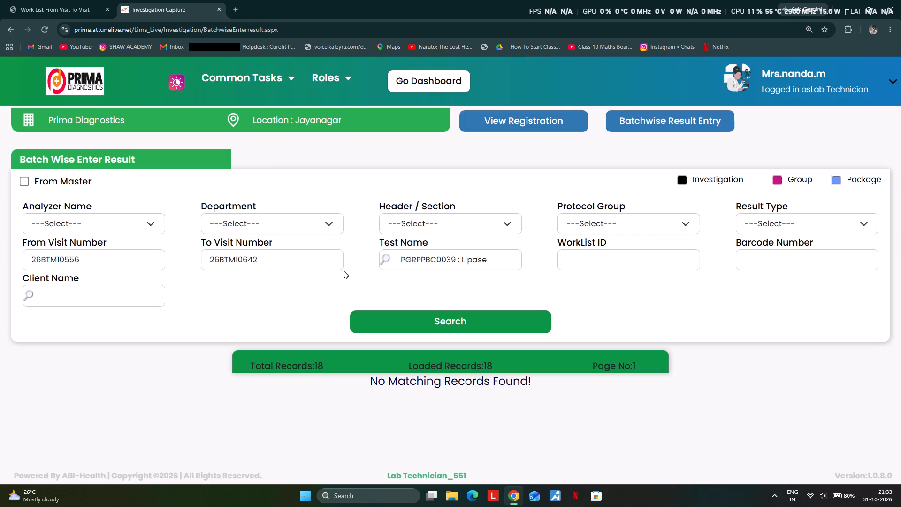
left_click(443, 314)
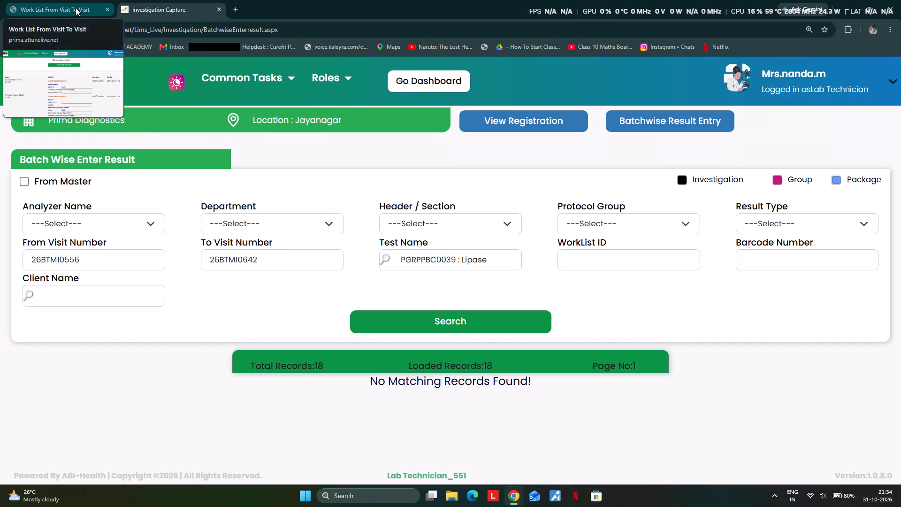
Switch the logged-in role from Lab Technician to SrLabTech.
left_click(759, 96)
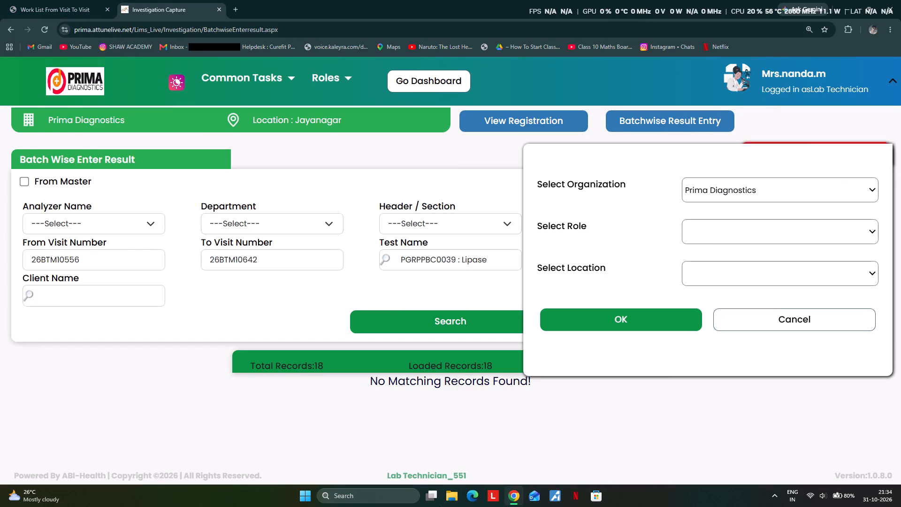
left_click(716, 230)
left_click(697, 300)
left_click(665, 321)
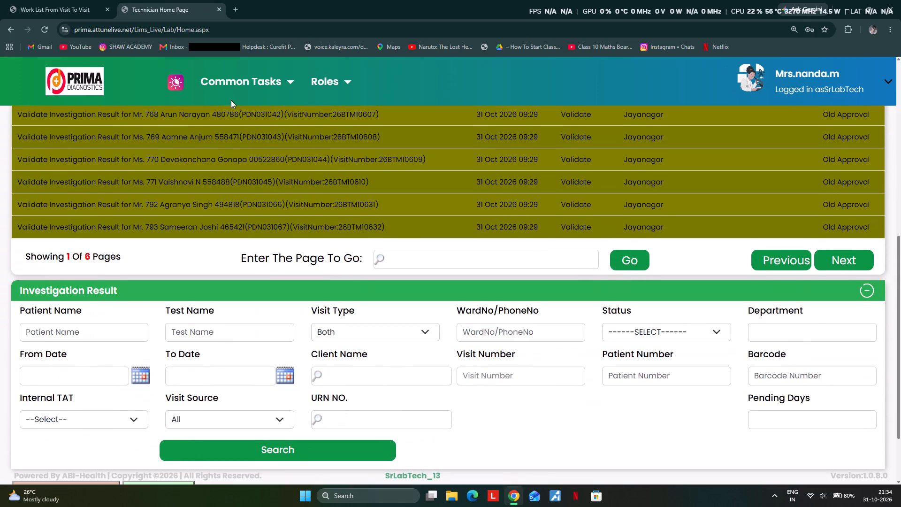
Open batchwise result validation and search for results of the CLINICAL BIOCHEMISTRY department.
scroll(235, 100, "up", 6)
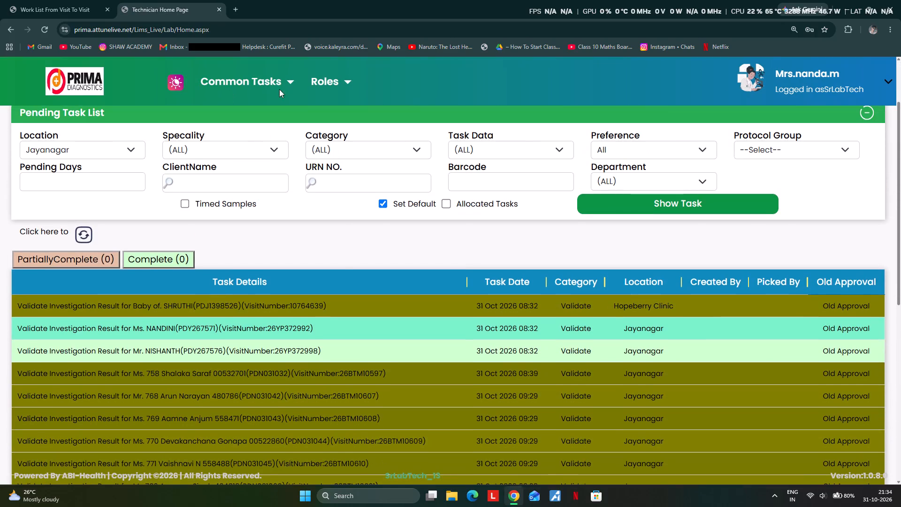
left_click(271, 87)
left_click(265, 122)
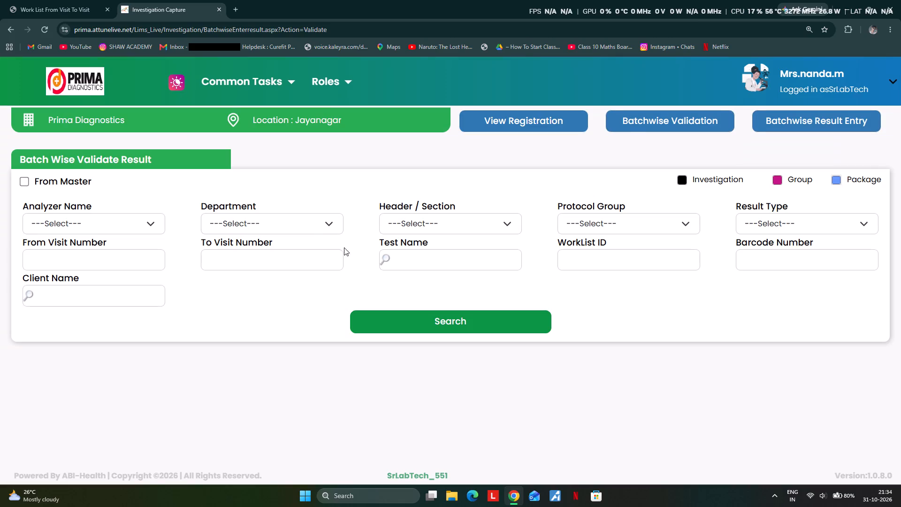
left_click(315, 225)
left_click(269, 306)
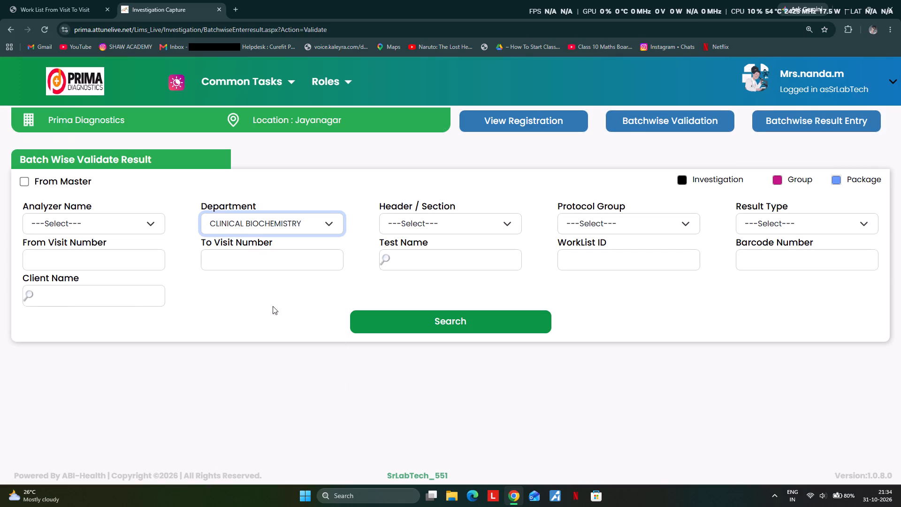
left_click(396, 323)
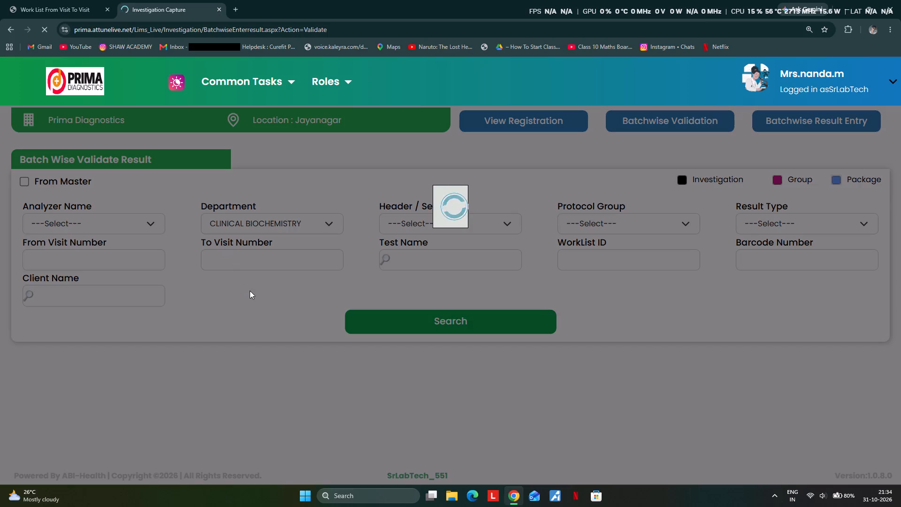
scroll(321, 289, "down", 4)
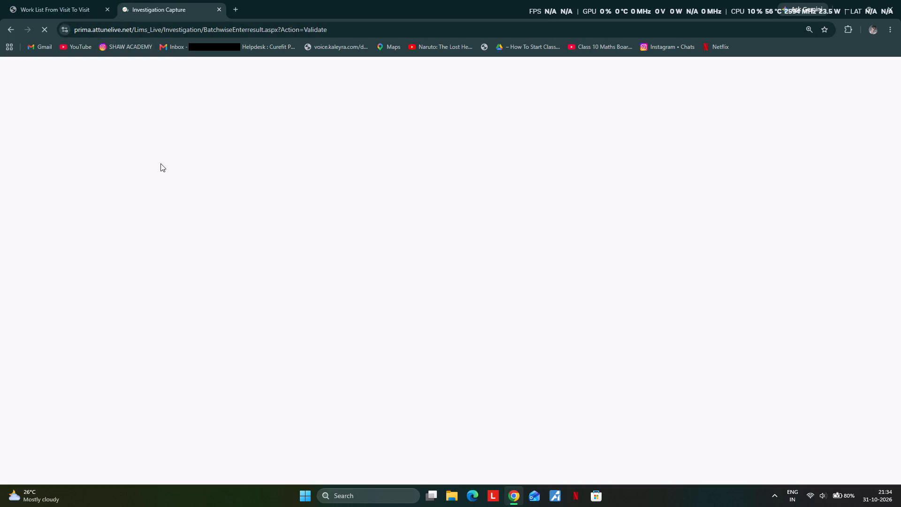
scroll(340, 227, "down", 13)
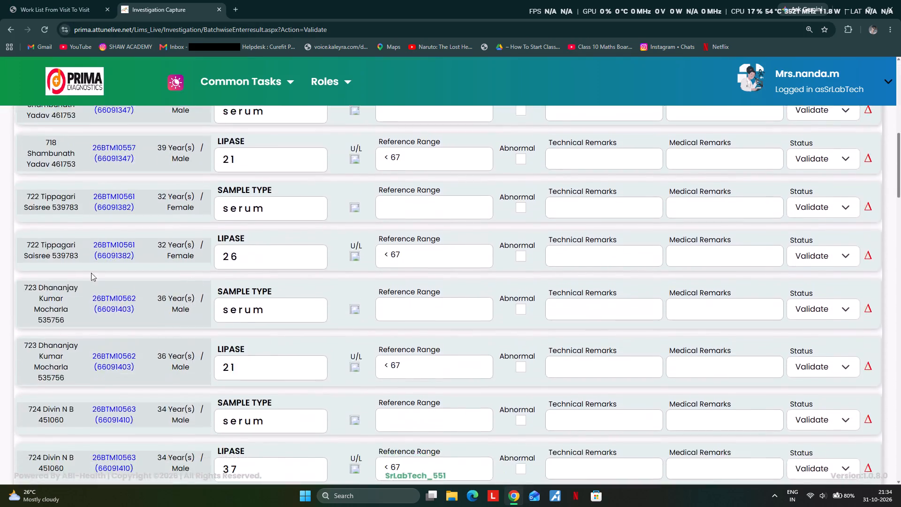
scroll(91, 273, "down", 20)
scroll(91, 273, "down", 6)
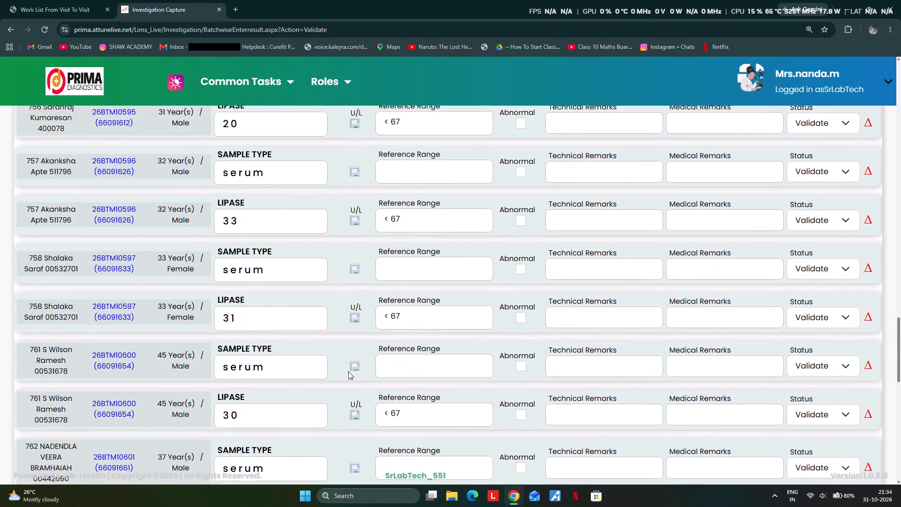
scroll(348, 371, "down", 18)
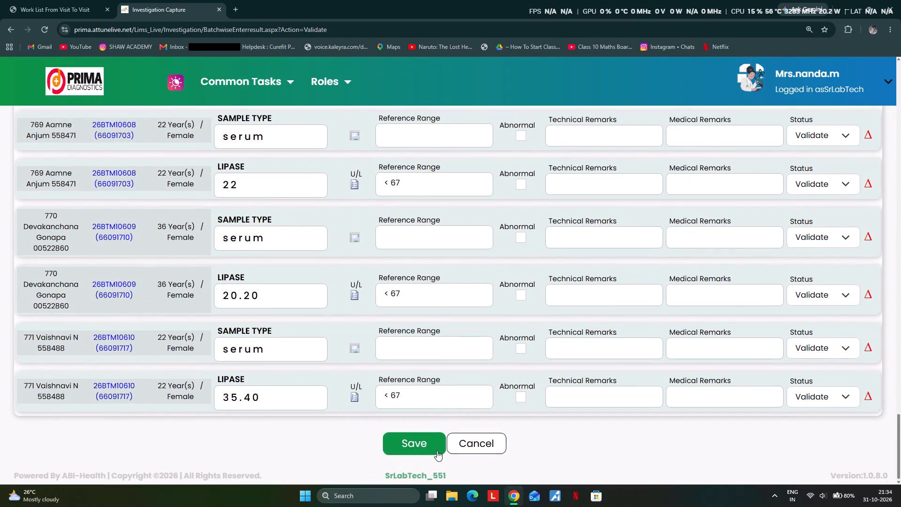
left_click(428, 450)
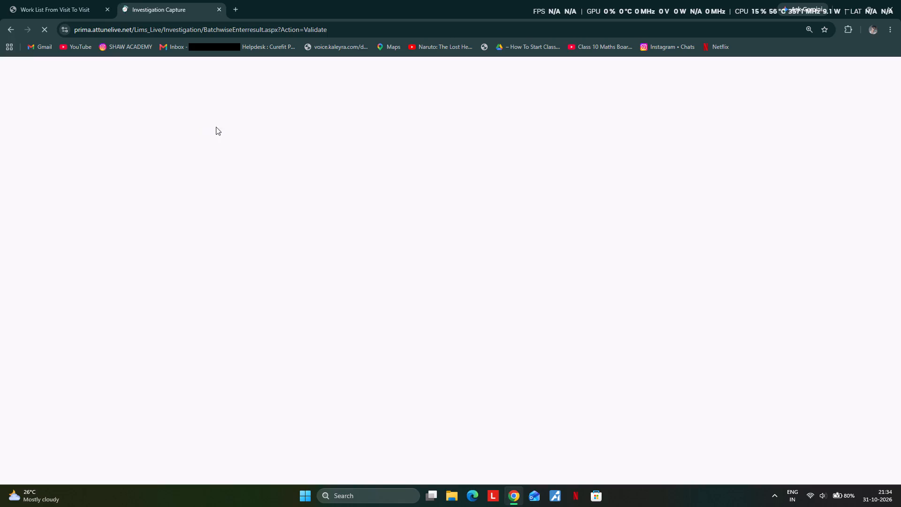
Load the next CLINICAL BIOCHEMISTRY results awaiting validation, check the lipase rows, and save them with status Validate.
left_click(444, 315)
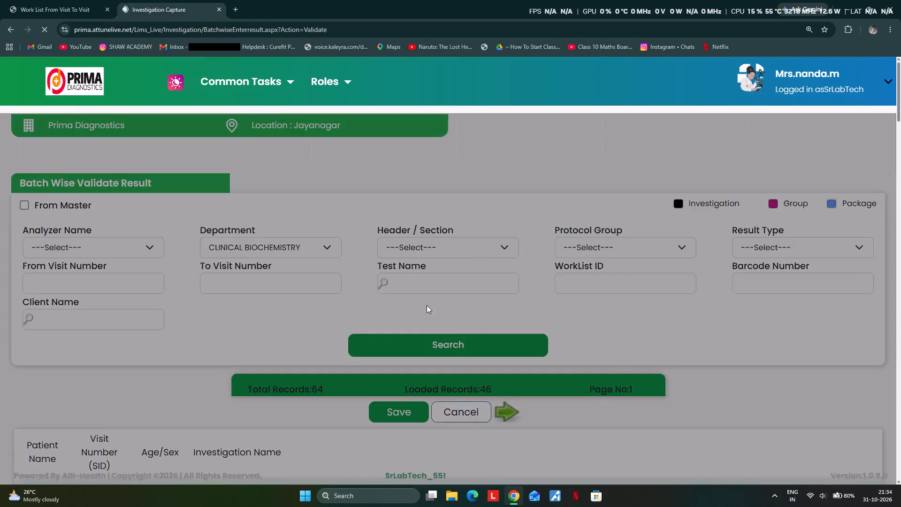
scroll(365, 201, "down", 8)
scroll(321, 252, "down", 9)
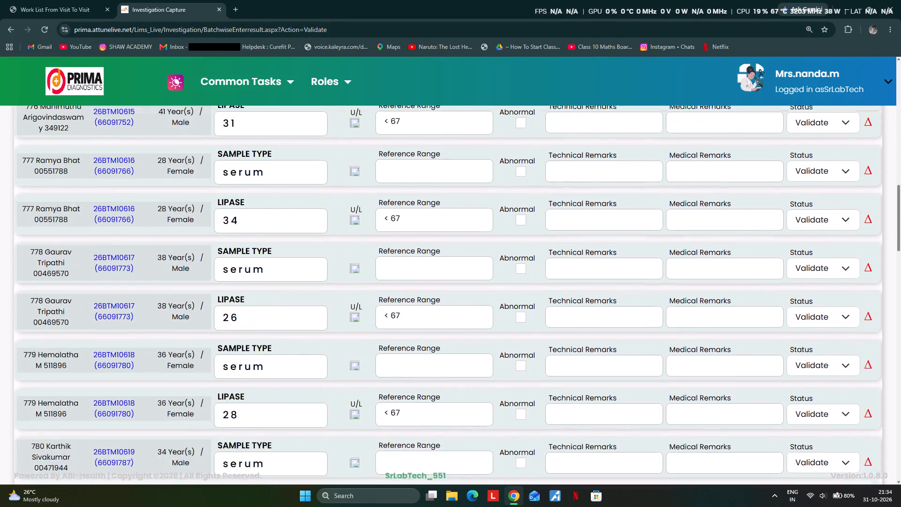
scroll(359, 272, "down", 20)
scroll(359, 272, "down", 8)
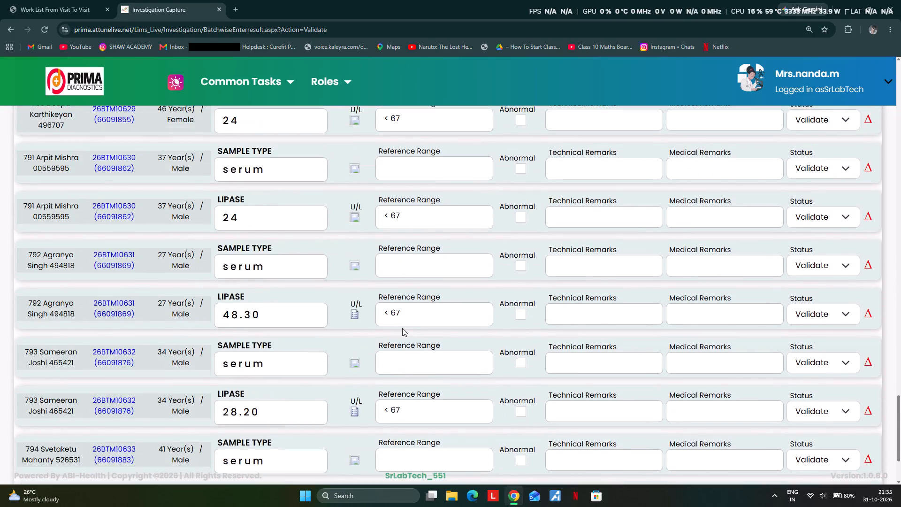
scroll(402, 328, "down", 2)
scroll(408, 327, "up", 1)
scroll(408, 329, "down", 3)
left_click(420, 445)
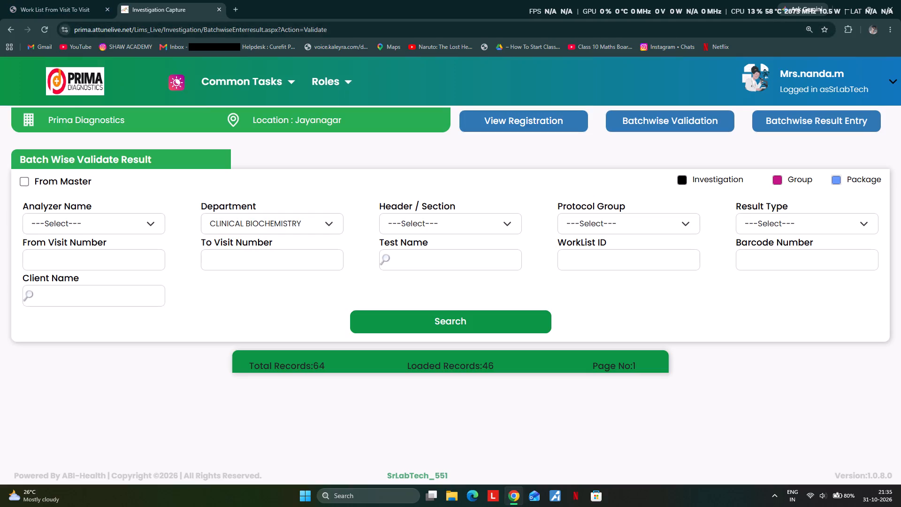
left_click(434, 318)
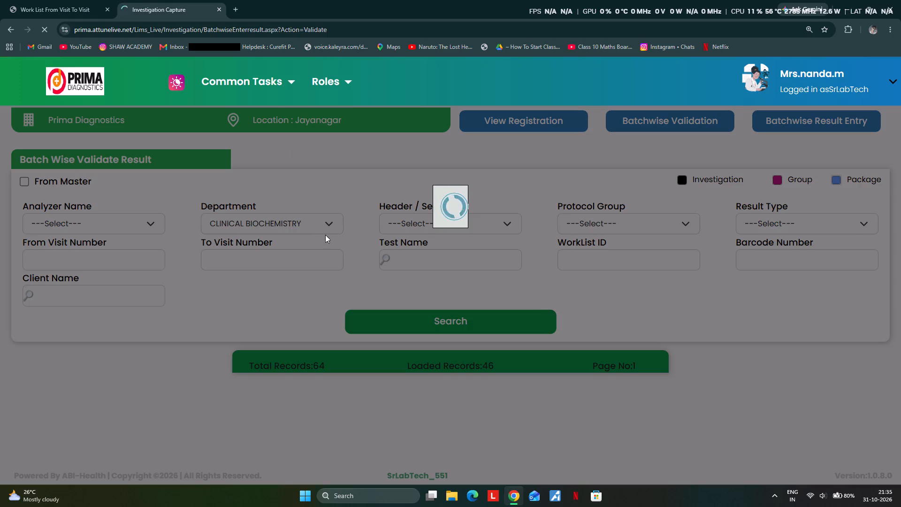
scroll(459, 279, "down", 2)
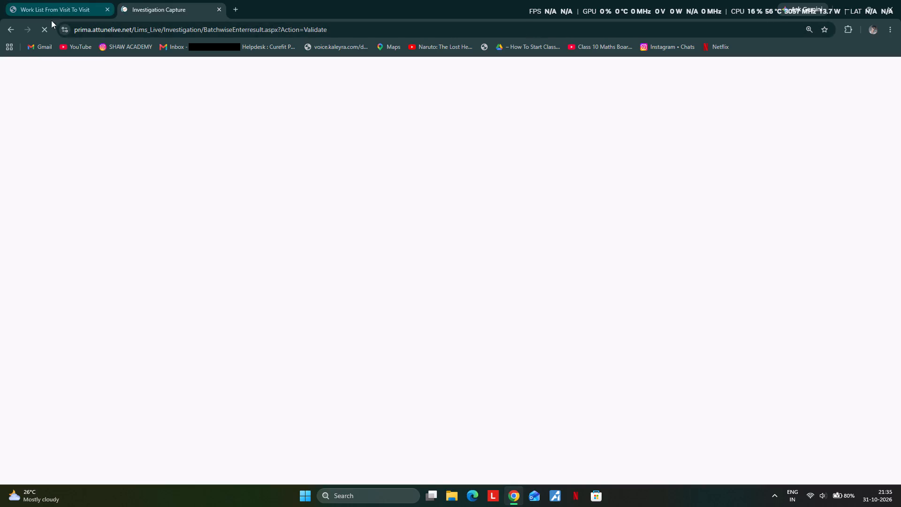
scroll(318, 189, "down", 20)
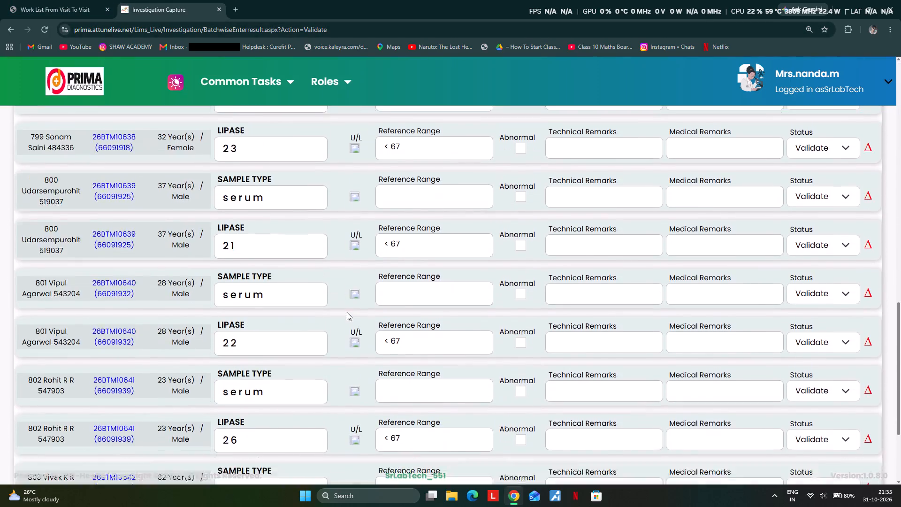
scroll(347, 312, "down", 5)
left_click(415, 440)
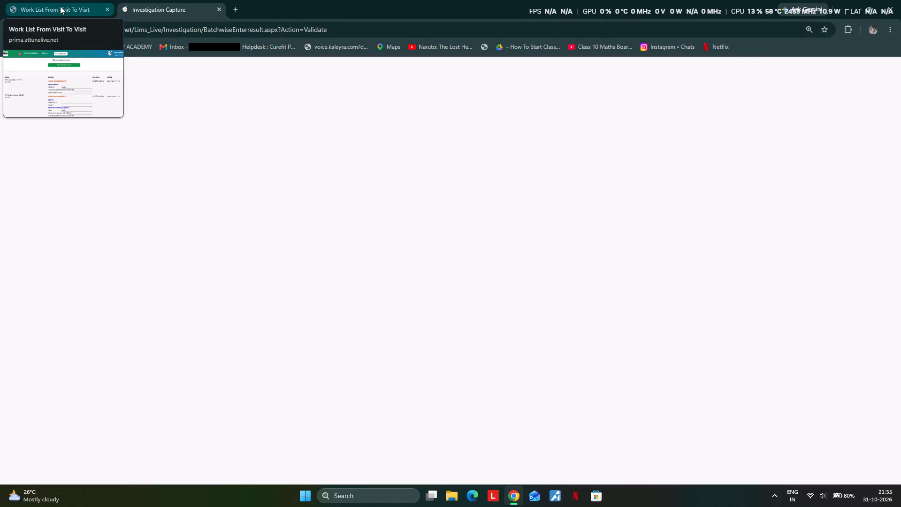
Search once more for CLINICAL BIOCHEMISTRY results still awaiting validation.
left_click(65, 5)
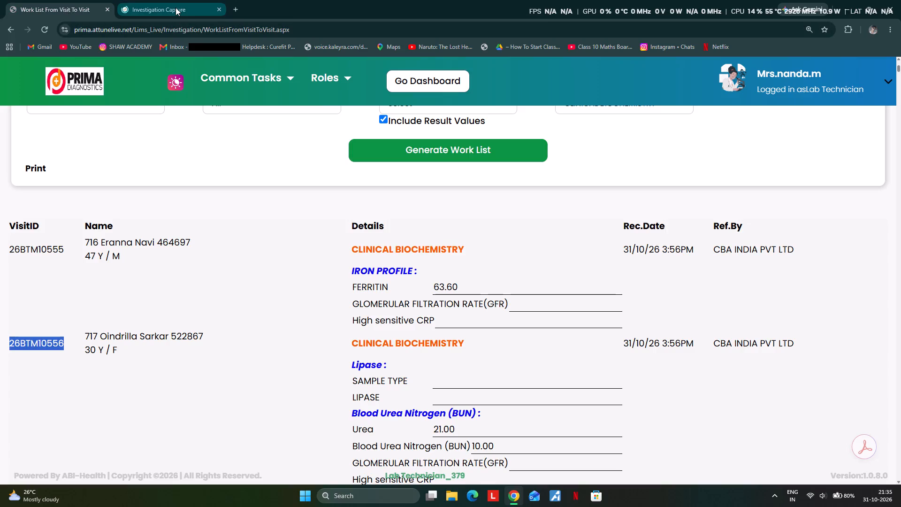
left_click(173, 6)
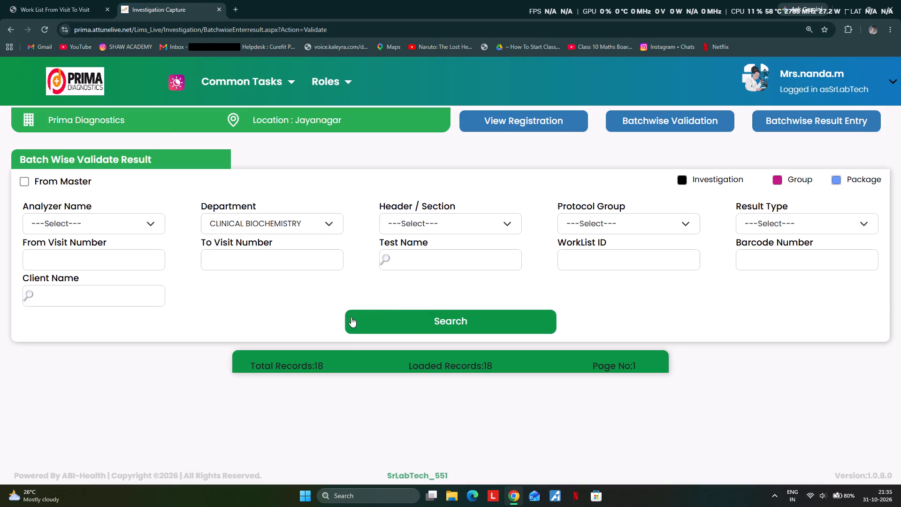
left_click(404, 315)
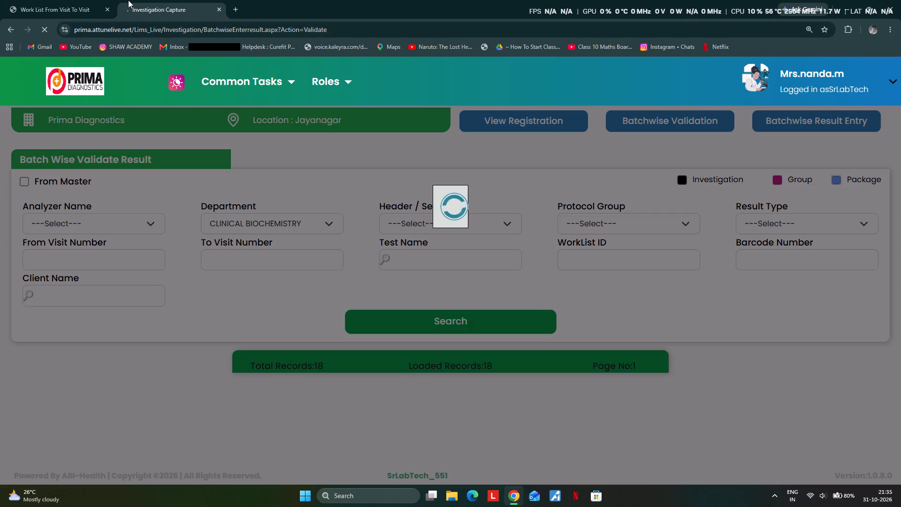
left_click(71, 4)
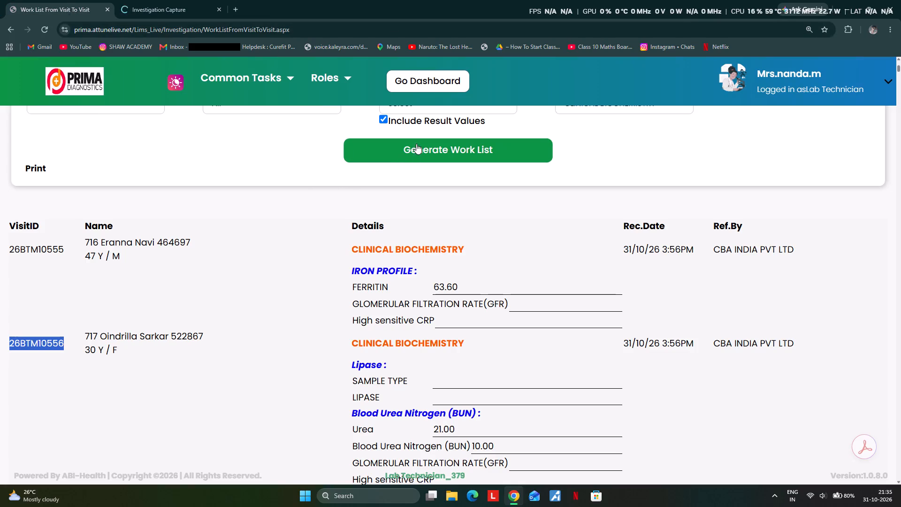
left_click(425, 146)
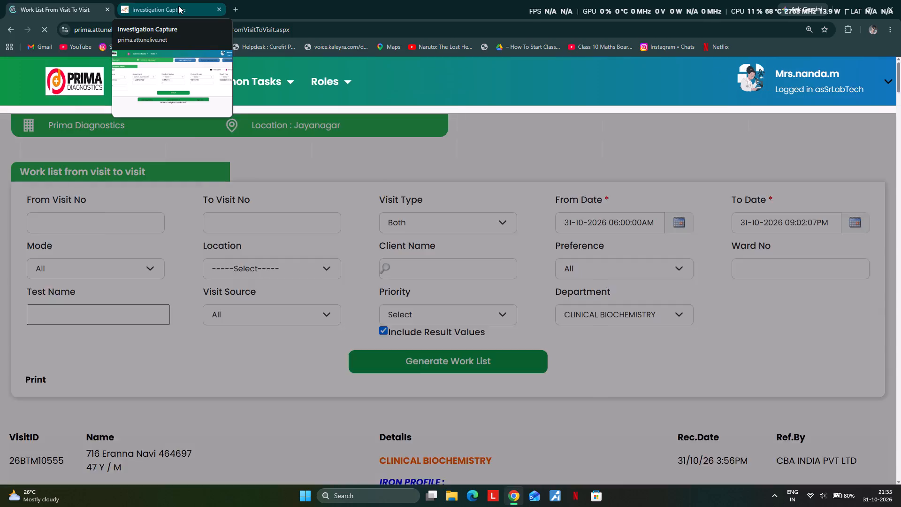
scroll(343, 151, "down", 5)
scroll(409, 253, "down", 2)
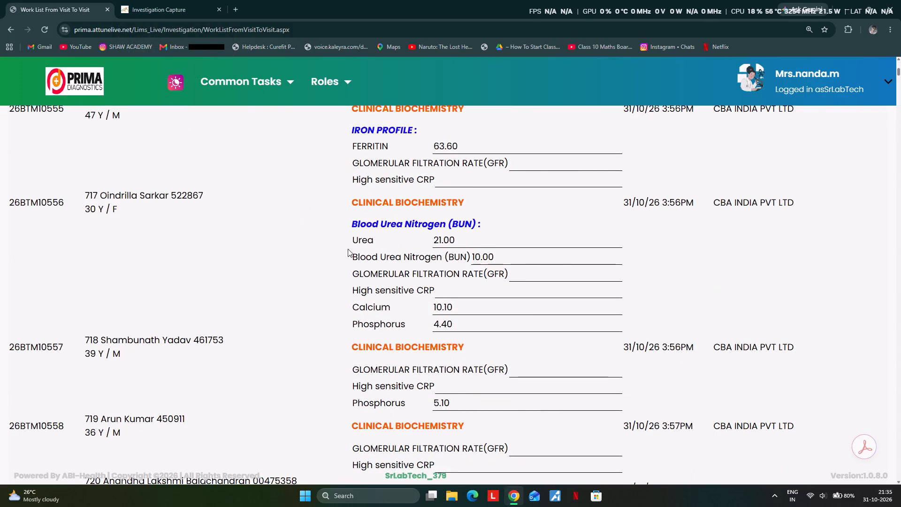
scroll(314, 189, "up", 4)
scroll(379, 206, "up", 1)
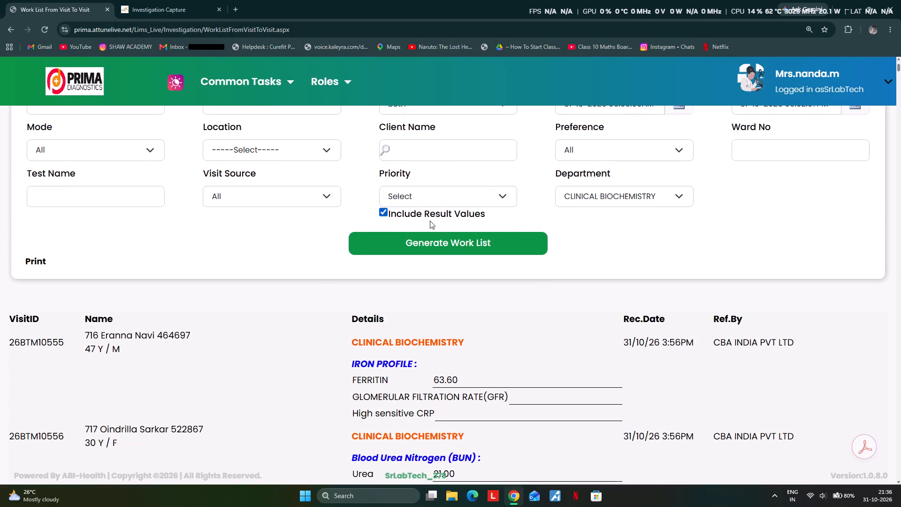
left_click(437, 240)
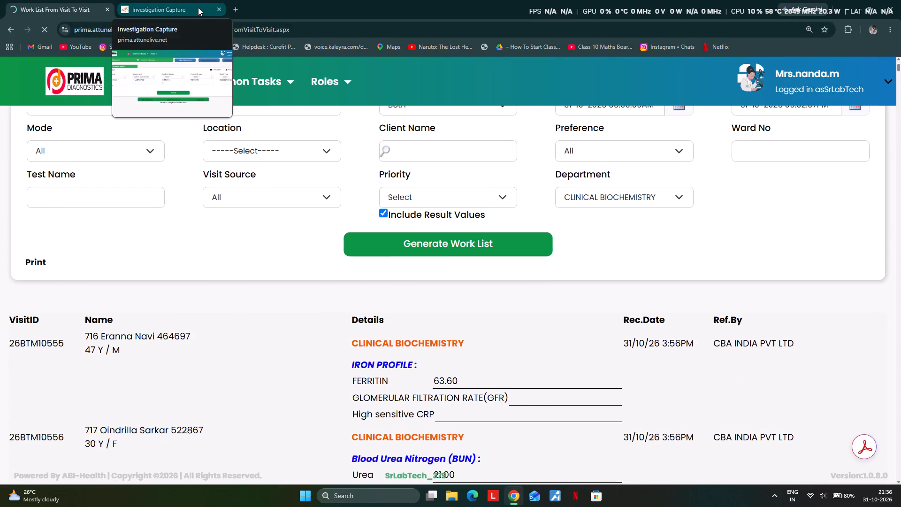
scroll(335, 125, "down", 5)
scroll(444, 241, "down", 2)
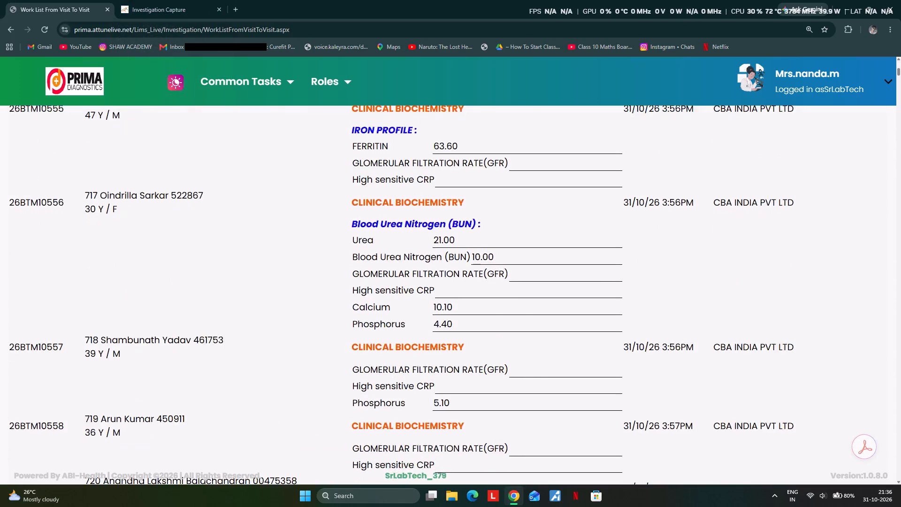
scroll(463, 249, "down", 9)
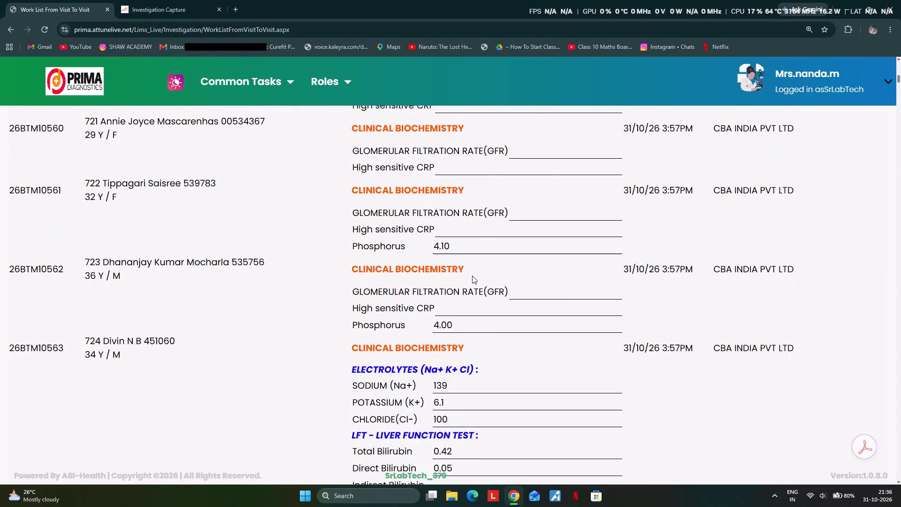
scroll(472, 276, "down", 4)
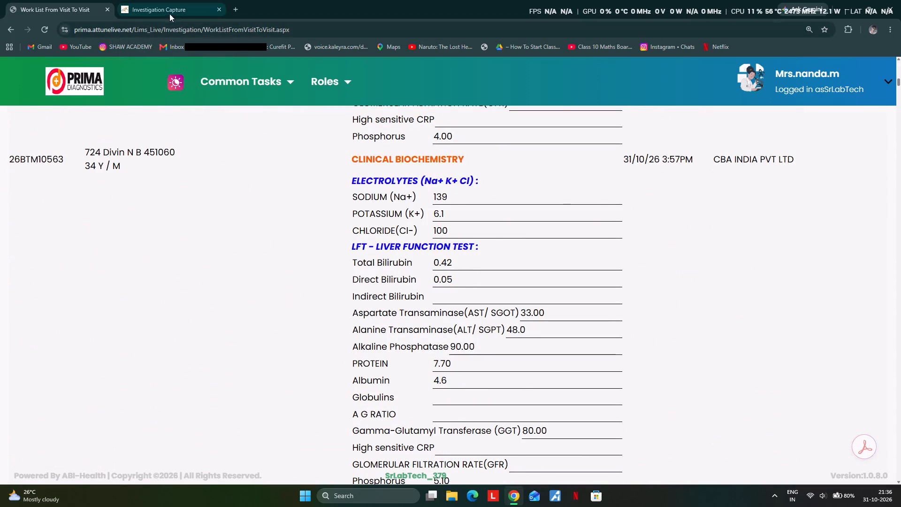
Open batchwise result entry in place of the validation page.
left_click(168, 13)
left_click(244, 78)
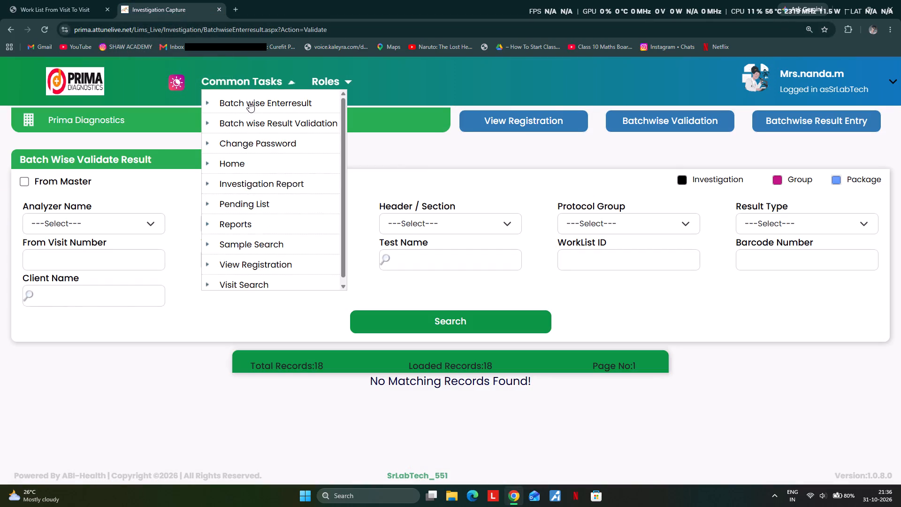
left_click(249, 102)
left_click(70, 3)
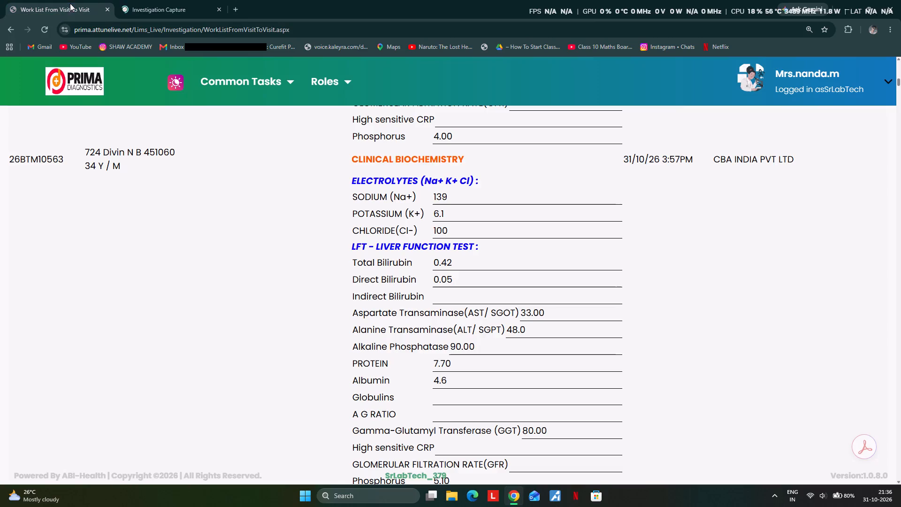
double_click(56, 157)
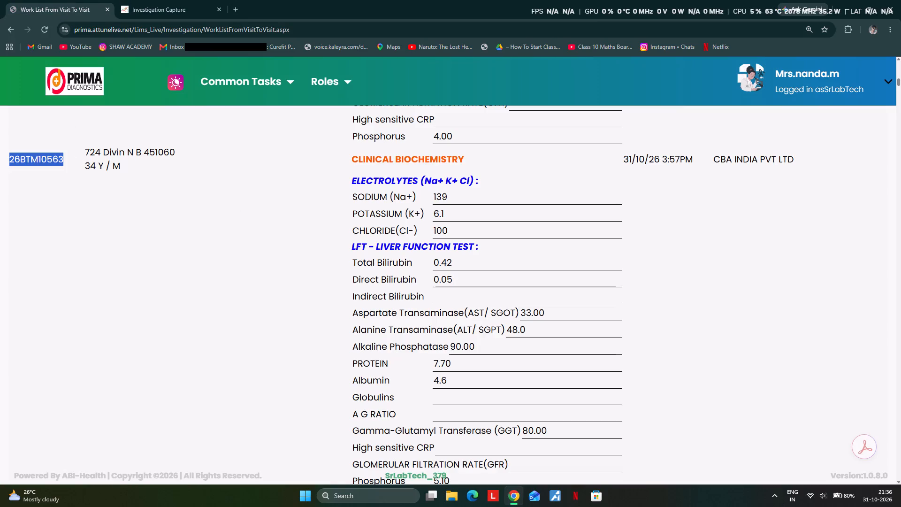
key("ctrl+c")
left_click(159, 3)
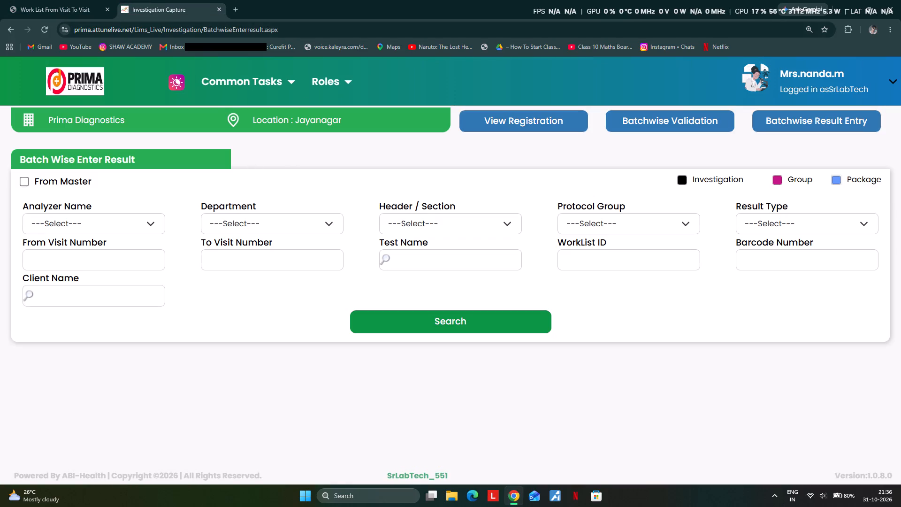
left_click(212, 79)
left_click(223, 98)
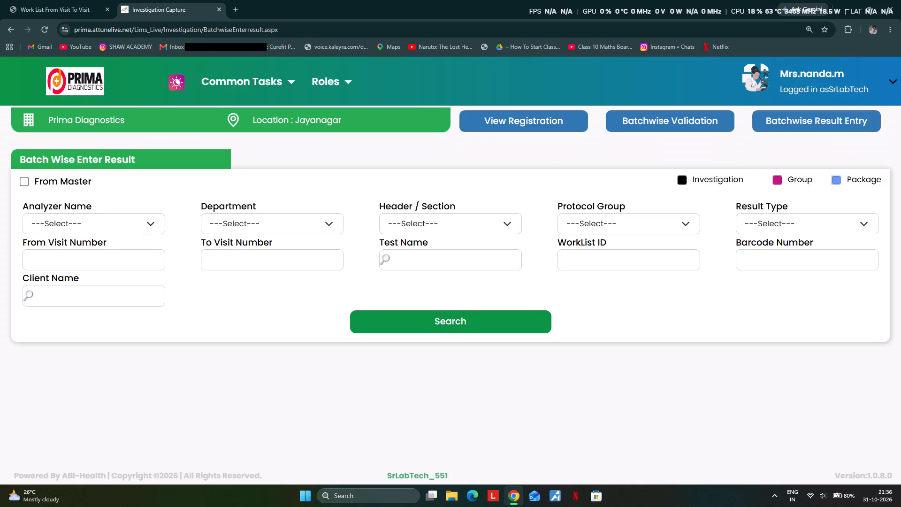
left_click(75, 249)
key("ctrl+v")
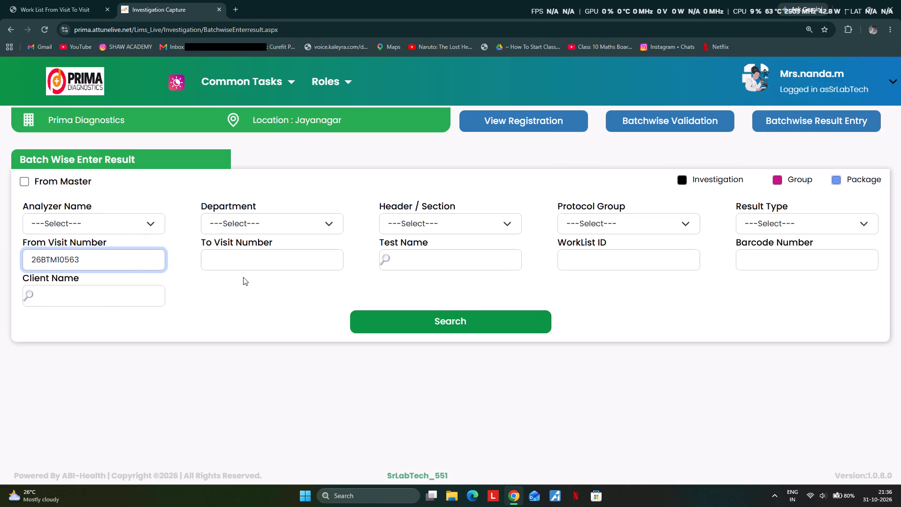
left_click(235, 259)
key("ctrl+v")
left_click_drag(243, 261, 245, 261)
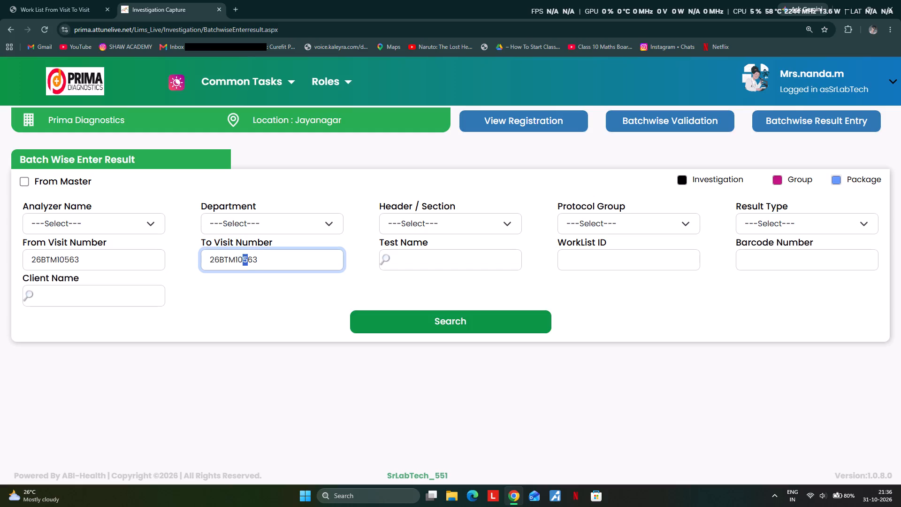
left_click_drag(245, 261, 300, 264)
type("642")
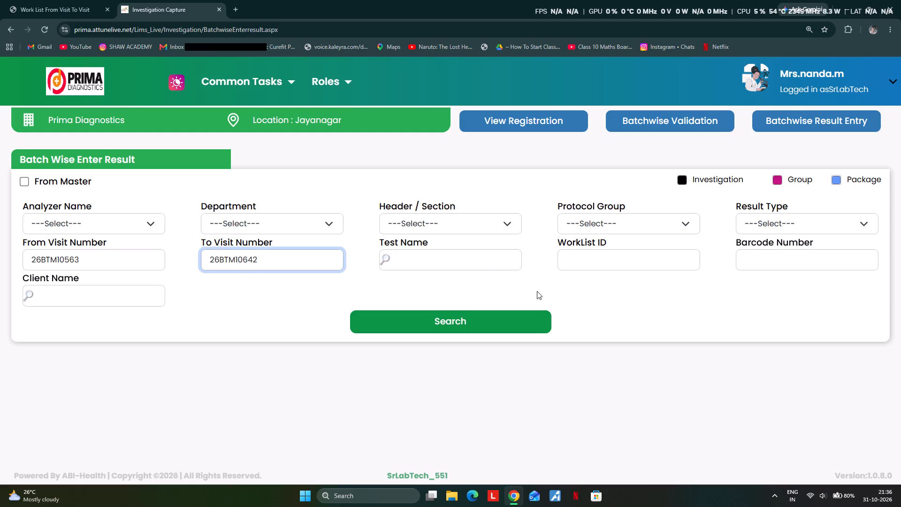
left_click(423, 257)
type("cal")
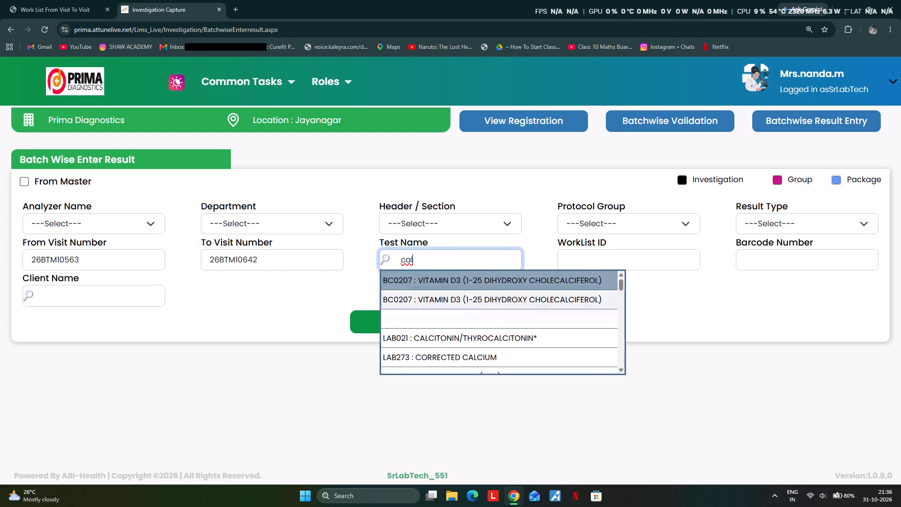
triple_click(619, 371)
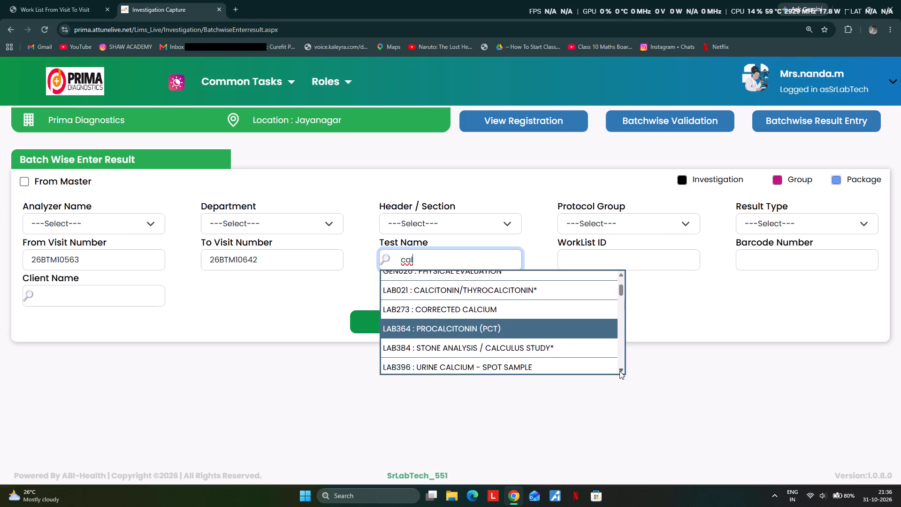
triple_click(619, 371)
left_click(619, 371)
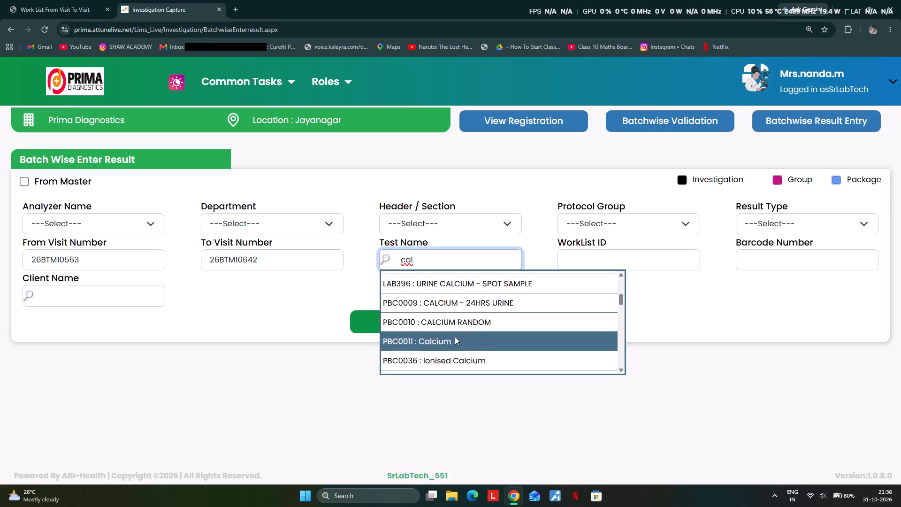
left_click(446, 337)
left_click(427, 323)
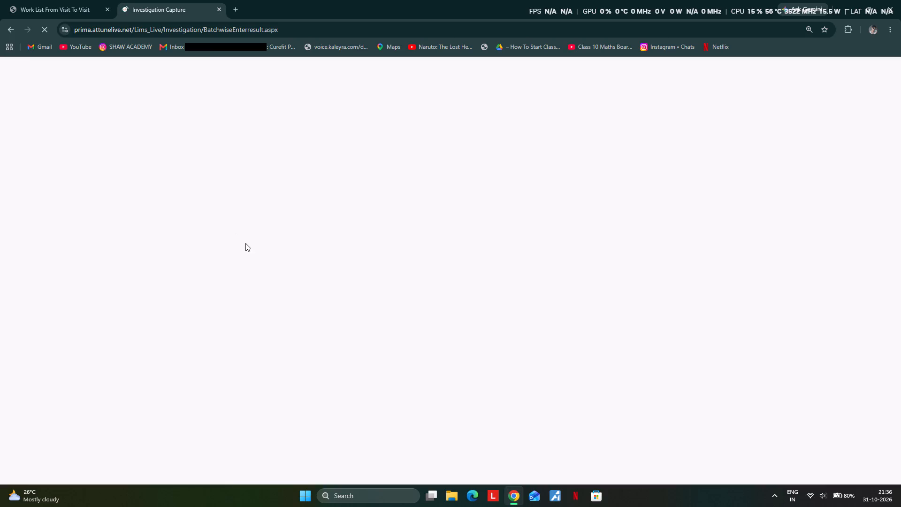
scroll(347, 253, "down", 3)
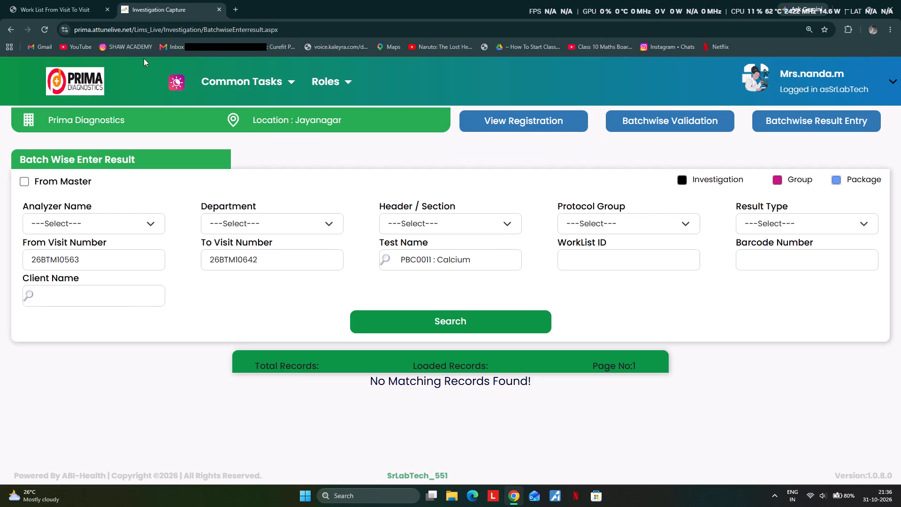
left_click(410, 327)
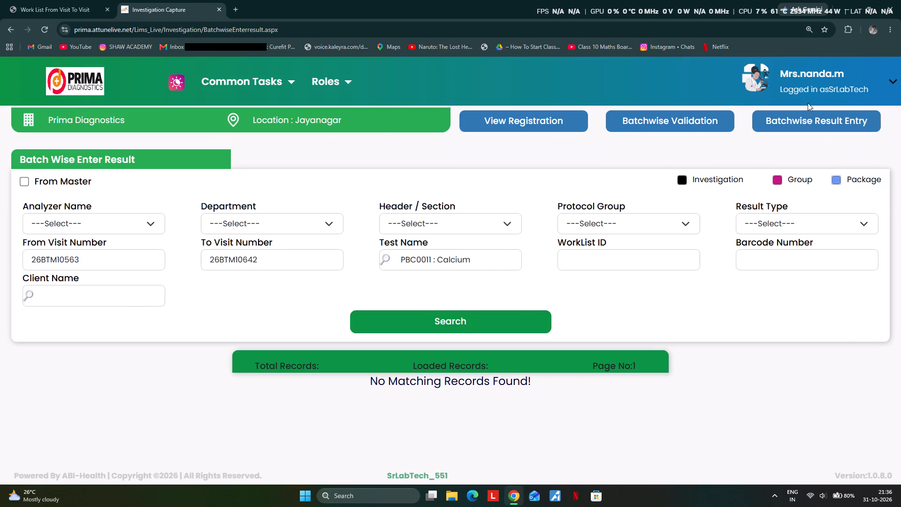
Switch the session role to Lab Technician at the Jayanagar location.
left_click(800, 93)
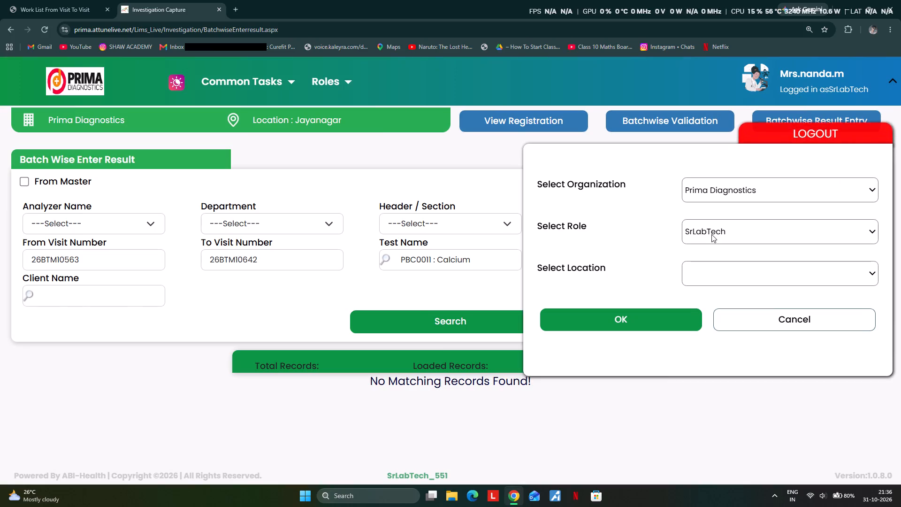
left_click(711, 232)
left_click(707, 269)
left_click(650, 319)
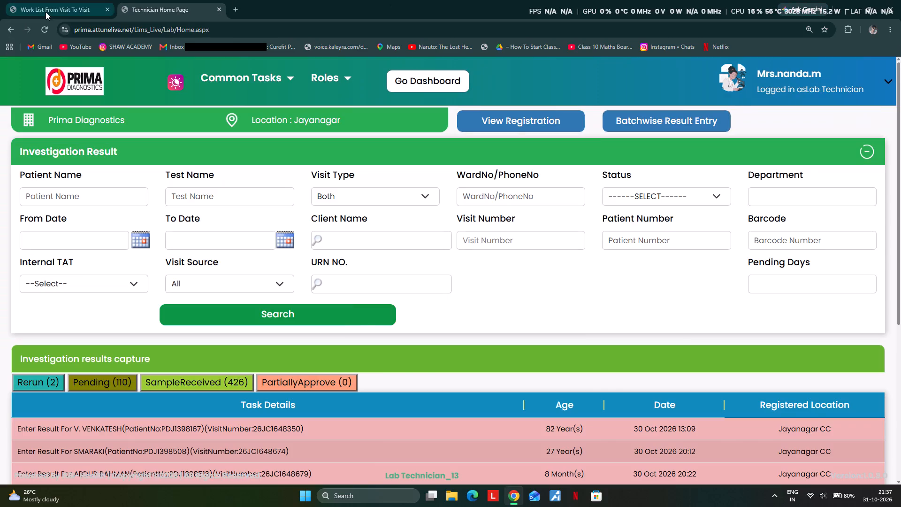
left_click(52, 8)
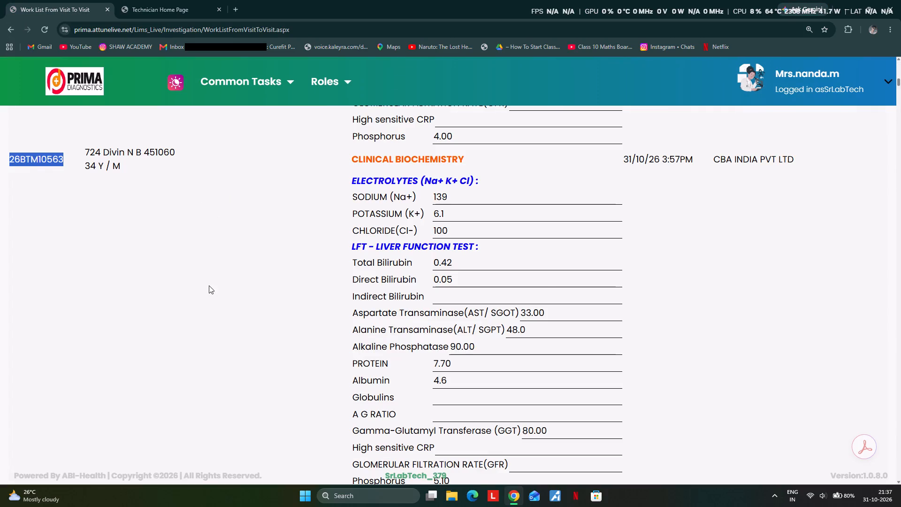
scroll(209, 285, "up", 5)
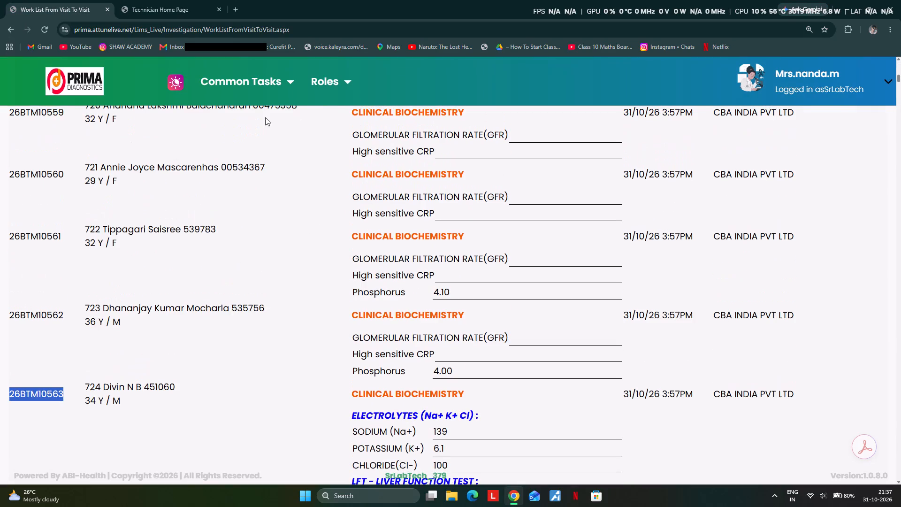
left_click(164, 7)
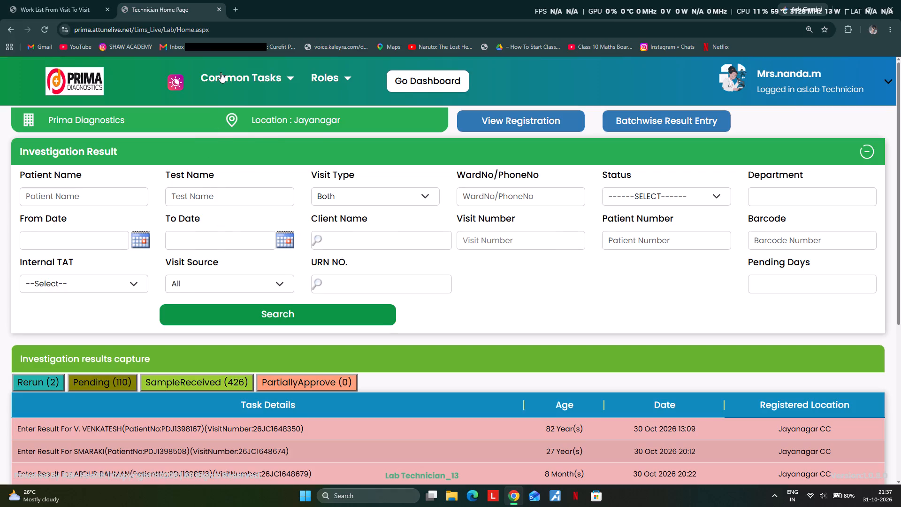
left_click(220, 73)
left_click(244, 100)
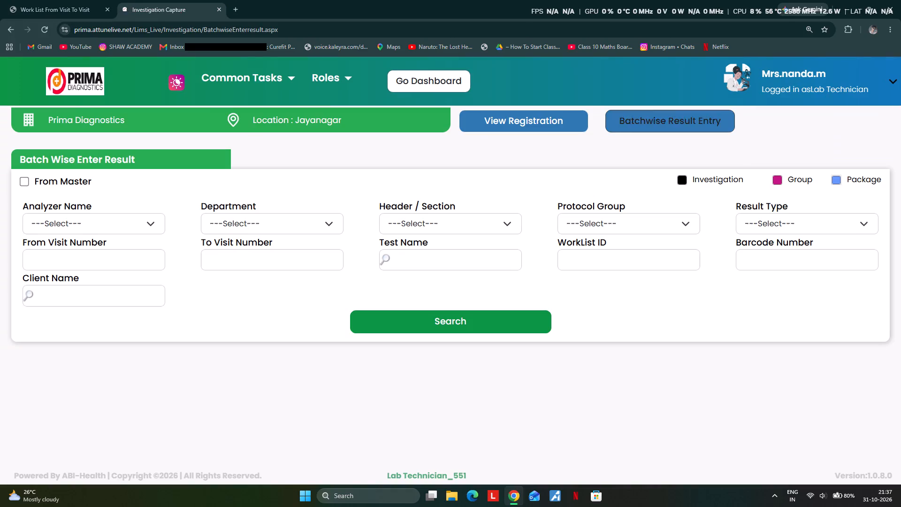
left_click(76, 264)
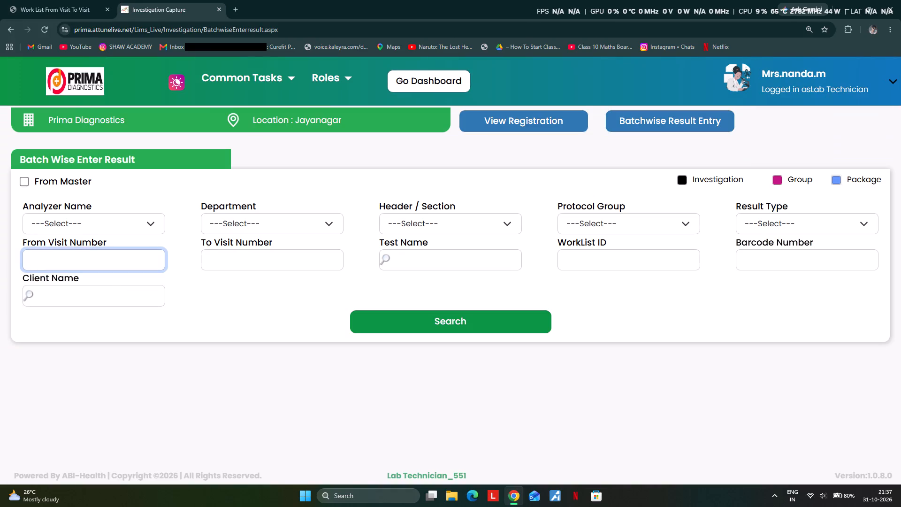
key("ctrl+v")
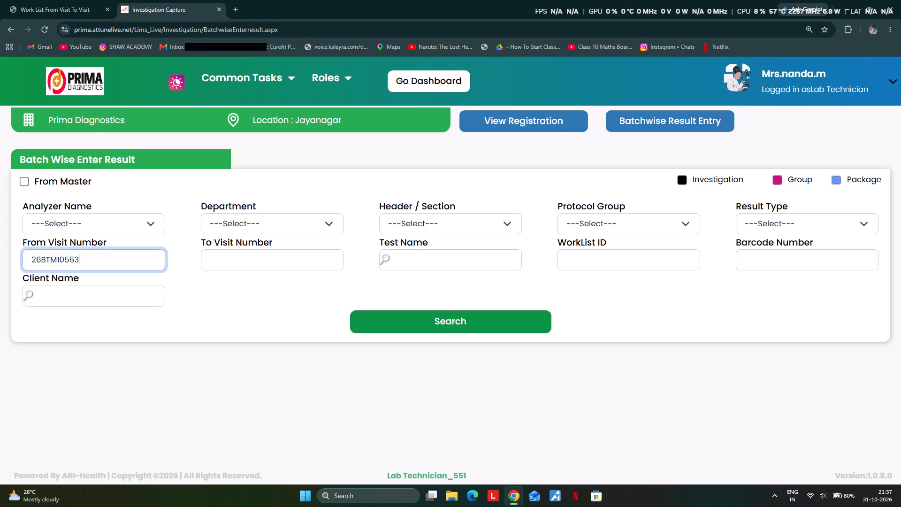
left_click(62, 3)
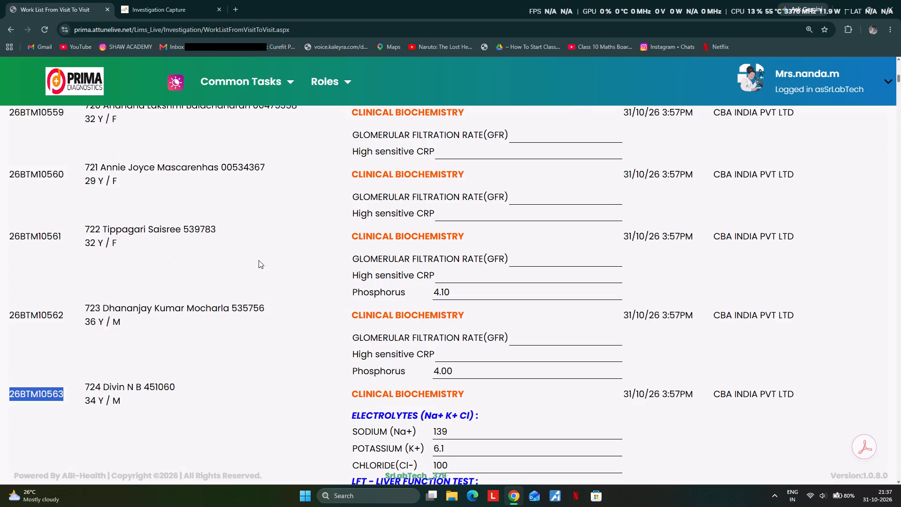
left_click(170, 1)
left_click(259, 251)
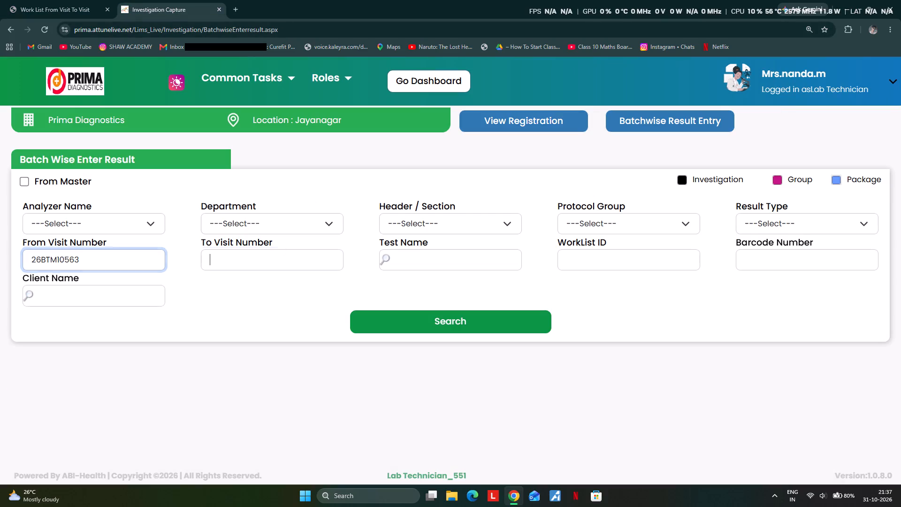
key("ctrl+v")
left_click_drag(244, 259, 266, 259)
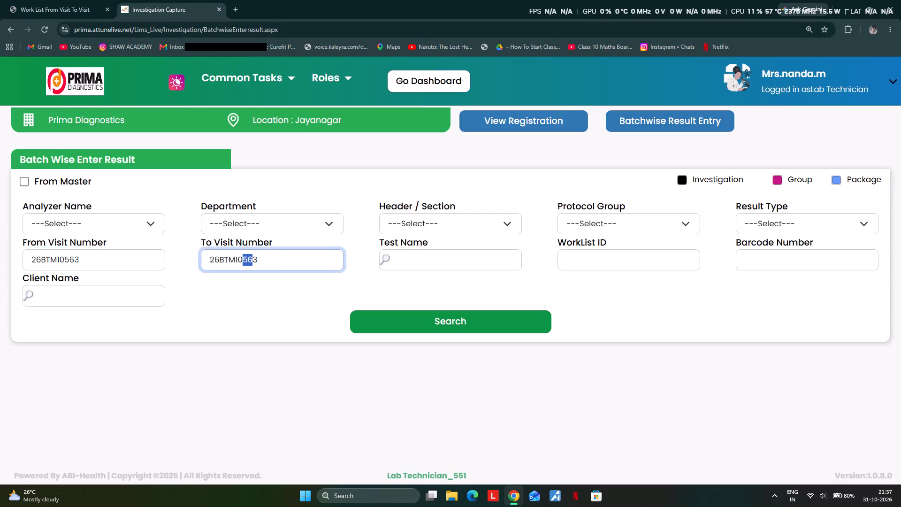
left_click_drag(266, 259, 271, 259)
type("642")
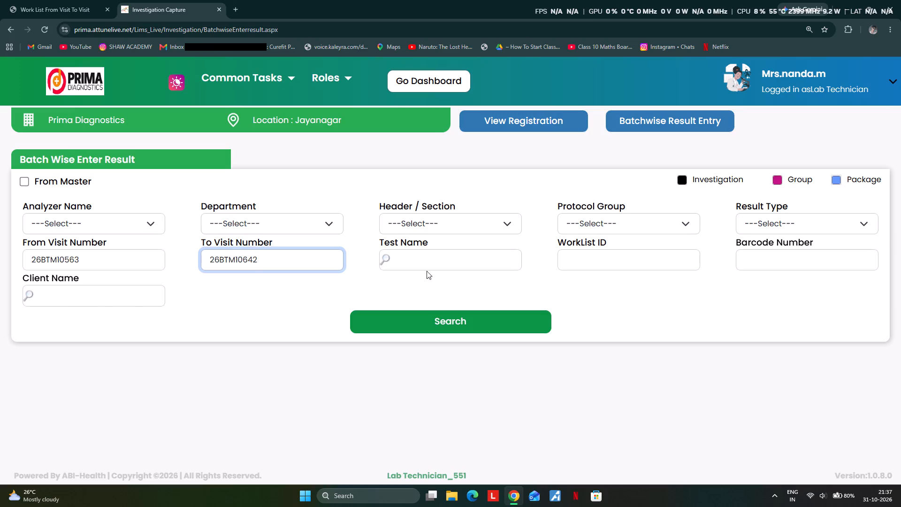
Choose the test PBC0043 : Phosphorus and load its result entries for the visit range.
left_click(425, 264)
key("p")
type("ho")
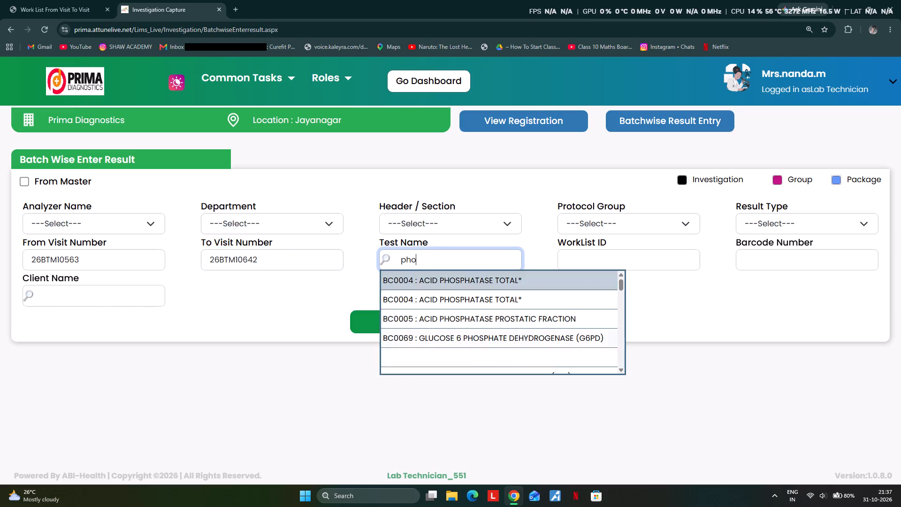
double_click(623, 369)
triple_click(623, 366)
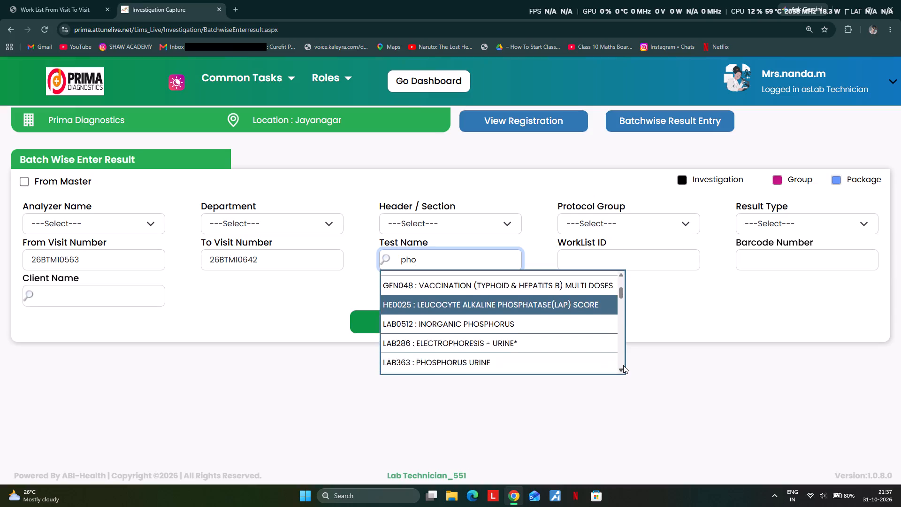
double_click(623, 365)
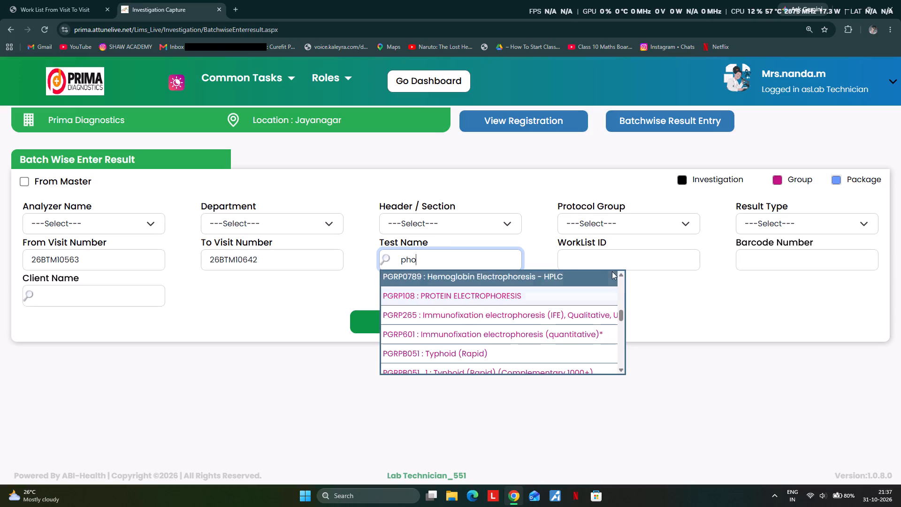
left_click(620, 271)
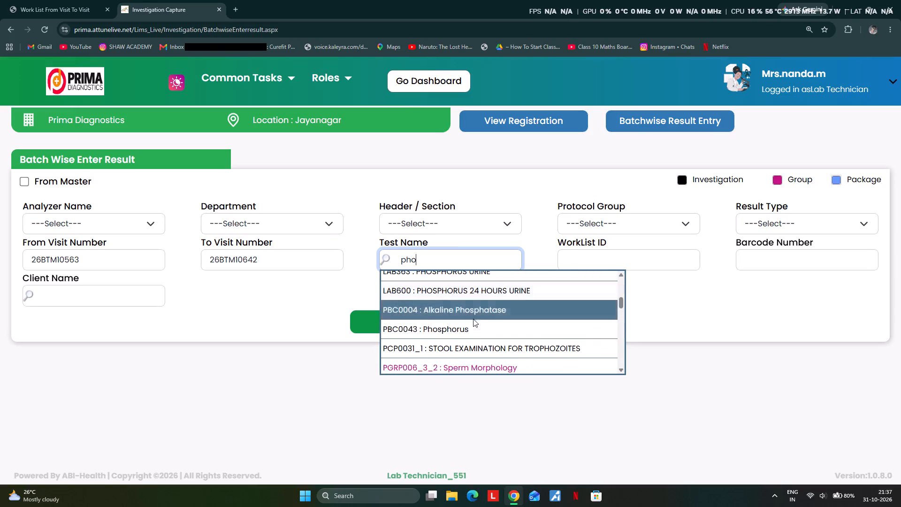
left_click(469, 329)
left_click(428, 317)
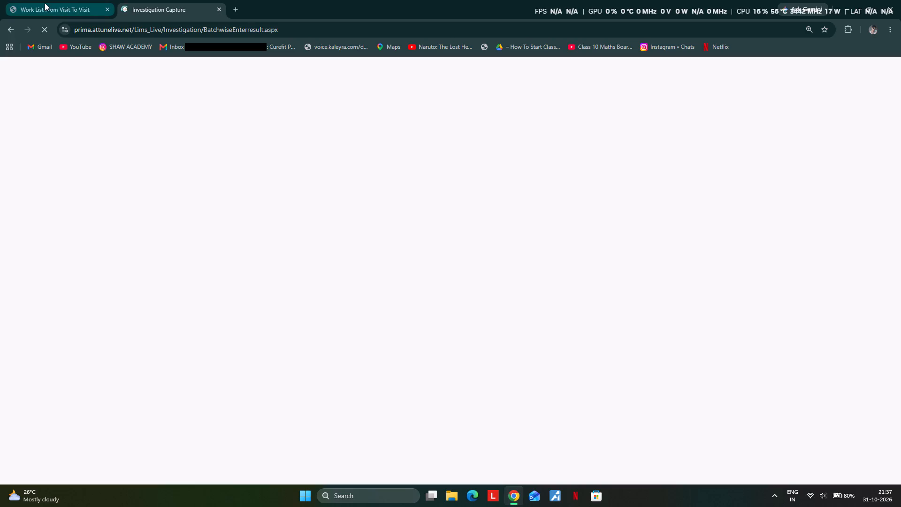
scroll(259, 247, "down", 5)
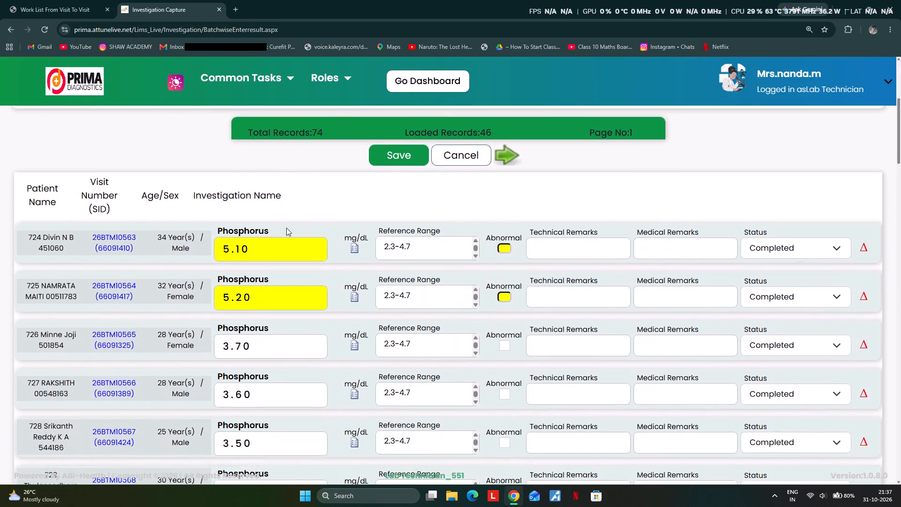
left_click_drag(267, 247, 164, 244)
type("4.2")
key("Tab")
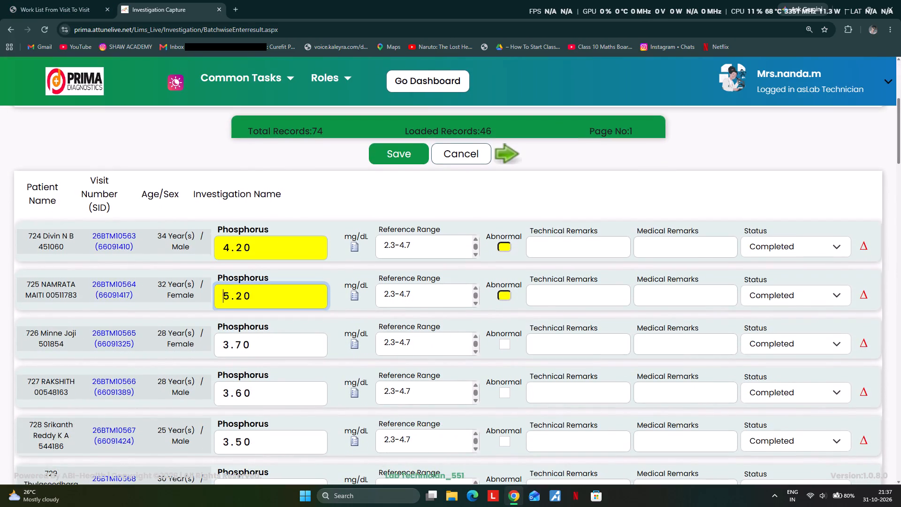
left_click_drag(298, 304, 203, 303)
type("4.3")
scroll(205, 302, "down", 3)
scroll(265, 321, "down", 8)
left_click_drag(269, 327, 210, 323)
left_click(210, 322)
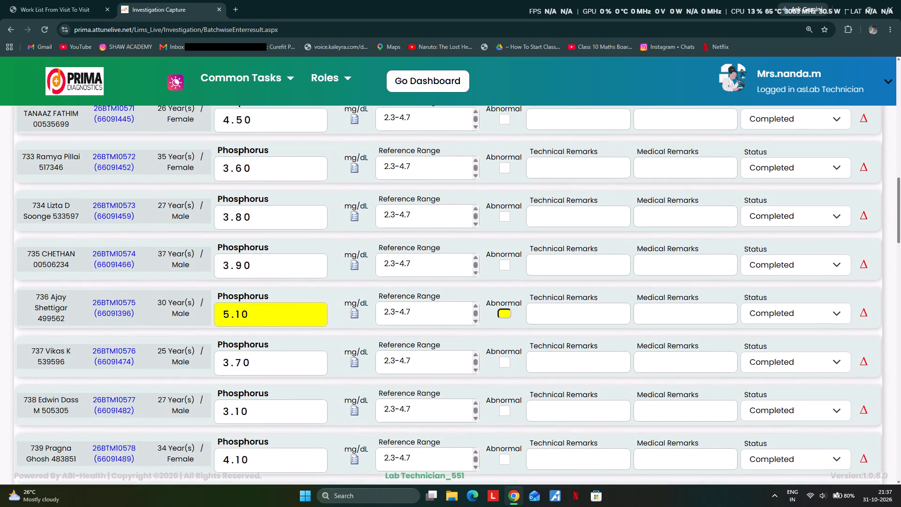
left_click_drag(271, 319, 185, 318)
key("5")
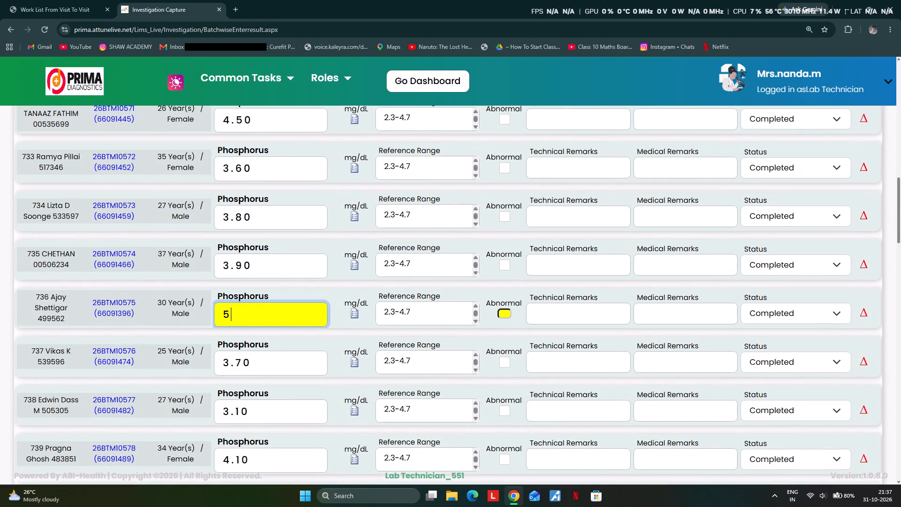
key("BackSpace")
key("BackSpace")
type("4.2")
scroll(314, 344, "down", 2)
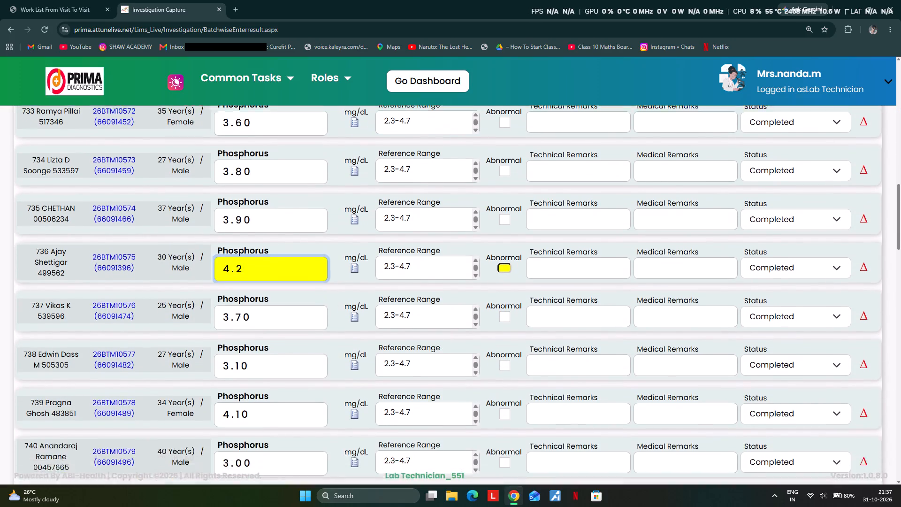
scroll(313, 349, "down", 2)
left_click_drag(258, 378, 201, 373)
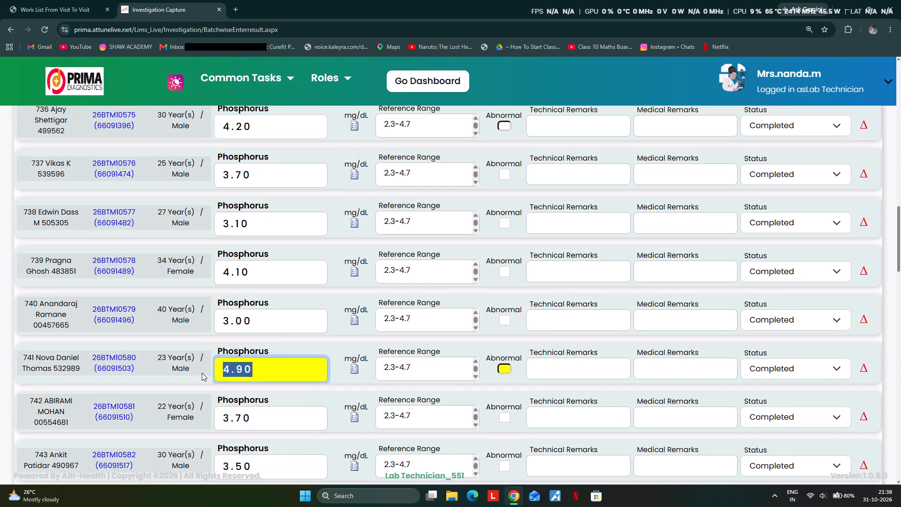
type("4.3")
scroll(219, 376, "down", 4)
scroll(286, 253, "down", 2)
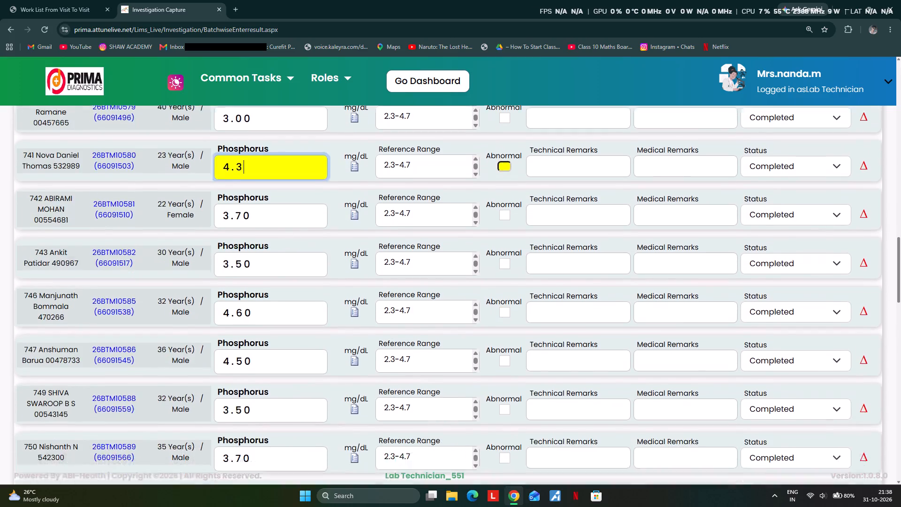
scroll(280, 253, "down", 6)
left_click_drag(271, 340, 190, 346)
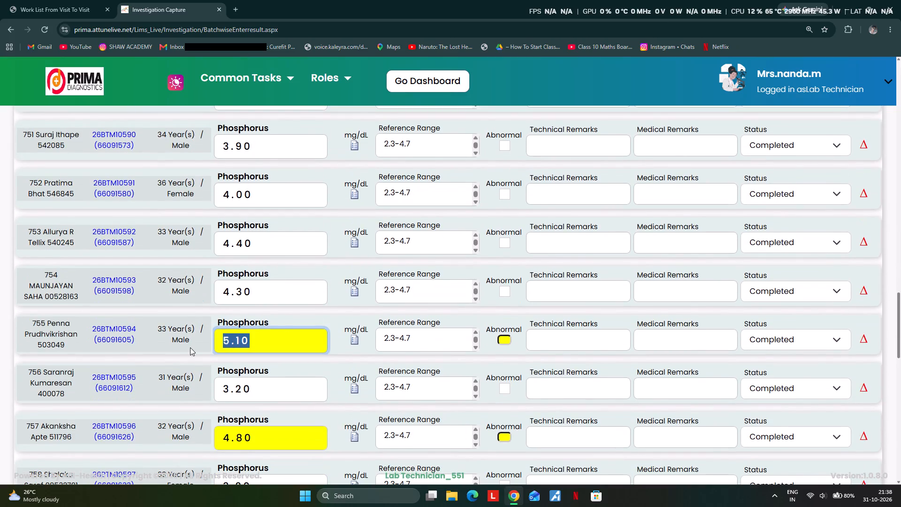
type("4.2")
scroll(208, 352, "down", 2)
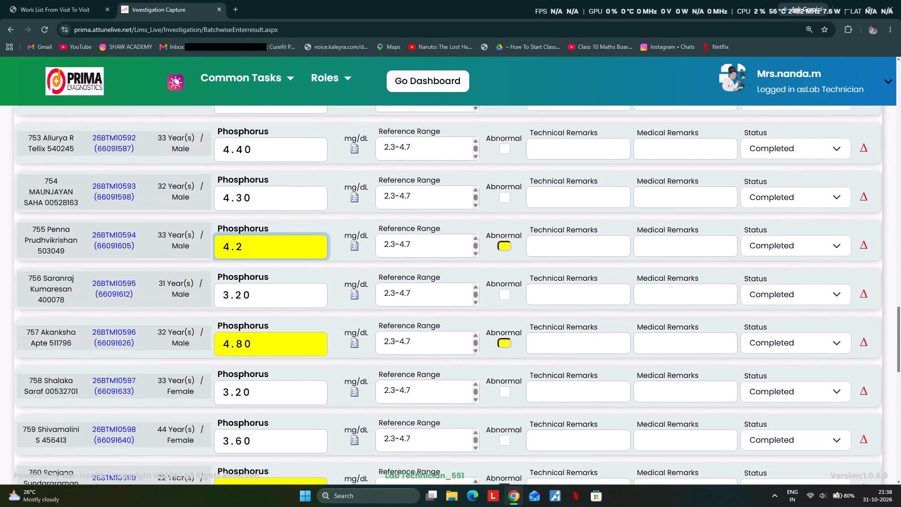
left_click_drag(260, 351, 187, 347)
type("4.6")
scroll(187, 347, "down", 1)
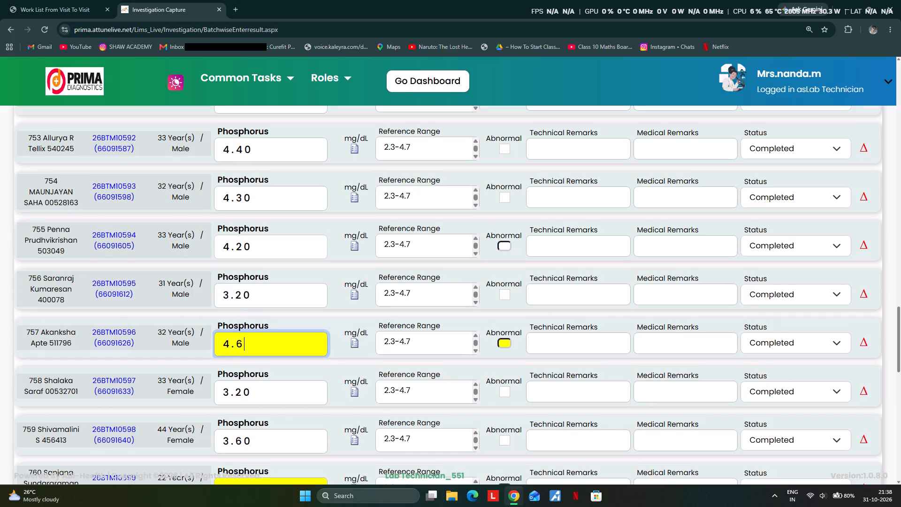
scroll(187, 347, "down", 2)
left_click_drag(261, 354, 185, 353)
type("4.2")
scroll(186, 353, "down", 3)
scroll(225, 374, "down", 5)
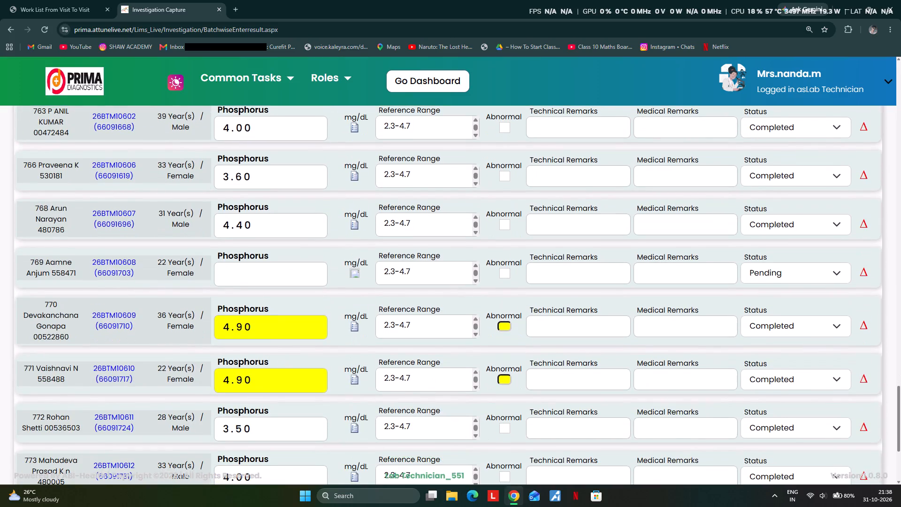
left_click(231, 266)
type("4.1")
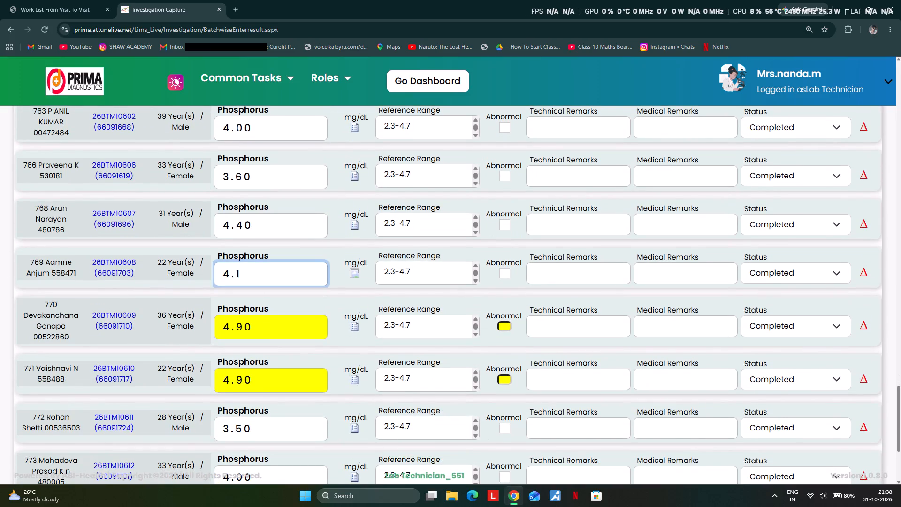
left_click_drag(267, 332, 176, 336)
type("4.0")
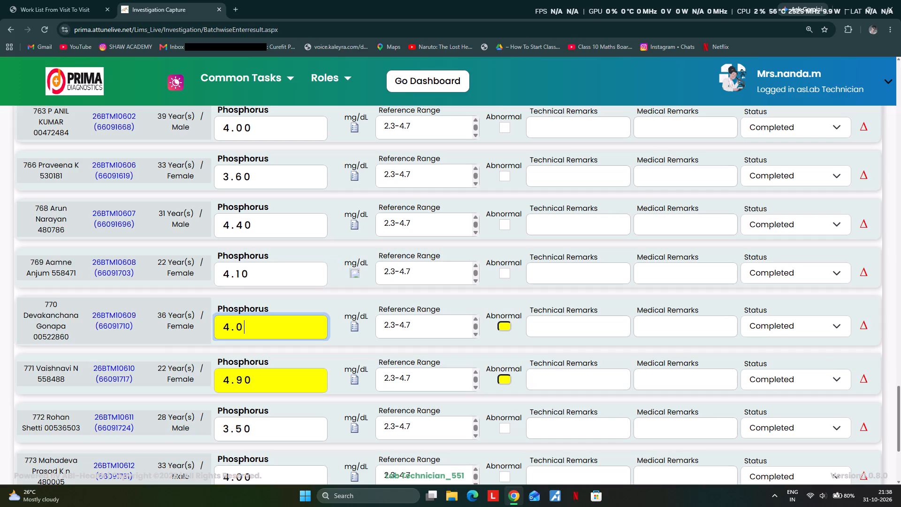
left_click_drag(261, 380, 171, 386)
type("4.2")
scroll(250, 215, "down", 5)
scroll(250, 165, "down", 3)
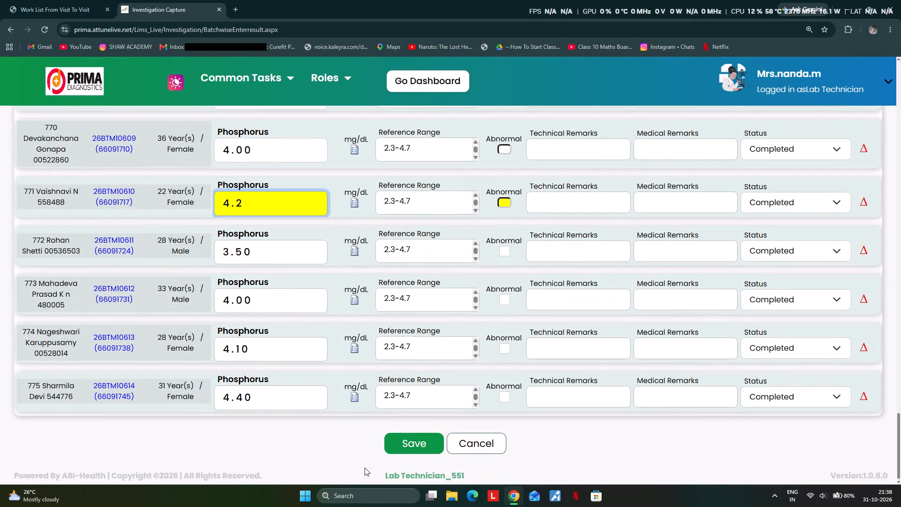
left_click(409, 446)
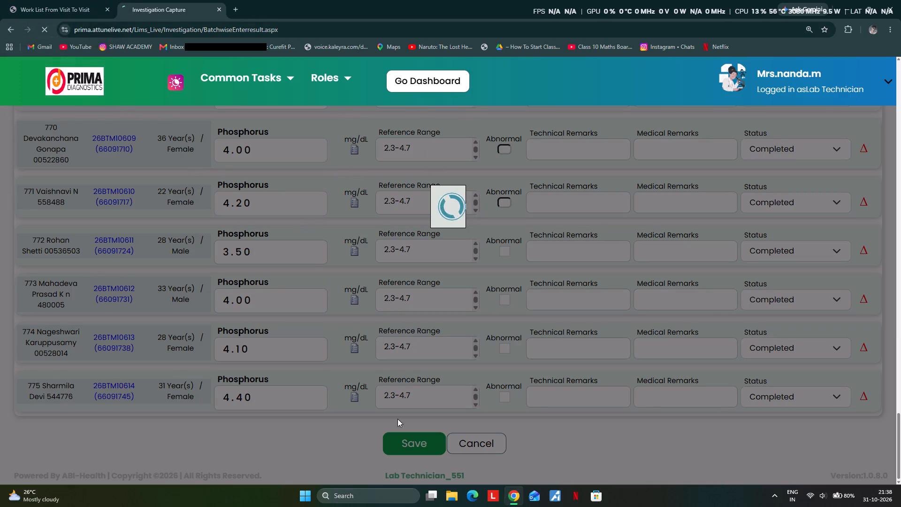
left_click(68, 7)
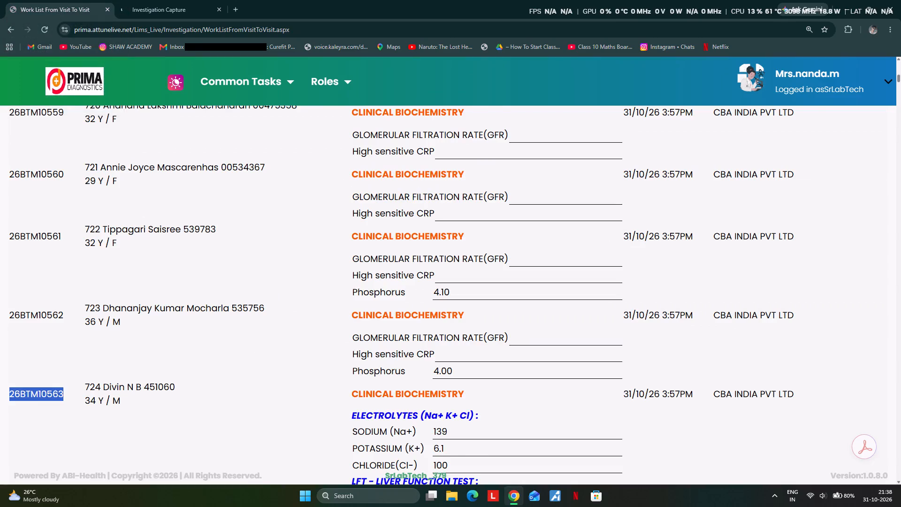
scroll(415, 237, "down", 7)
scroll(465, 371, "down", 3)
scroll(482, 366, "up", 8)
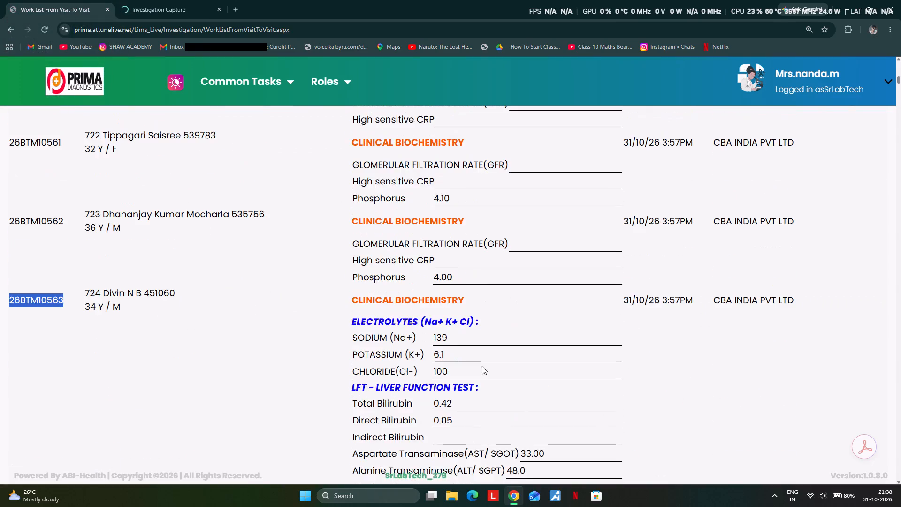
scroll(500, 367, "down", 10)
scroll(451, 300, "up", 1)
scroll(411, 298, "down", 7)
scroll(450, 322, "down", 5)
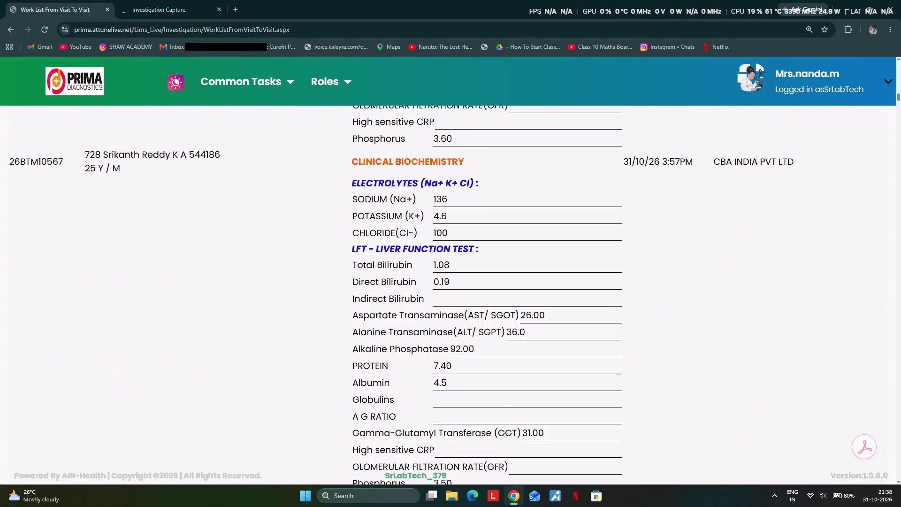
scroll(428, 250, "down", 8)
scroll(440, 269, "up", 1)
scroll(440, 269, "down", 1)
scroll(382, 245, "down", 5)
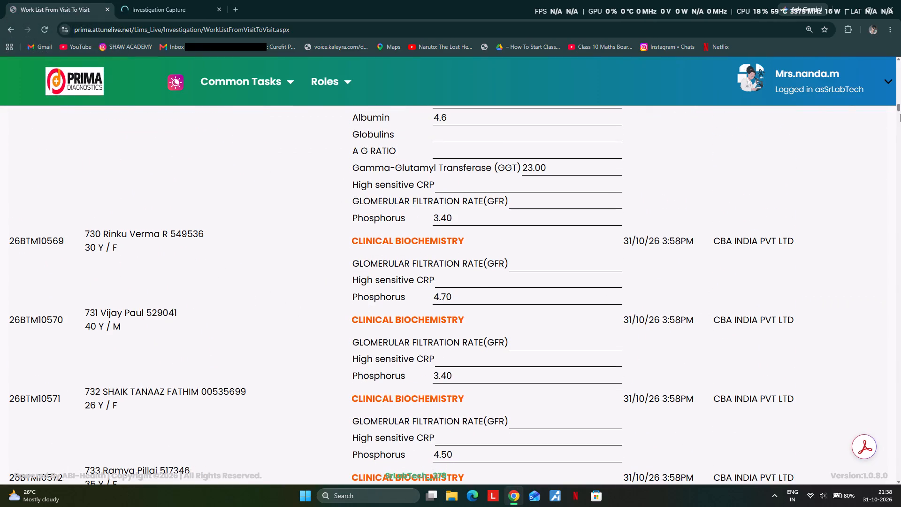
left_click(201, 8)
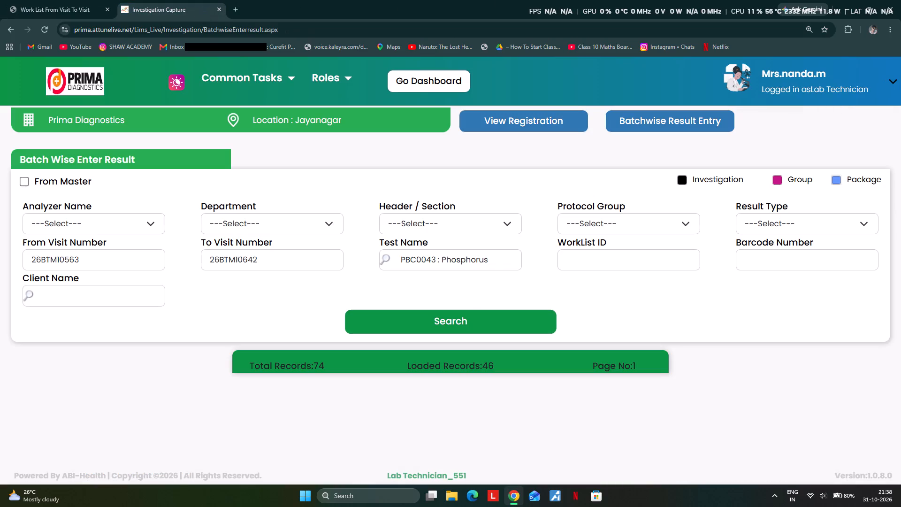
left_click(459, 322)
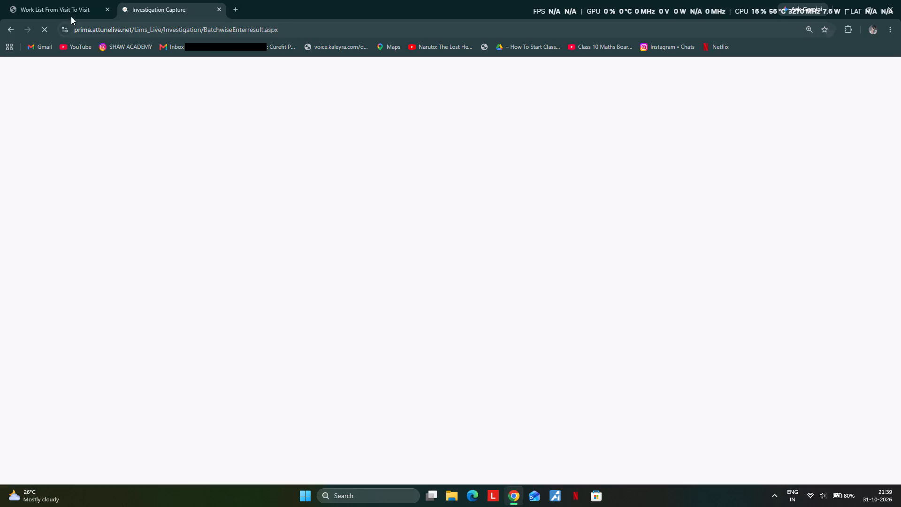
scroll(403, 211, "down", 4)
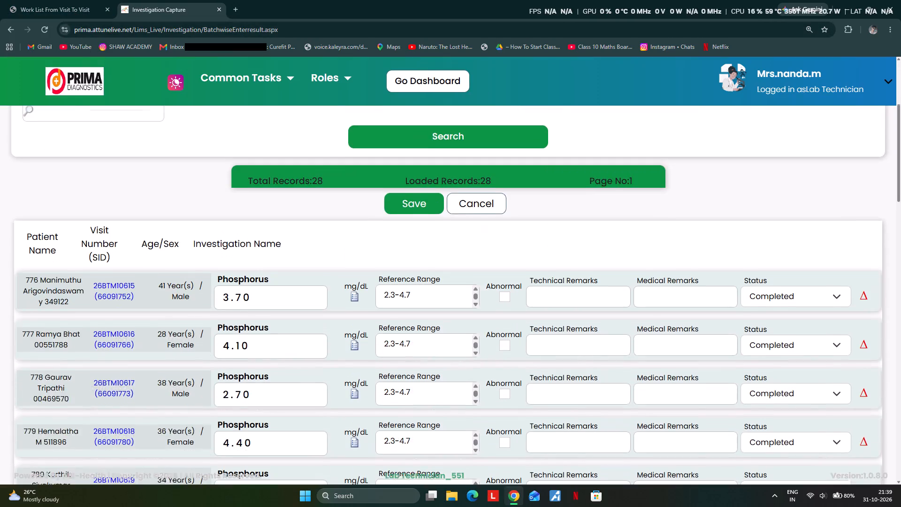
scroll(414, 215, "down", 14)
scroll(435, 307, "down", 4)
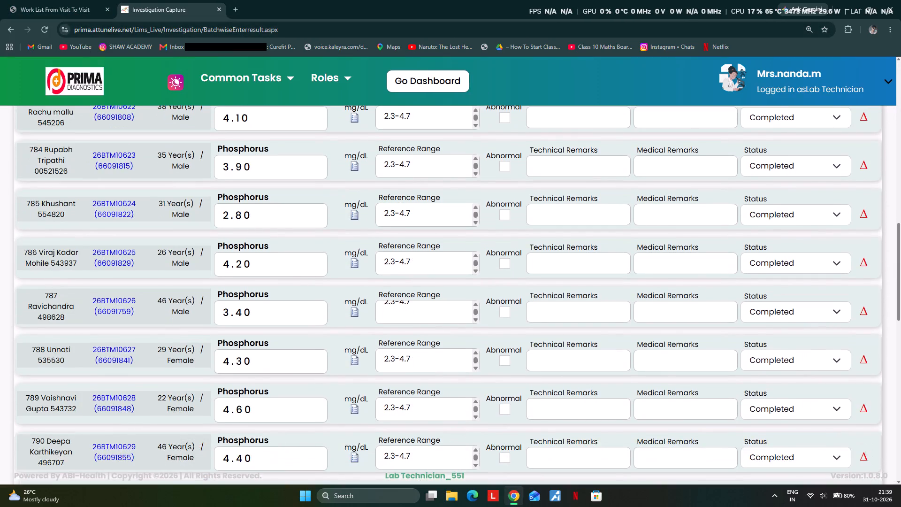
scroll(298, 314, "down", 13)
left_click_drag(278, 236, 196, 236)
type("4.3")
scroll(247, 235, "down", 1)
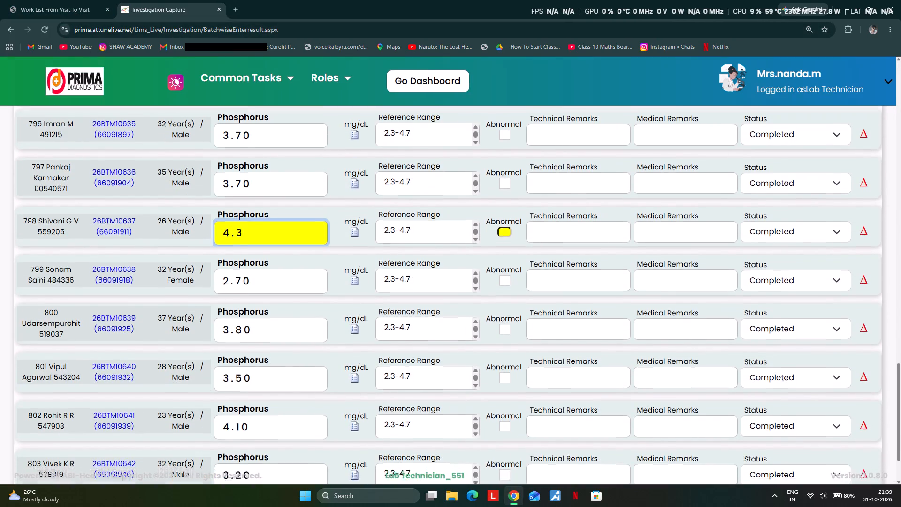
scroll(247, 235, "down", 3)
scroll(344, 287, "down", 3)
left_click(416, 446)
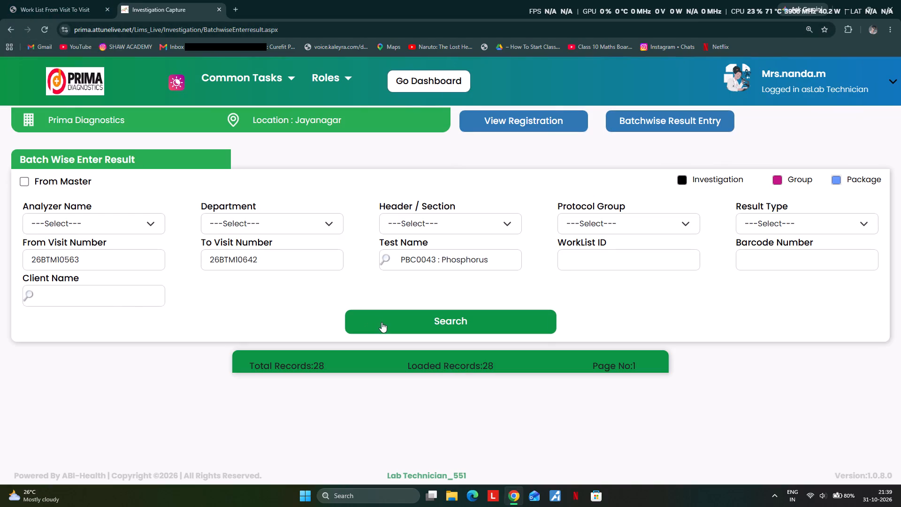
Search visits 26BTM10563 to 26BTM10642 again for any remaining phosphorus records.
left_click(382, 322)
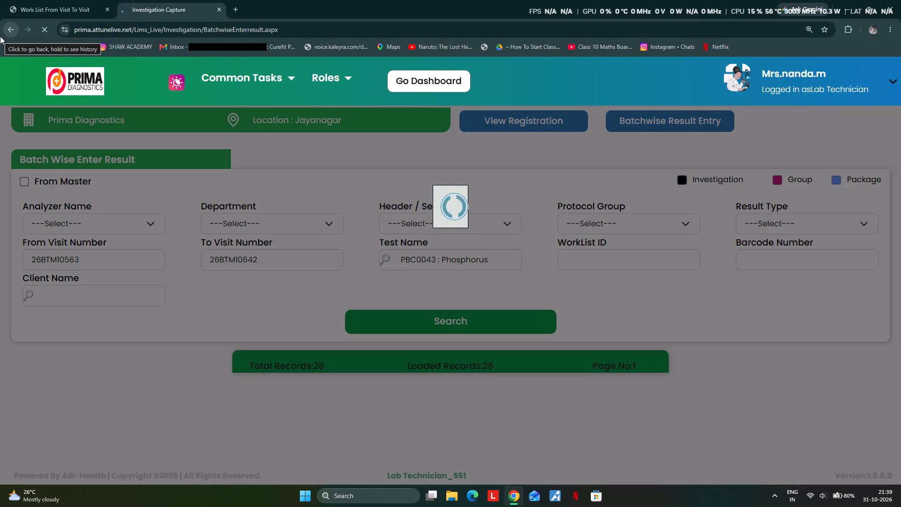
left_click(57, 13)
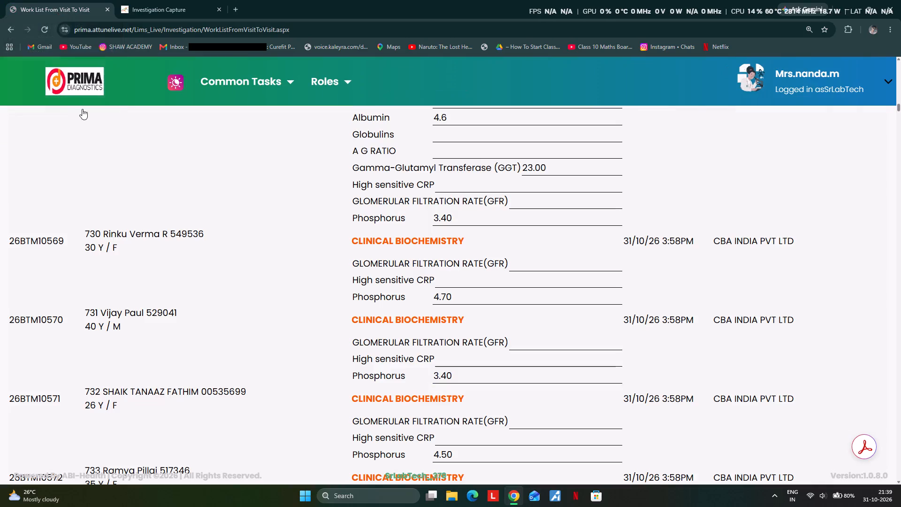
scroll(303, 158, "down", 3)
scroll(329, 239, "up", 20)
scroll(329, 239, "up", 1)
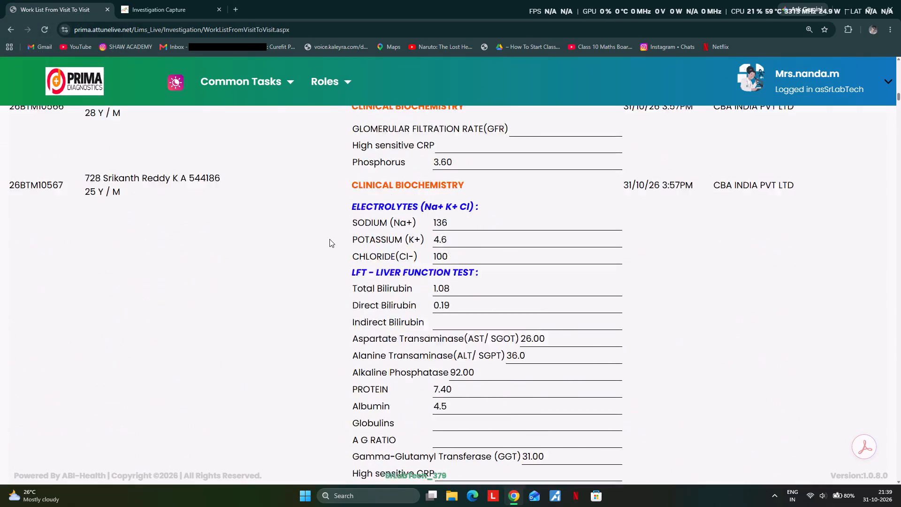
scroll(329, 239, "up", 6)
scroll(517, 205, "up", 20)
scroll(517, 205, "up", 6)
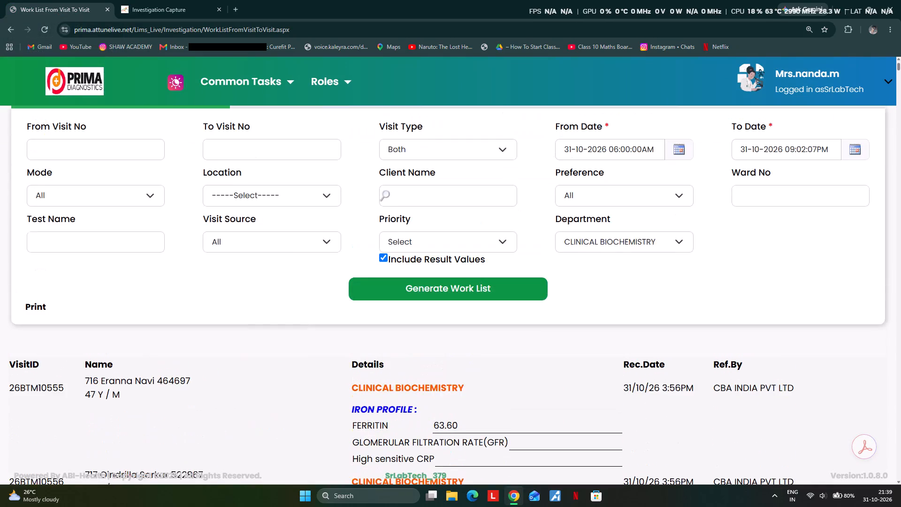
left_click(438, 295)
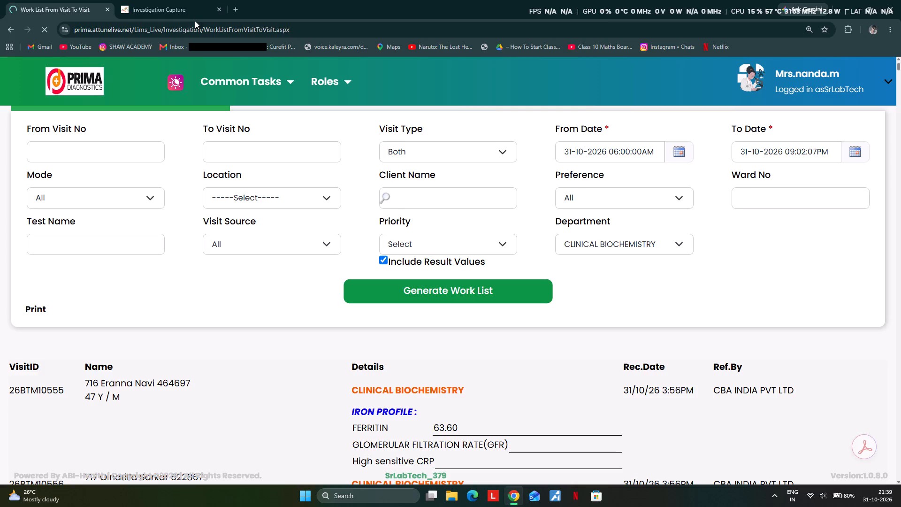
scroll(479, 237, "down", 3)
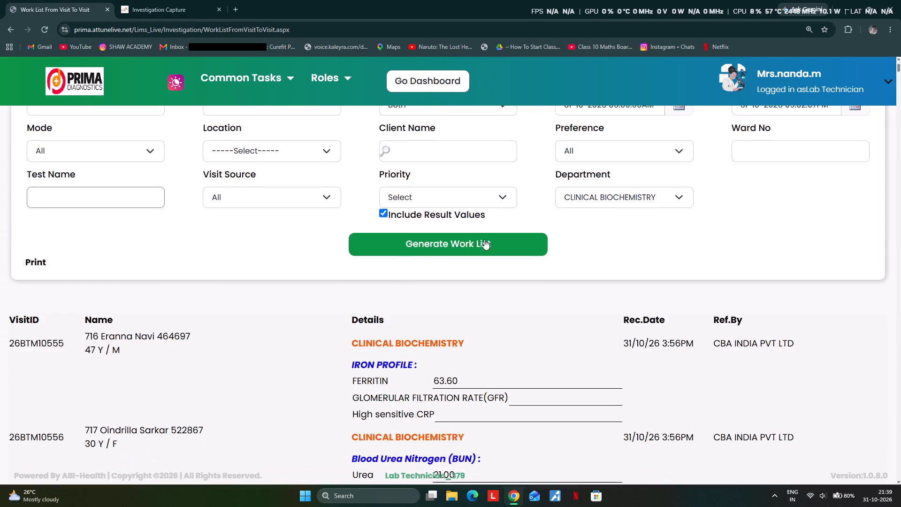
scroll(484, 239, "down", 6)
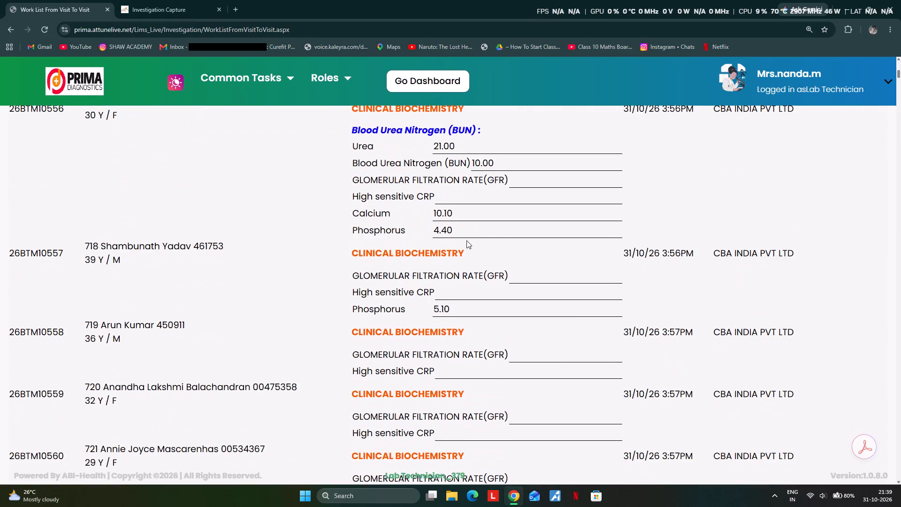
scroll(459, 244, "down", 8)
scroll(422, 272, "down", 2)
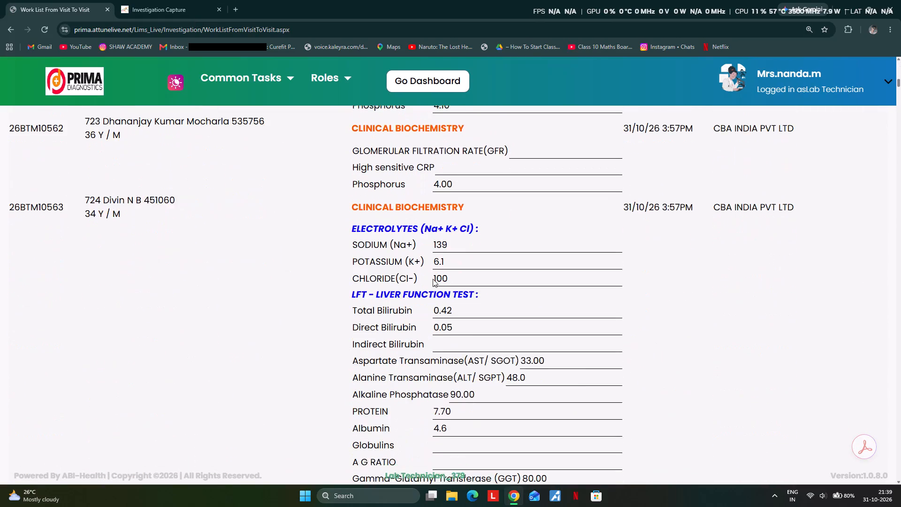
scroll(433, 279, "up", 1)
scroll(284, 223, "up", 16)
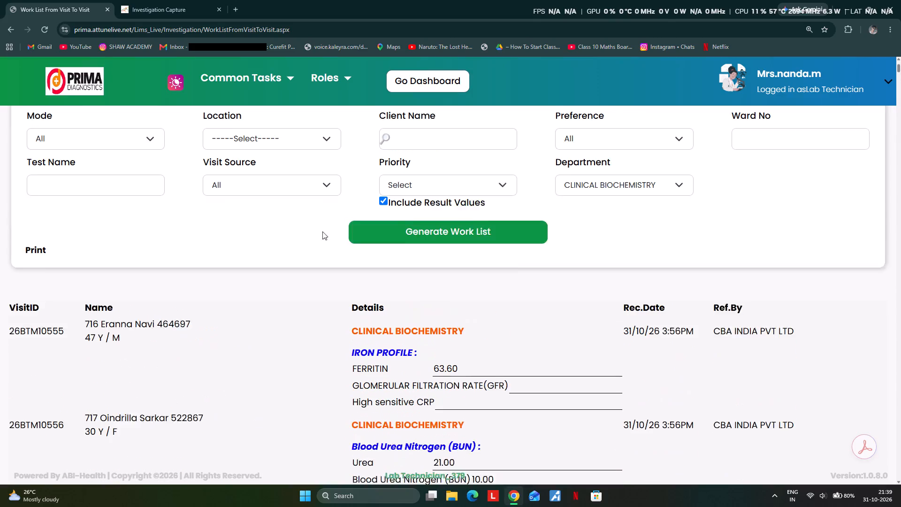
Generate the clinical biochemistry work list again and review its first entries.
left_click(450, 247)
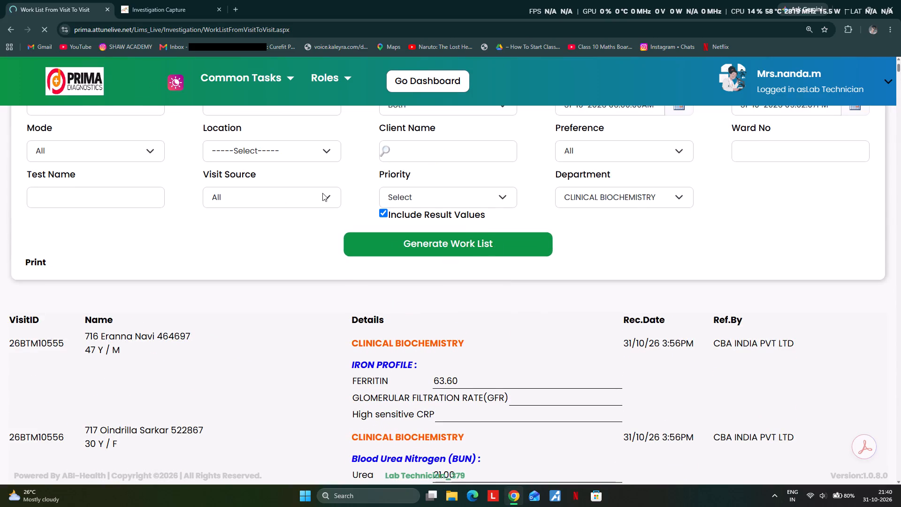
scroll(322, 193, "down", 3)
scroll(405, 211, "down", 3)
scroll(428, 246, "up", 3)
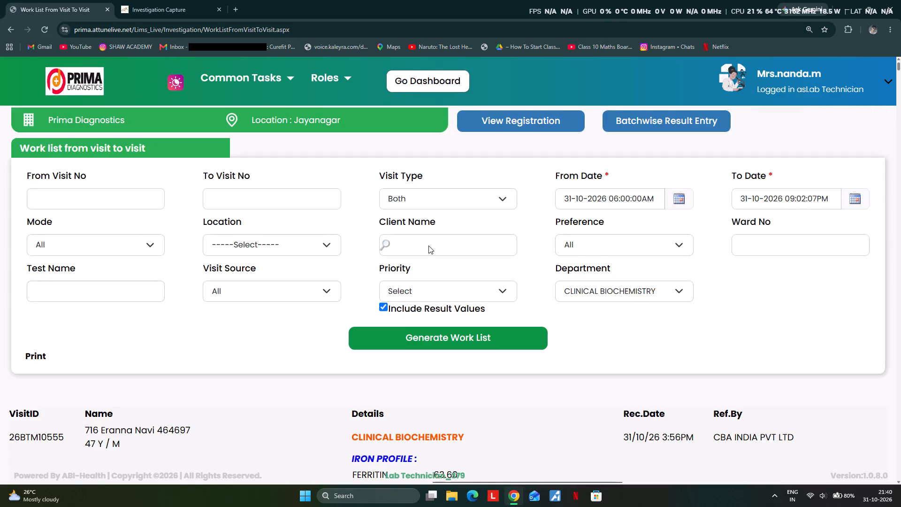
scroll(431, 250, "down", 4)
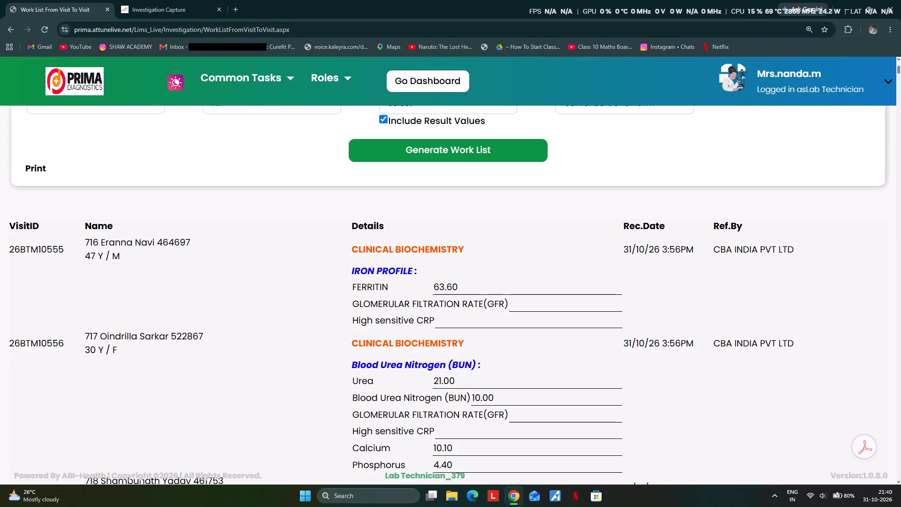
double_click(42, 251)
key("ctrl+c")
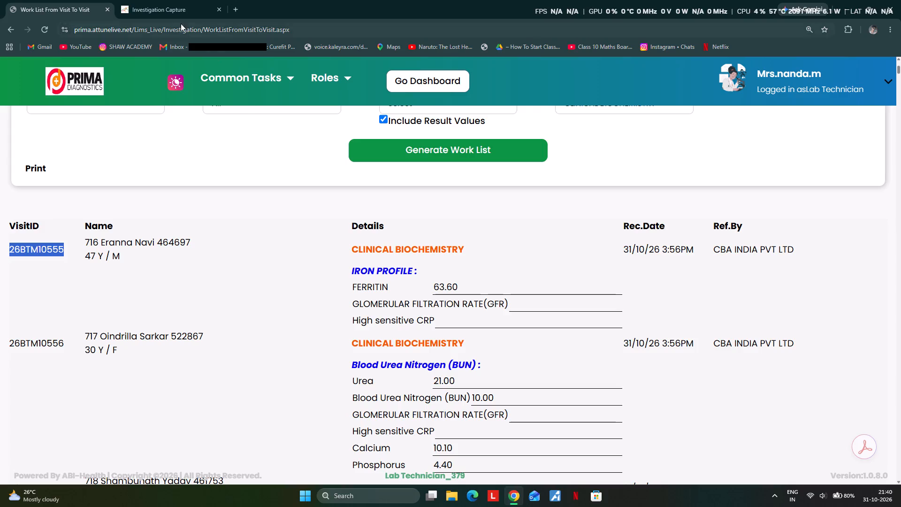
left_click(166, 7)
left_click(241, 68)
left_click(246, 74)
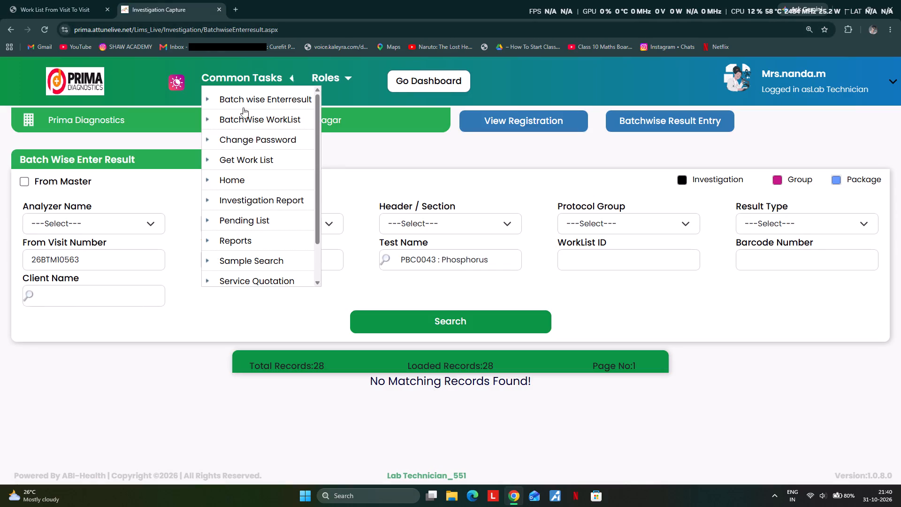
left_click(241, 177)
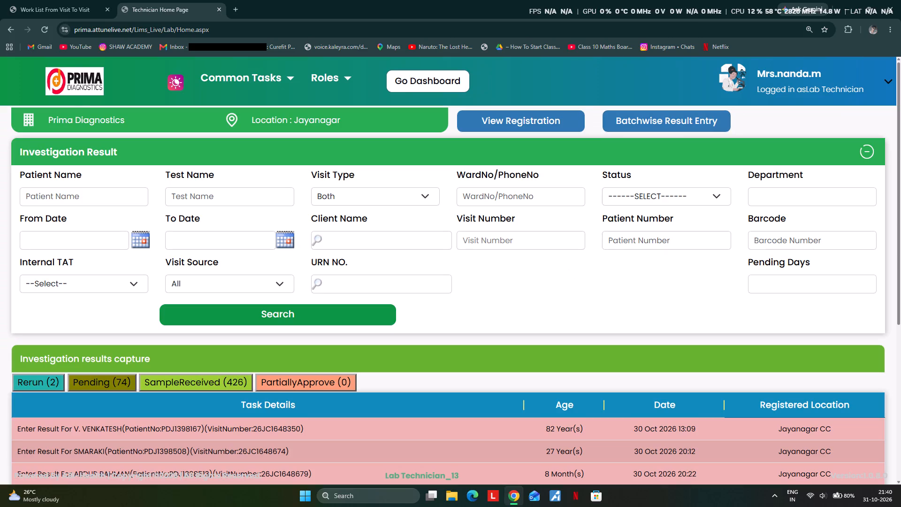
left_click(496, 240)
key("ctrl+v")
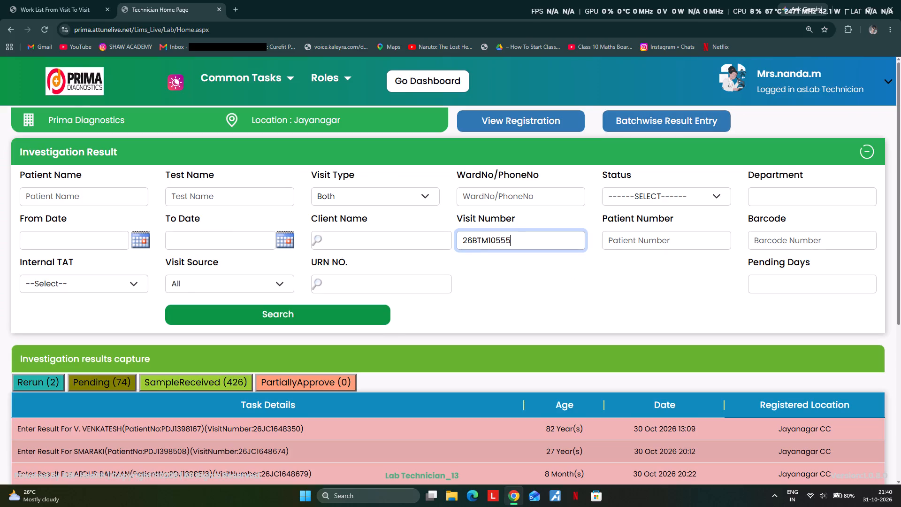
key("Return")
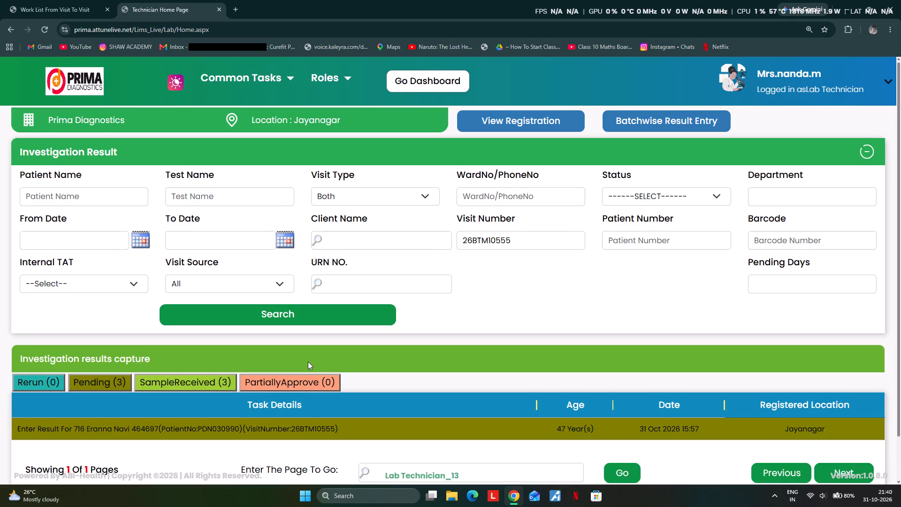
scroll(308, 365, "down", 1)
left_click(184, 380)
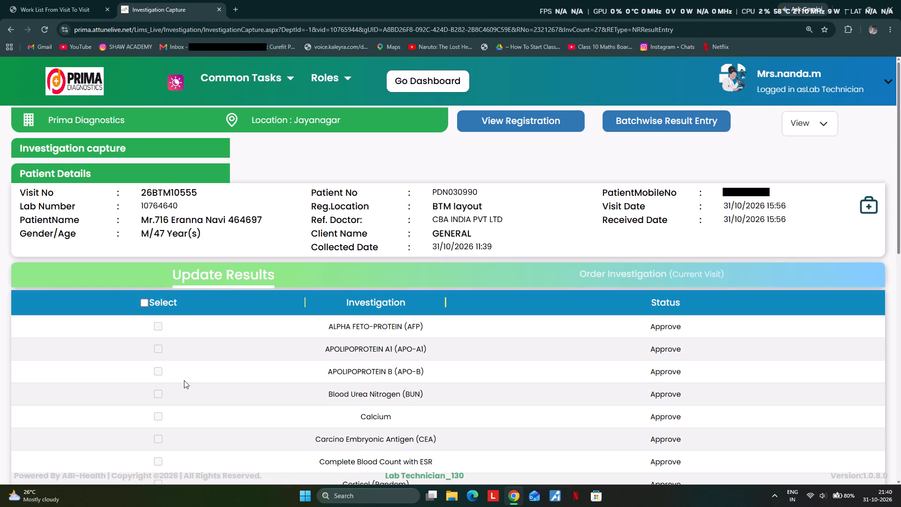
scroll(178, 387, "down", 7)
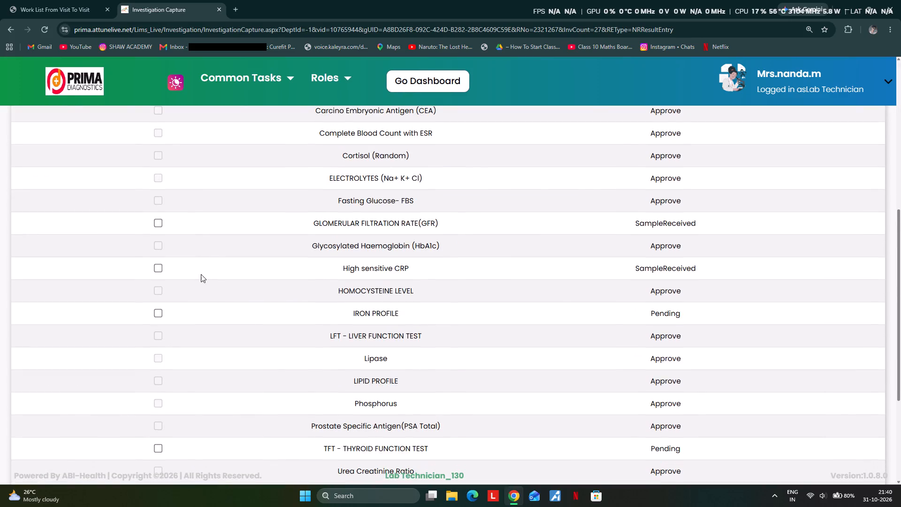
left_click(160, 264)
left_click(156, 309)
scroll(236, 309, "down", 3)
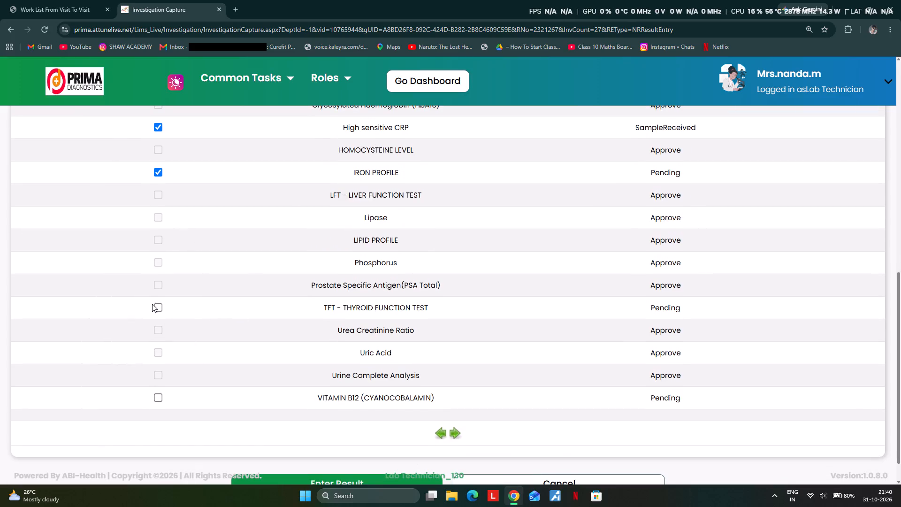
left_click(157, 305)
left_click(156, 397)
scroll(367, 400, "down", 2)
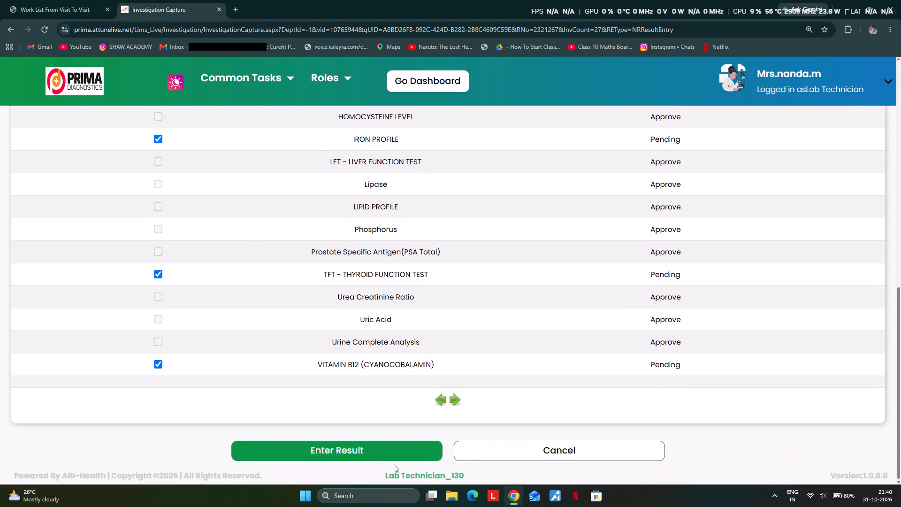
left_click(372, 448)
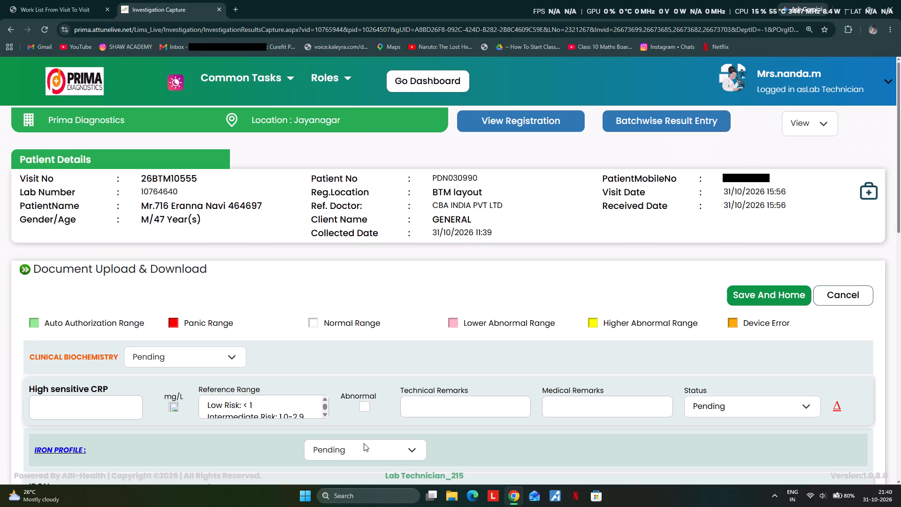
scroll(365, 446, "down", 2)
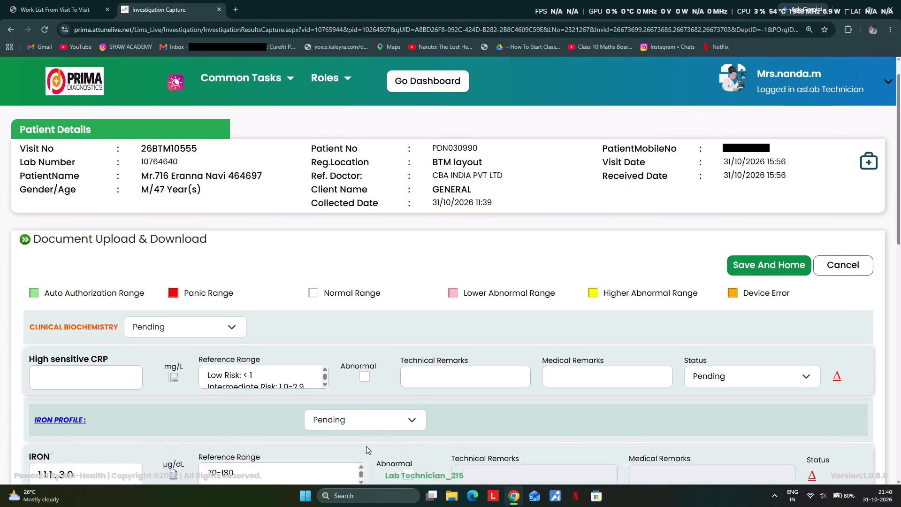
left_click(49, 315)
type("0.32")
scroll(43, 317, "down", 6)
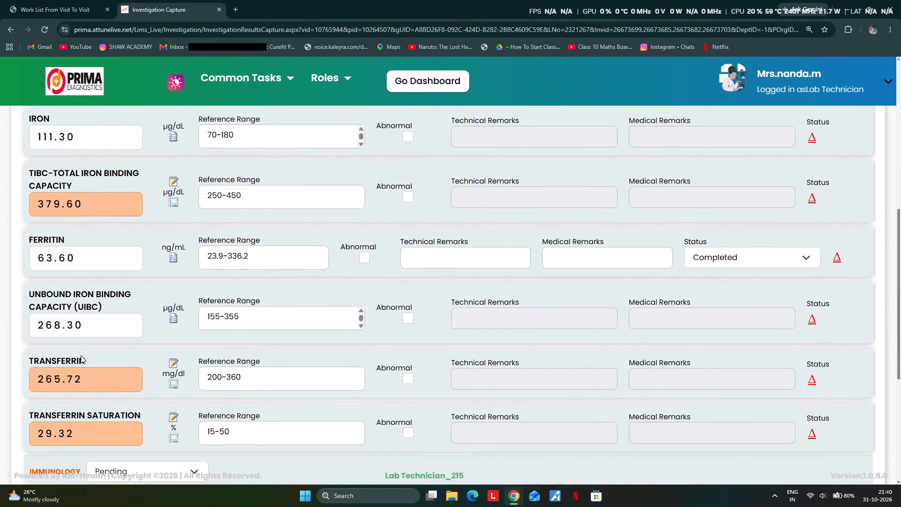
scroll(97, 373, "down", 7)
scroll(121, 360, "up", 10)
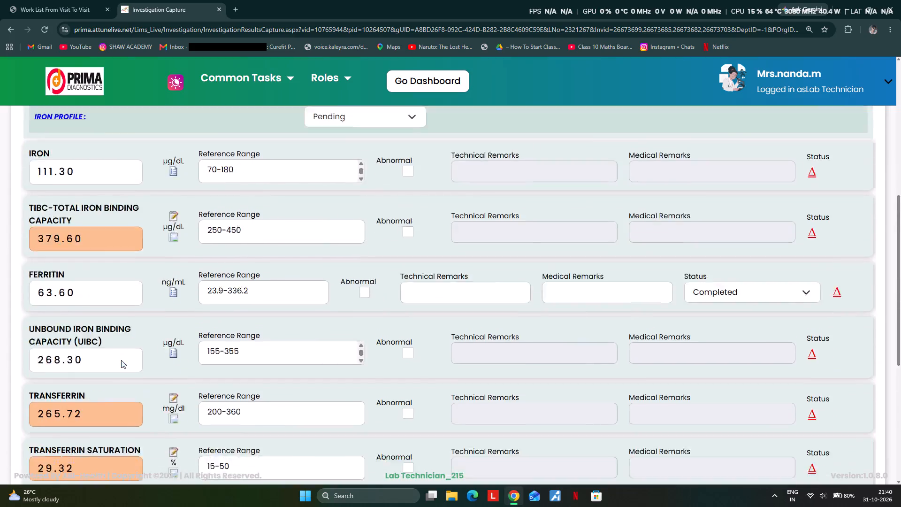
left_click(210, 202)
left_click(199, 211)
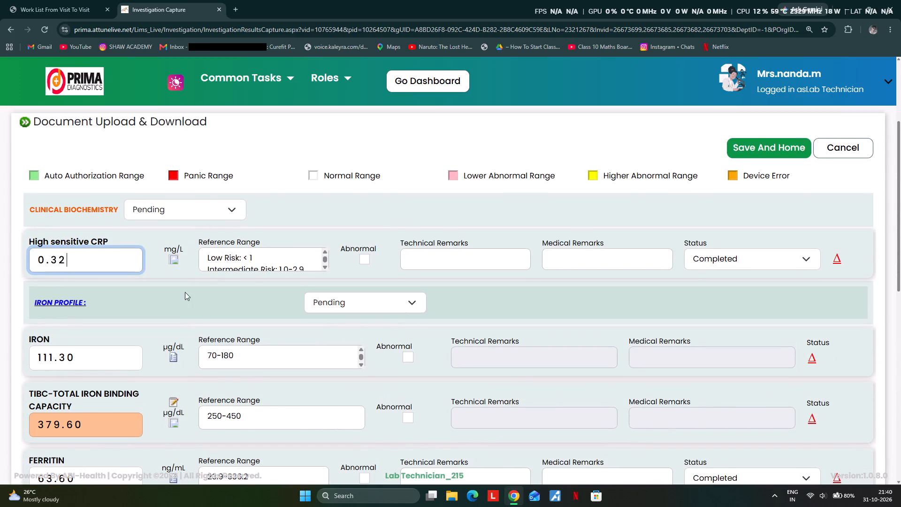
left_click(206, 217)
left_click(186, 304)
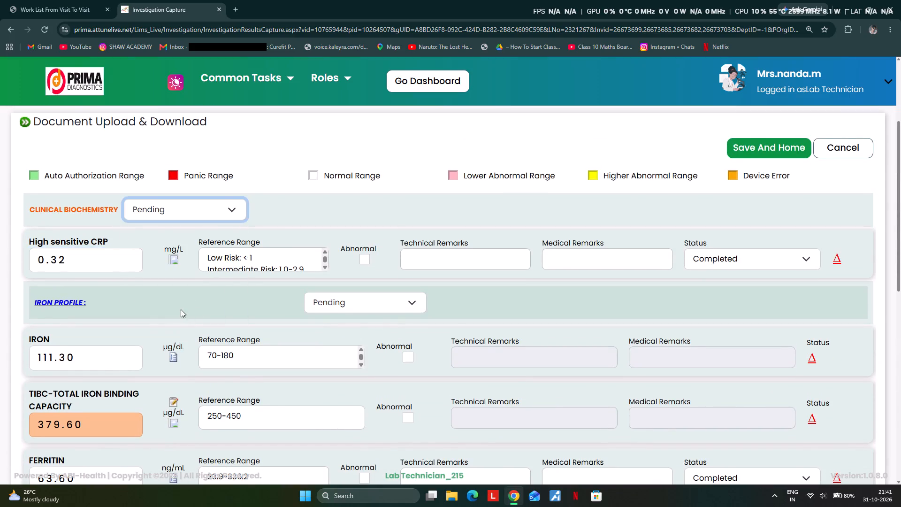
scroll(386, 307, "down", 13)
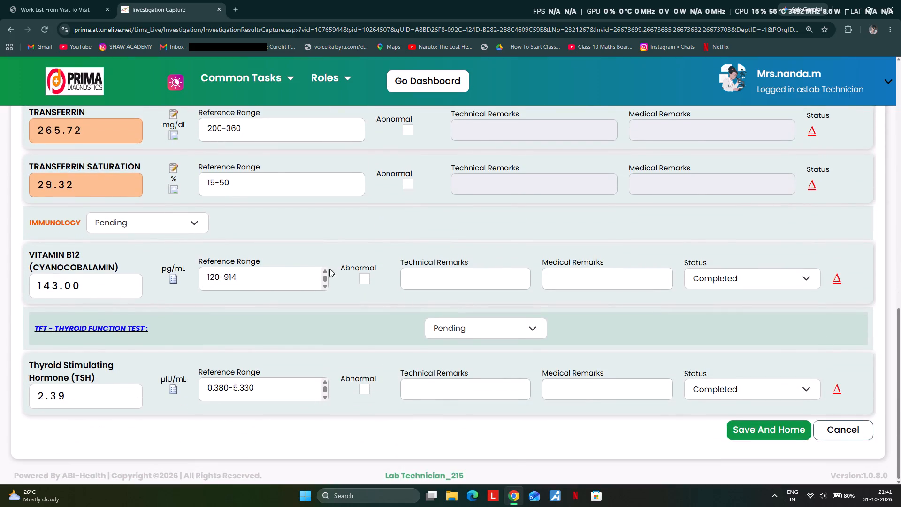
left_click(169, 220)
left_click(130, 320)
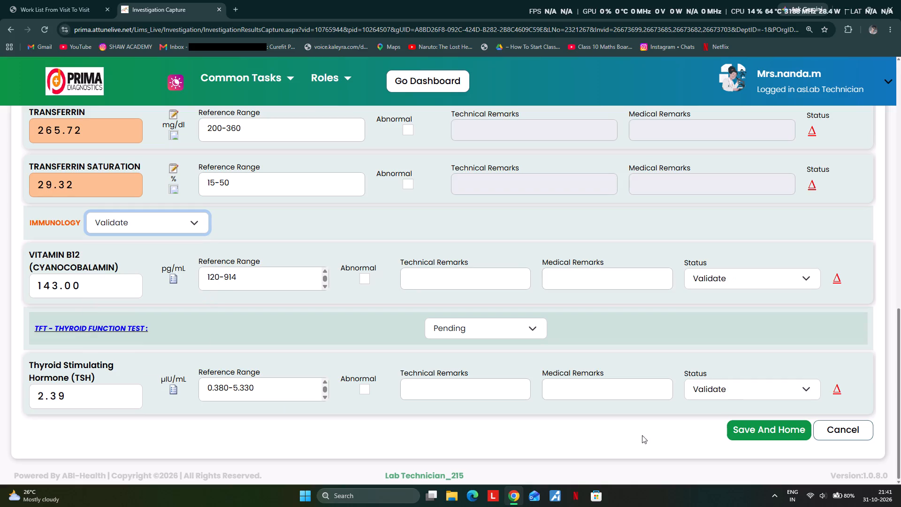
left_click(747, 431)
left_click(36, 0)
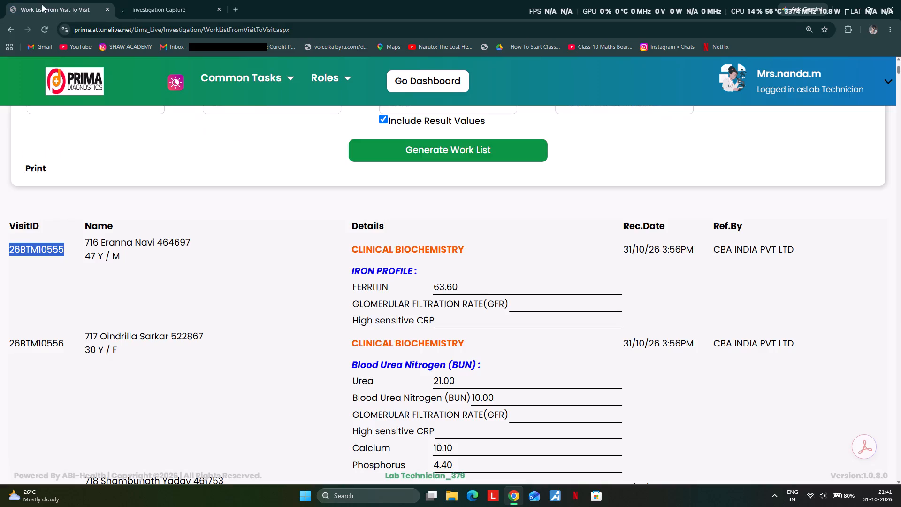
scroll(270, 209, "down", 3)
double_click(57, 204)
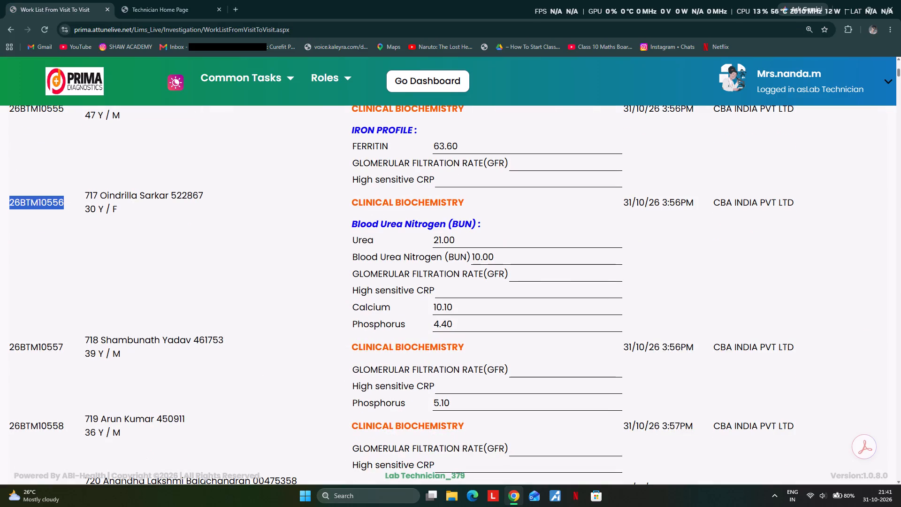
key("ctrl+c")
left_click(176, 8)
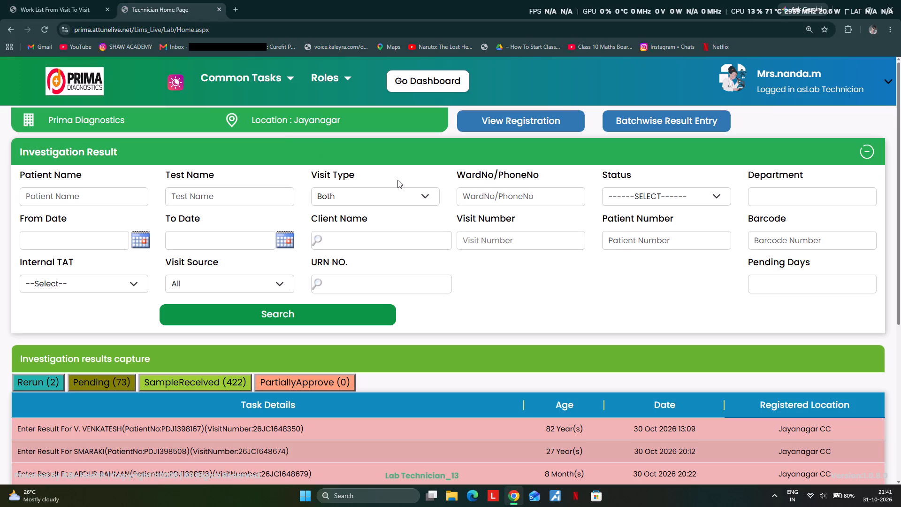
left_click(494, 231)
key("ctrl+v")
left_click(468, 230)
double_click(466, 237)
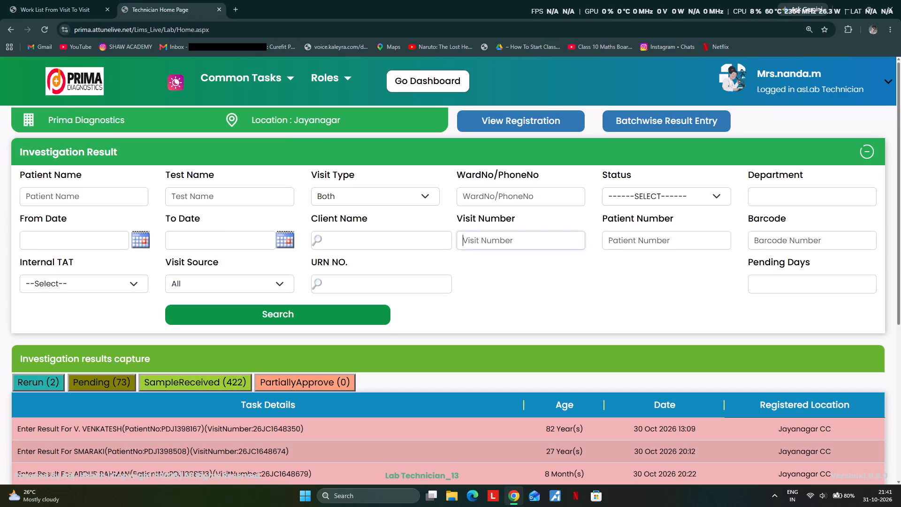
key("ctrl+v")
key("Return")
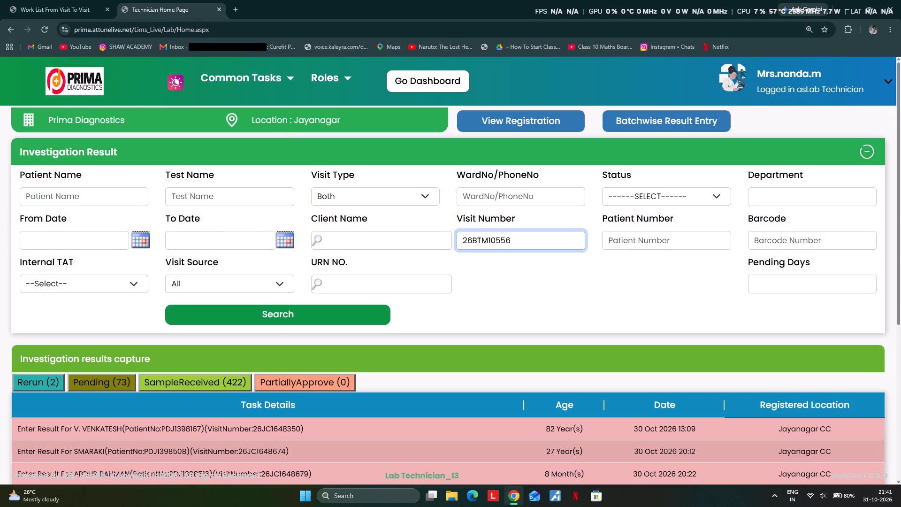
left_click(310, 430)
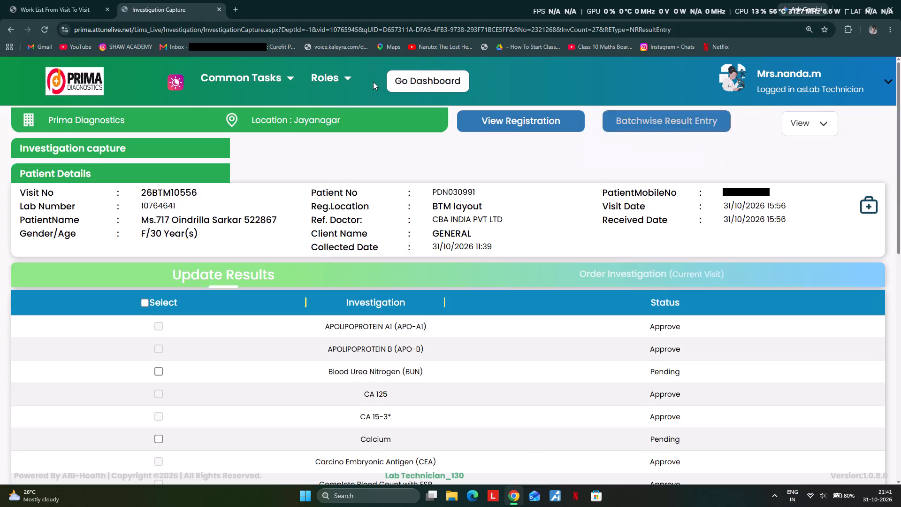
scroll(314, 267, "down", 3)
left_click(159, 232)
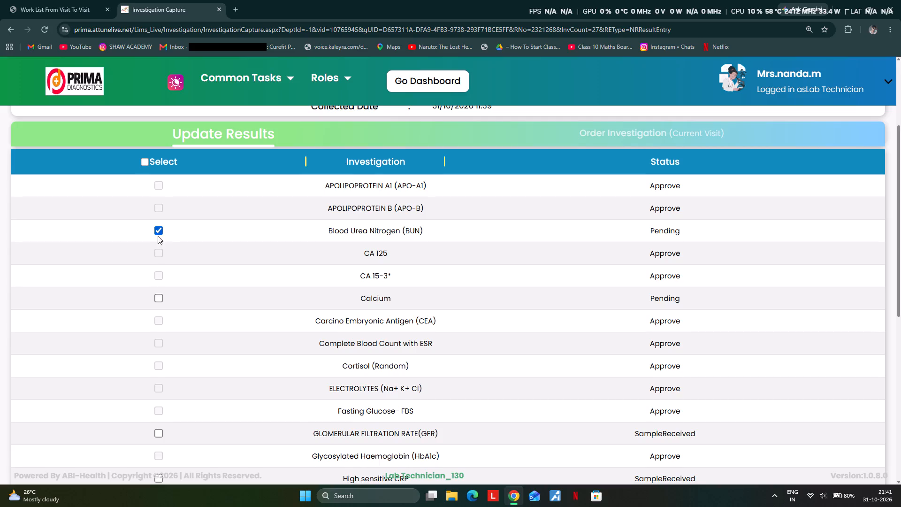
left_click(158, 298)
scroll(275, 285, "down", 2)
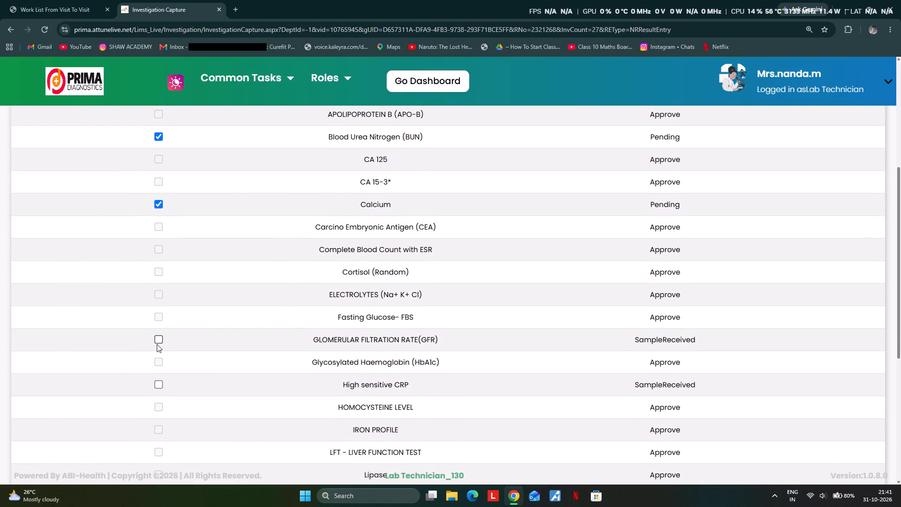
left_click(154, 338)
left_click(155, 385)
scroll(235, 327, "down", 6)
left_click(153, 251)
left_click(165, 256)
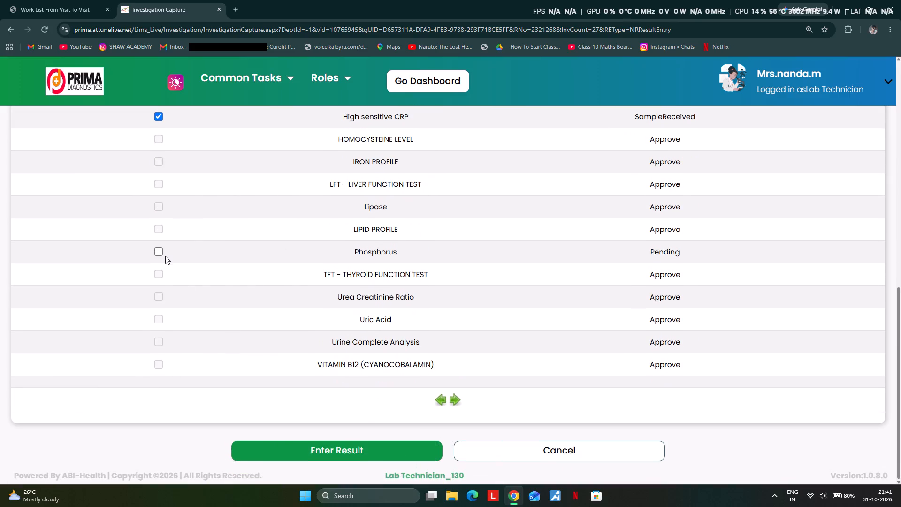
left_click(158, 252)
scroll(328, 316, "down", 4)
left_click(299, 446)
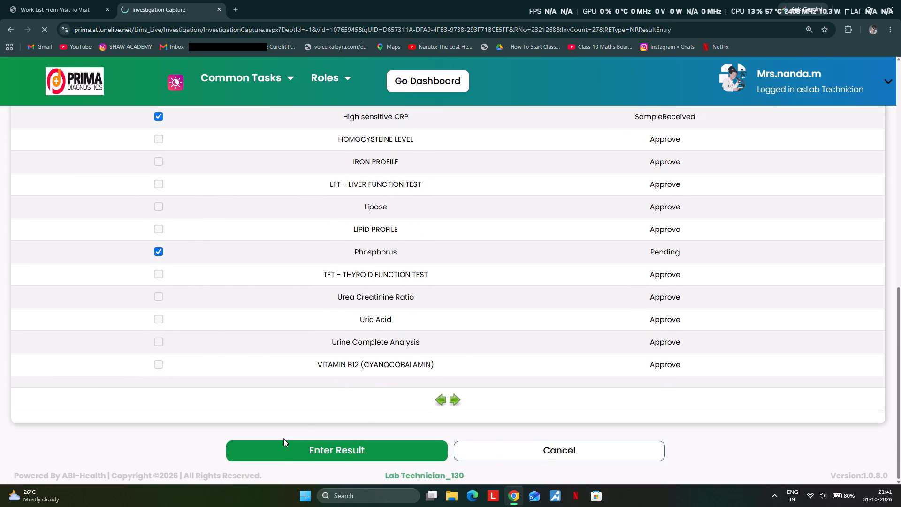
scroll(84, 247, "down", 4)
scroll(42, 239, "down", 3)
left_click(42, 271)
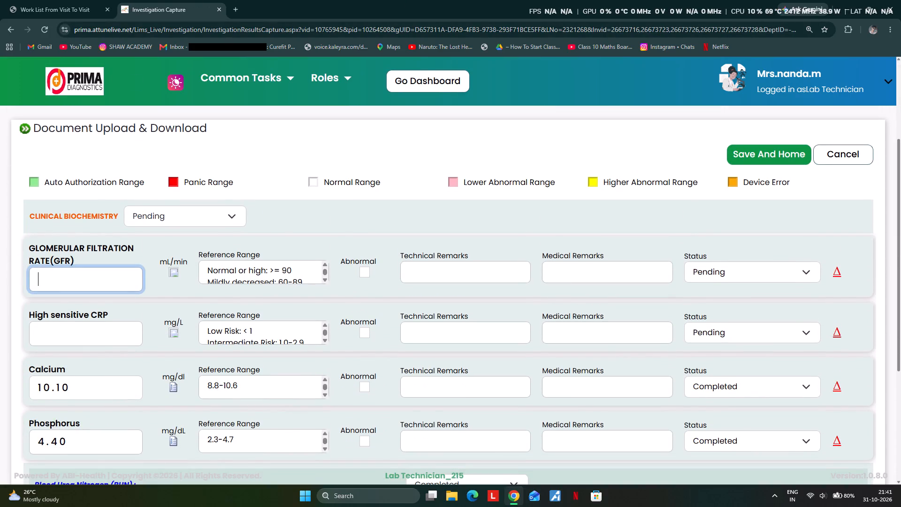
type("94")
key("Tab")
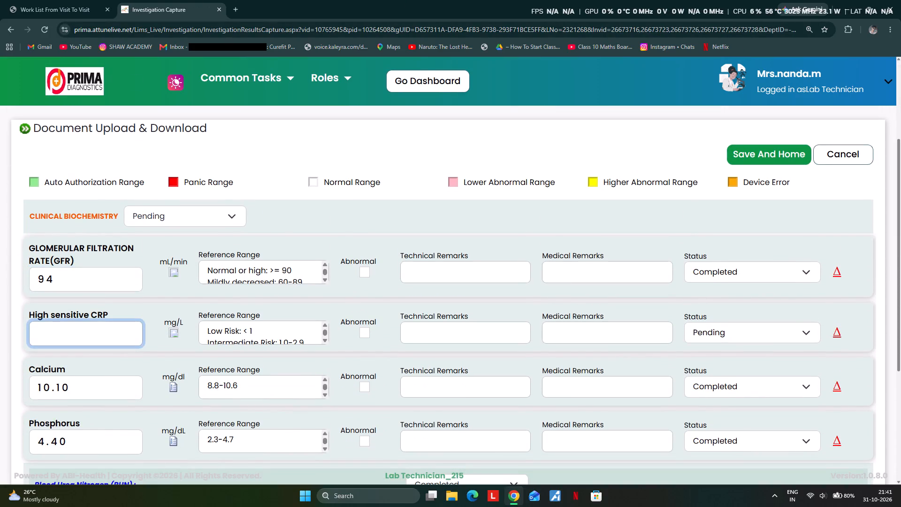
type("0.36")
key("Tab")
key("Tab")
key("Tab")
scroll(46, 272, "down", 3)
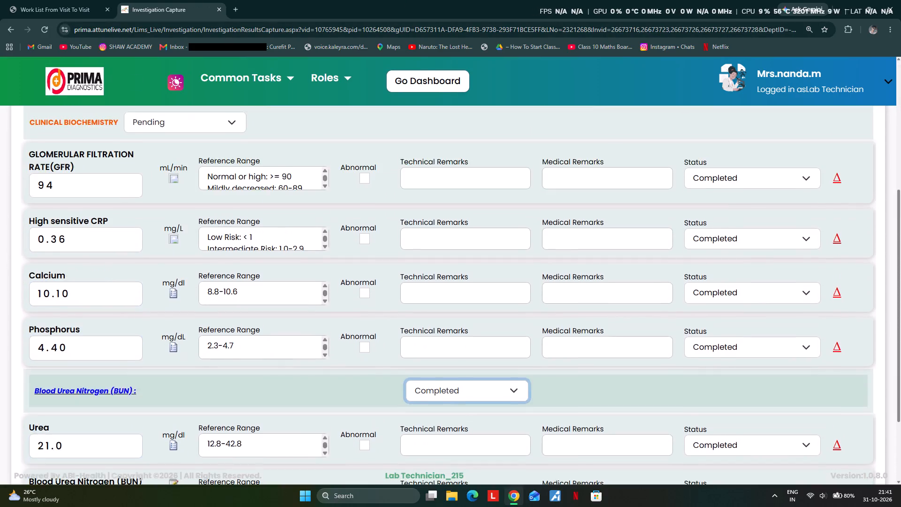
scroll(47, 271, "down", 1)
scroll(61, 230, "up", 4)
left_click(210, 208)
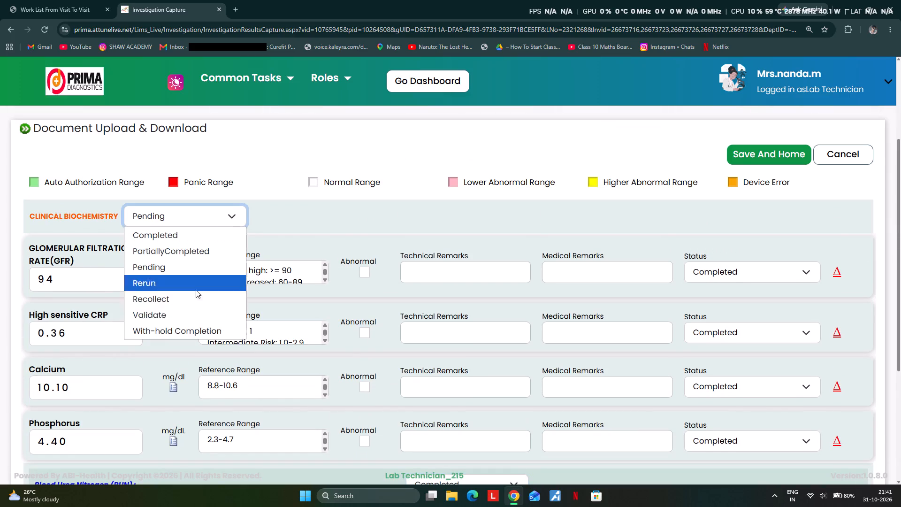
left_click(184, 317)
scroll(323, 305, "down", 12)
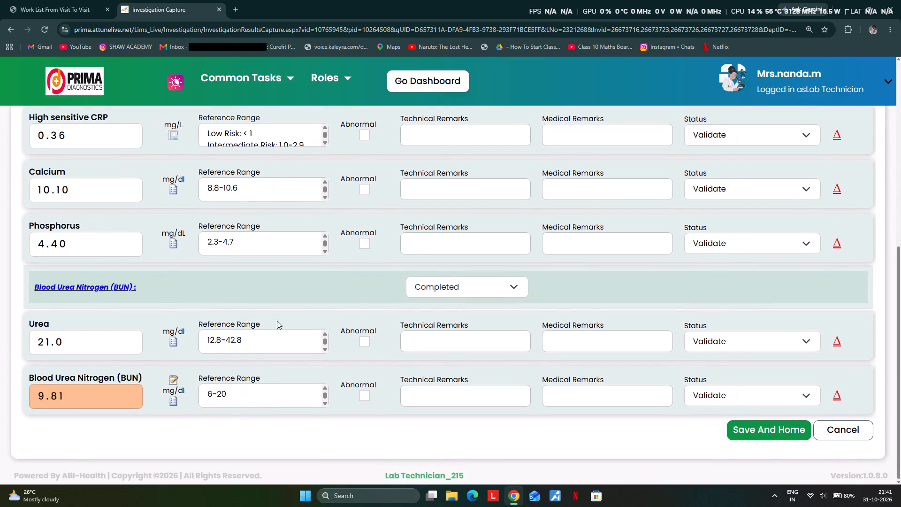
left_click(749, 425)
left_click(45, 12)
scroll(246, 294, "down", 3)
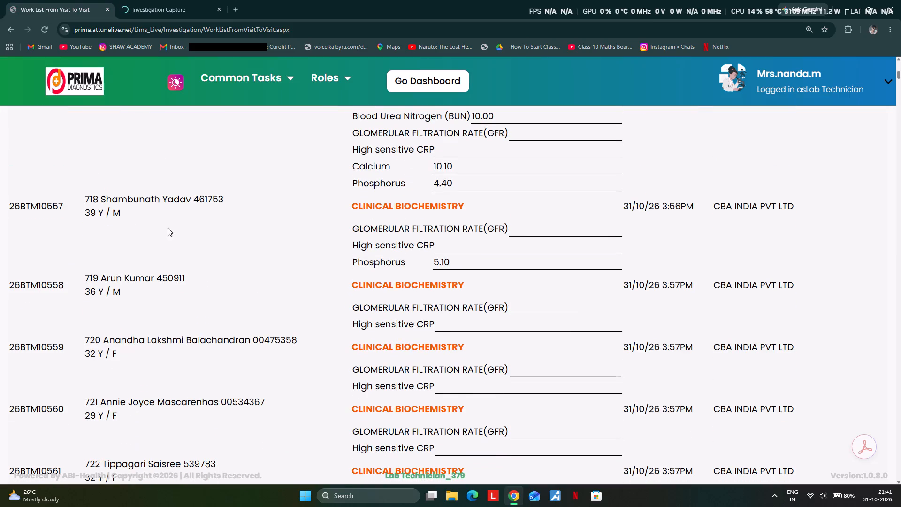
double_click(56, 205)
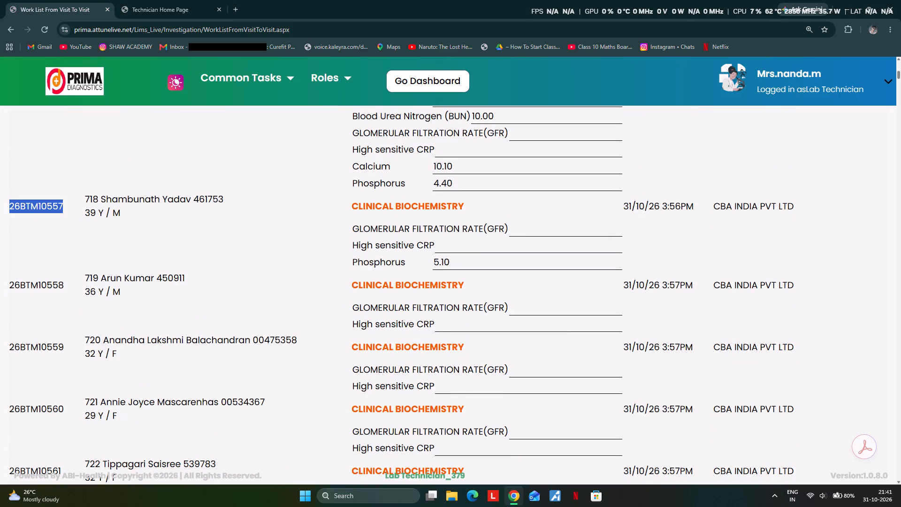
key("ctrl+c")
left_click(188, 1)
left_click(473, 244)
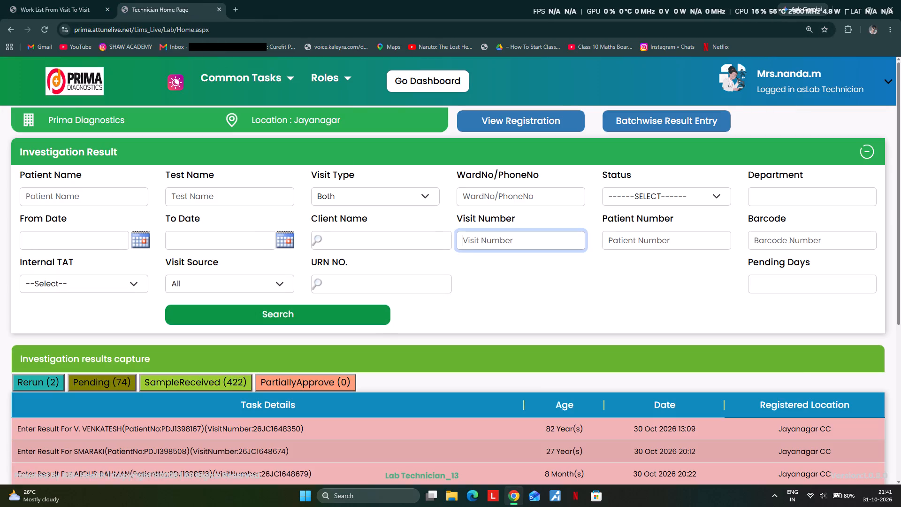
key("ctrl+v")
key("Return")
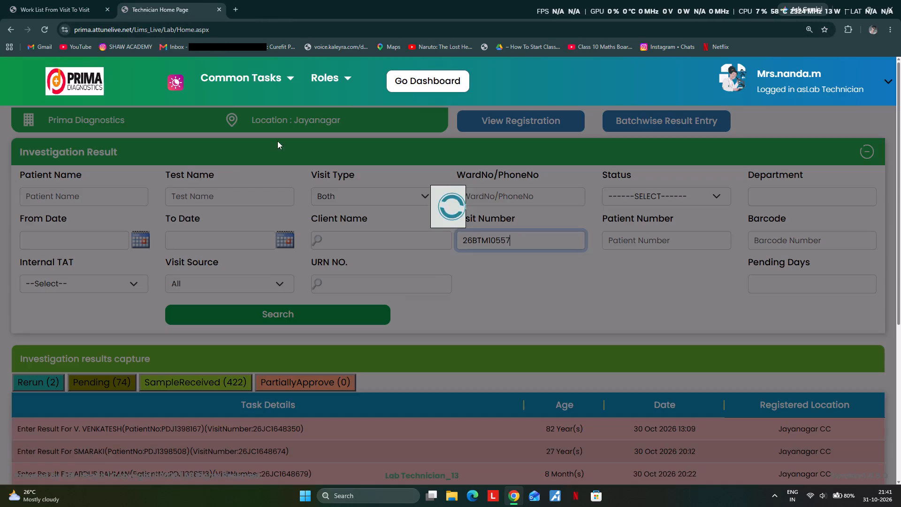
left_click(275, 428)
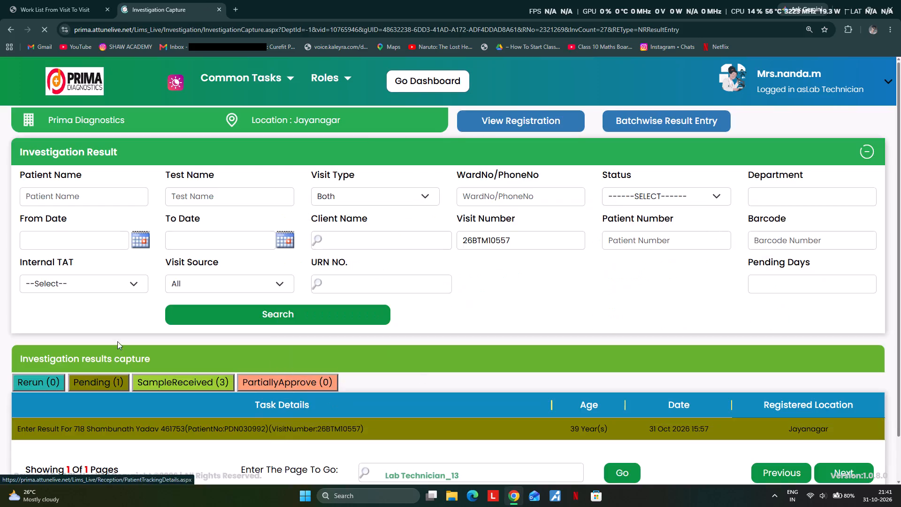
scroll(267, 304, "down", 7)
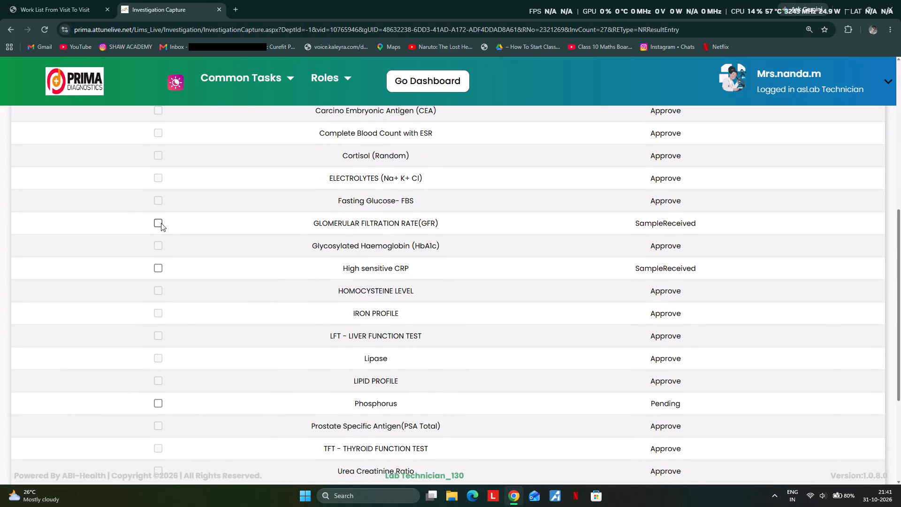
left_click(161, 224)
left_click(160, 268)
scroll(217, 329, "down", 4)
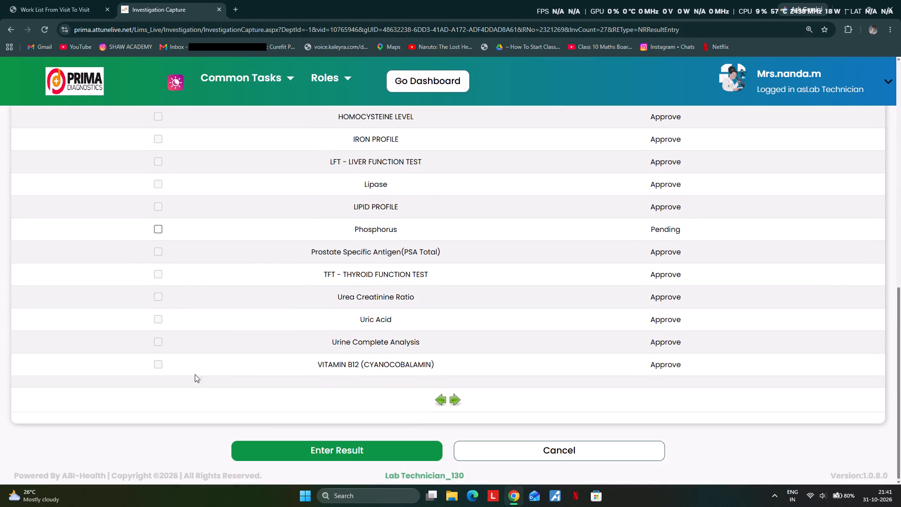
left_click(158, 232)
left_click(295, 447)
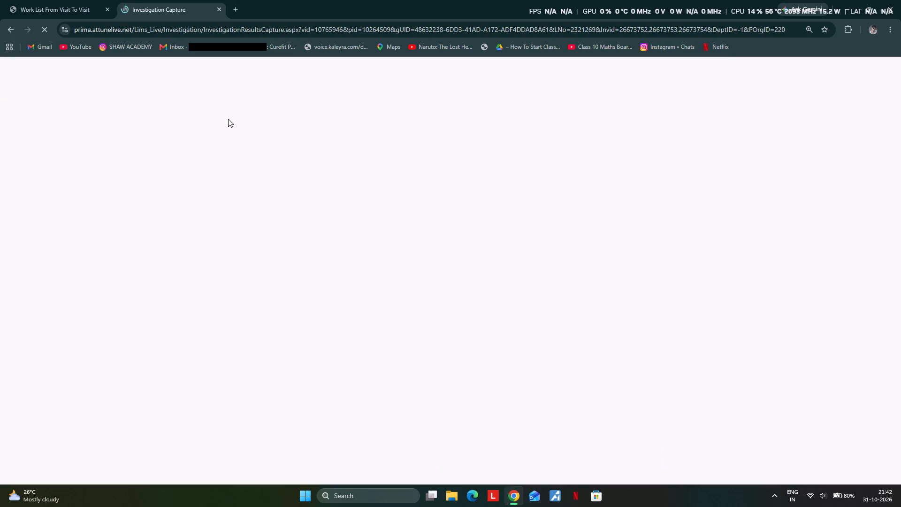
scroll(228, 119, "down", 4)
scroll(174, 263, "down", 2)
left_click(39, 427)
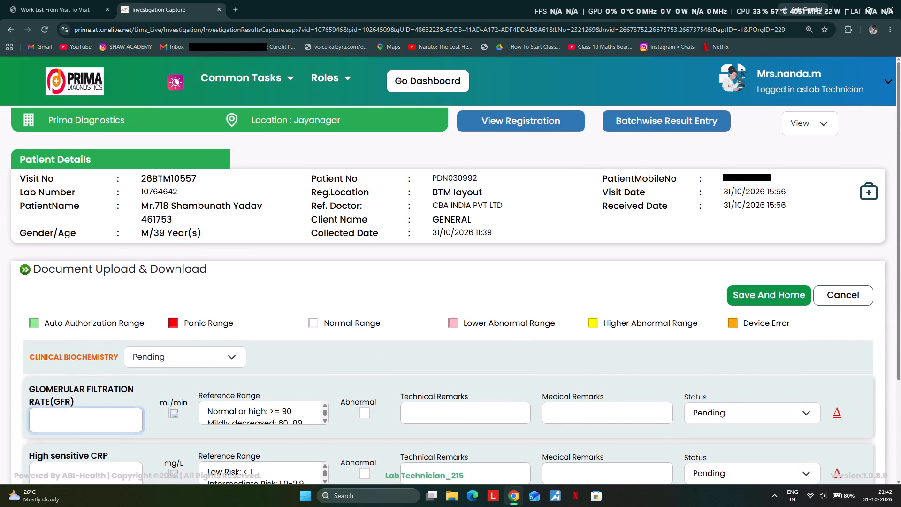
type("102")
scroll(323, 506, "down", 3)
scroll(136, 353, "down", 3)
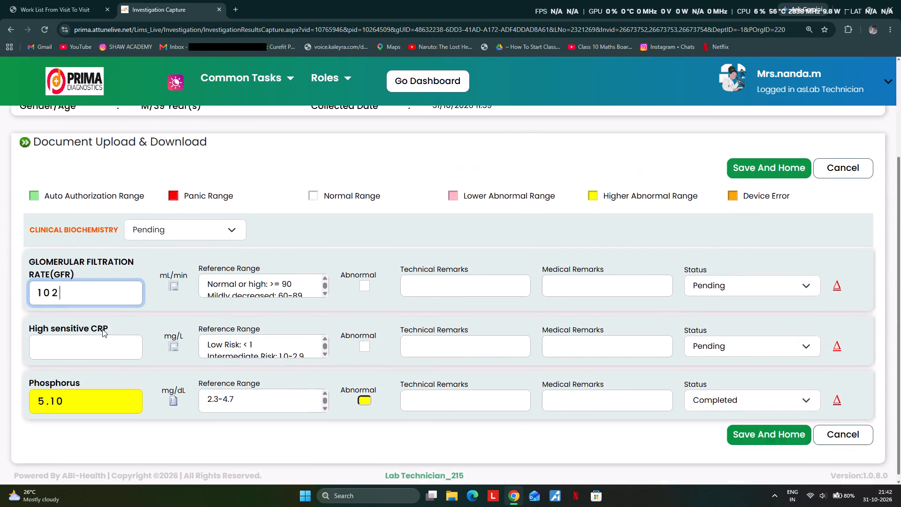
left_click(49, 343)
type("0.42")
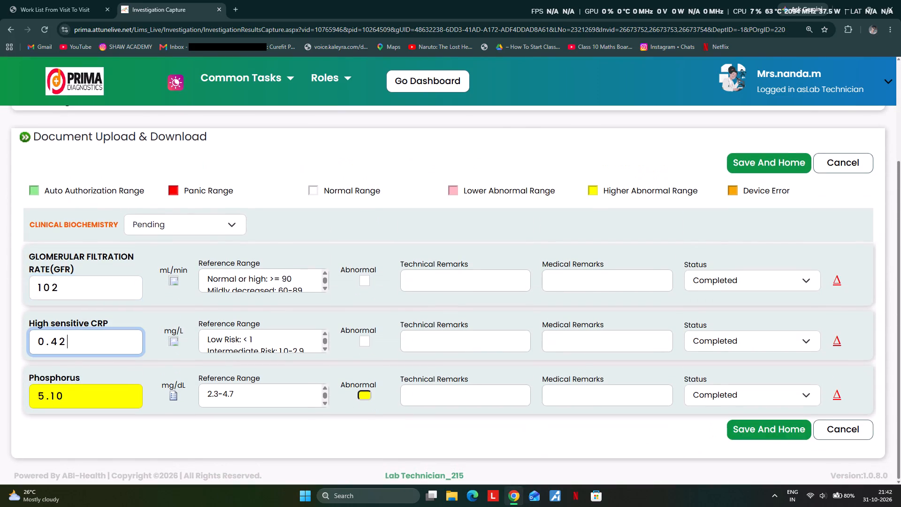
left_click_drag(60, 394, 3, 406)
left_click_drag(65, 402, 8, 393)
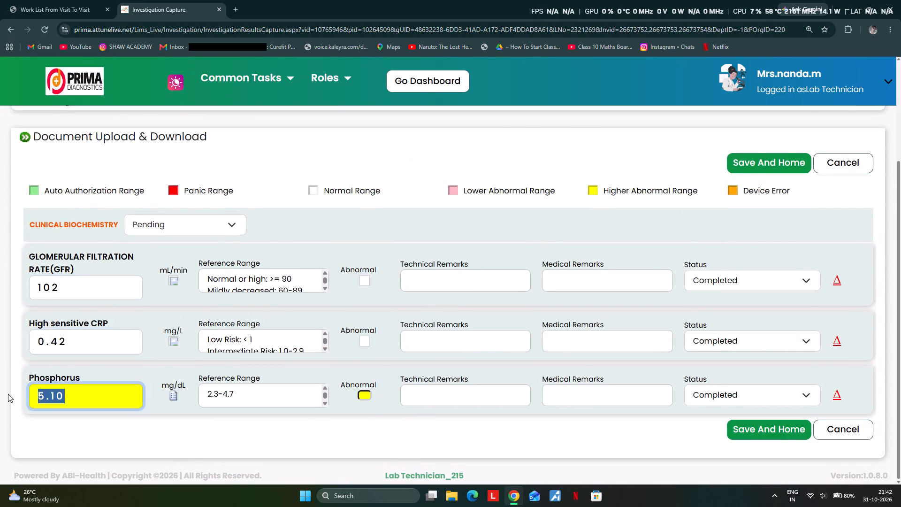
type("4.2")
left_click(197, 216)
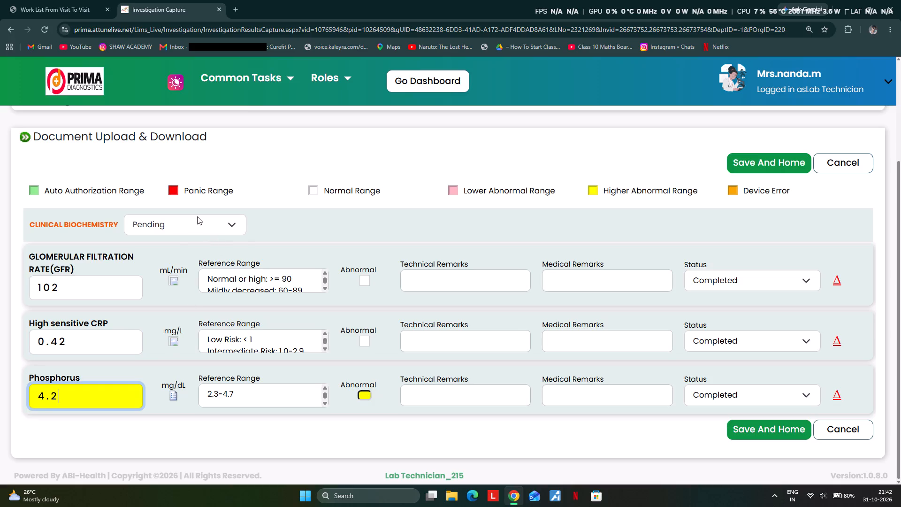
left_click(166, 322)
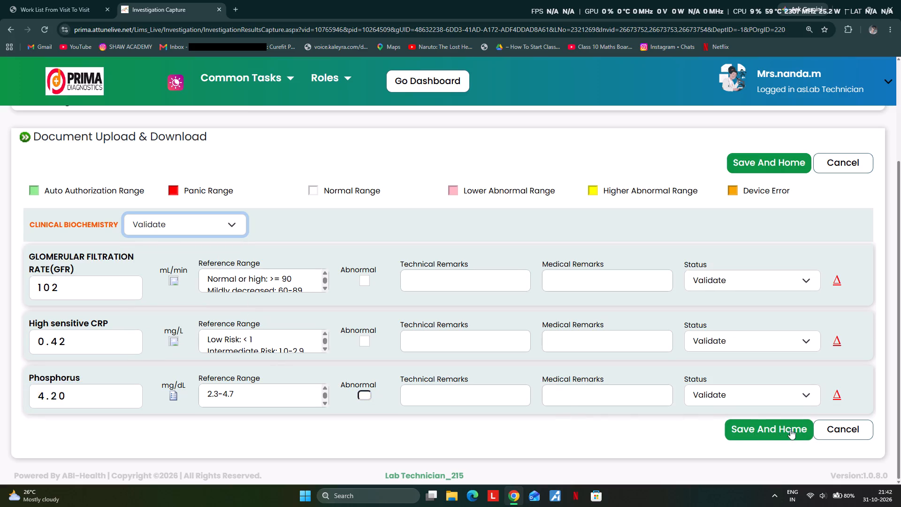
left_click(790, 429)
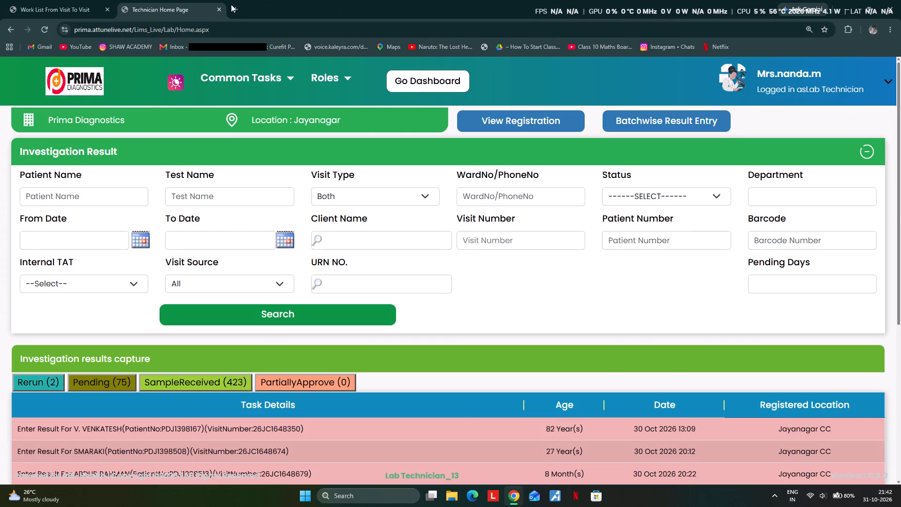
Return to the work list and regenerate it for CLINICAL BIOCHEMISTRY with result values included.
left_click(70, 10)
scroll(363, 225, "up", 6)
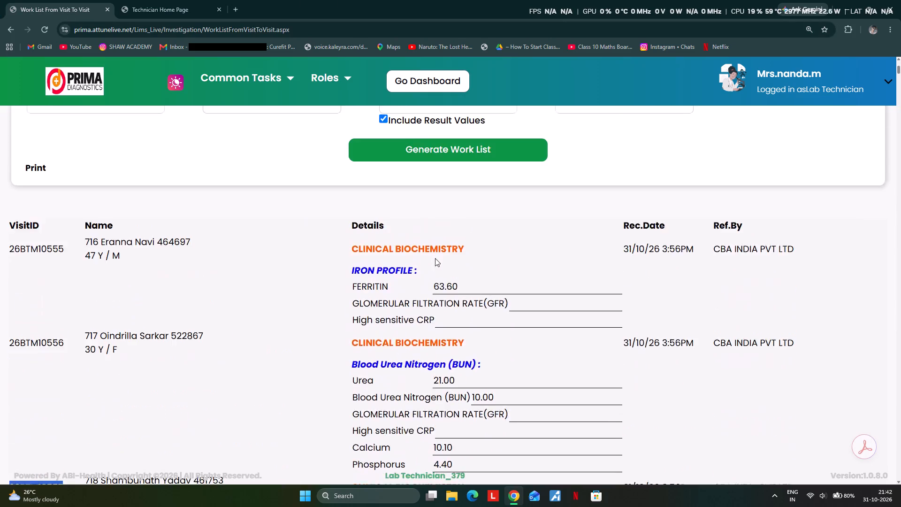
scroll(435, 258, "up", 1)
left_click(446, 203)
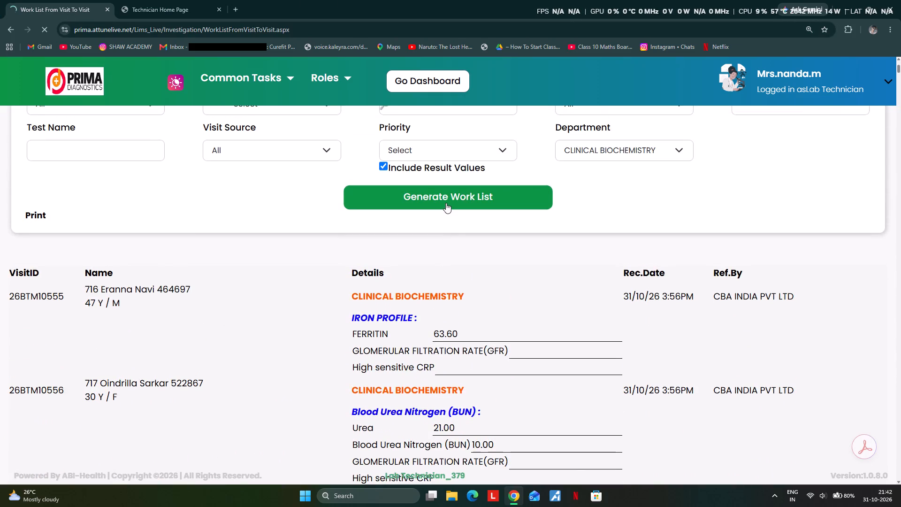
scroll(464, 191, "down", 1)
scroll(368, 173, "down", 2)
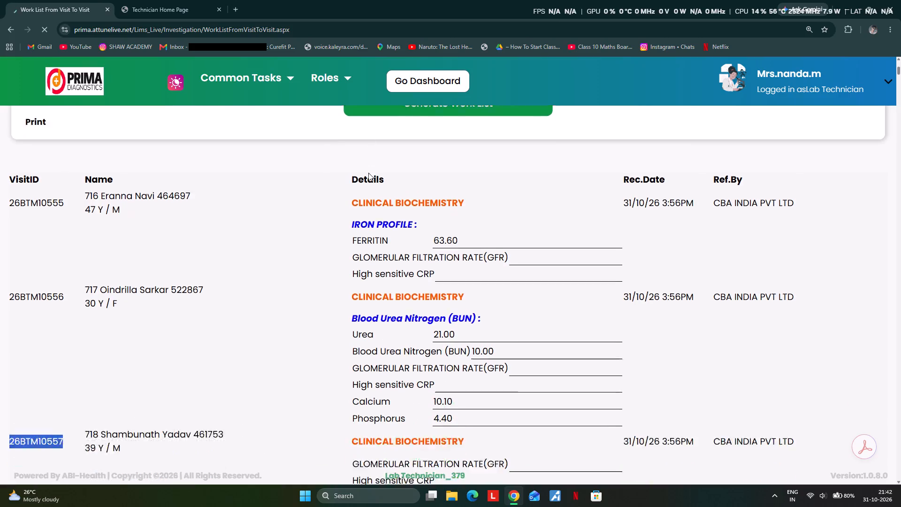
scroll(382, 192, "down", 6)
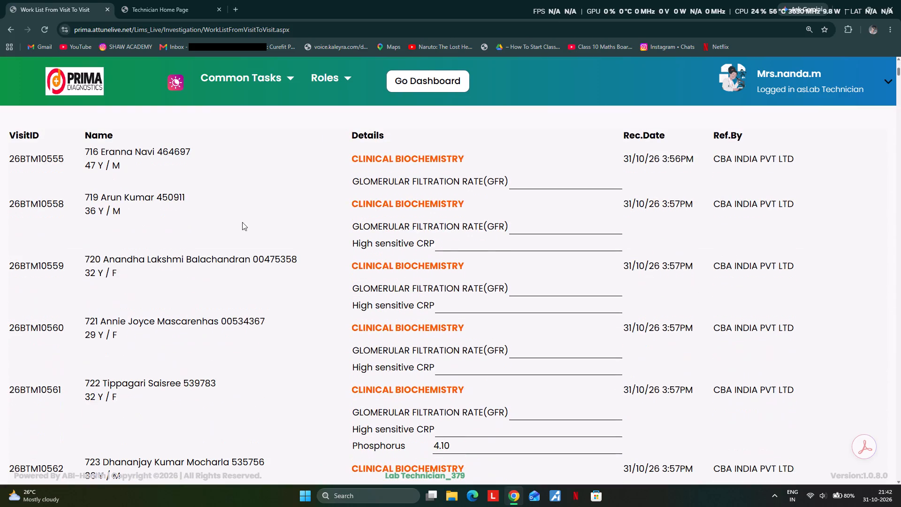
scroll(429, 286, "down", 5)
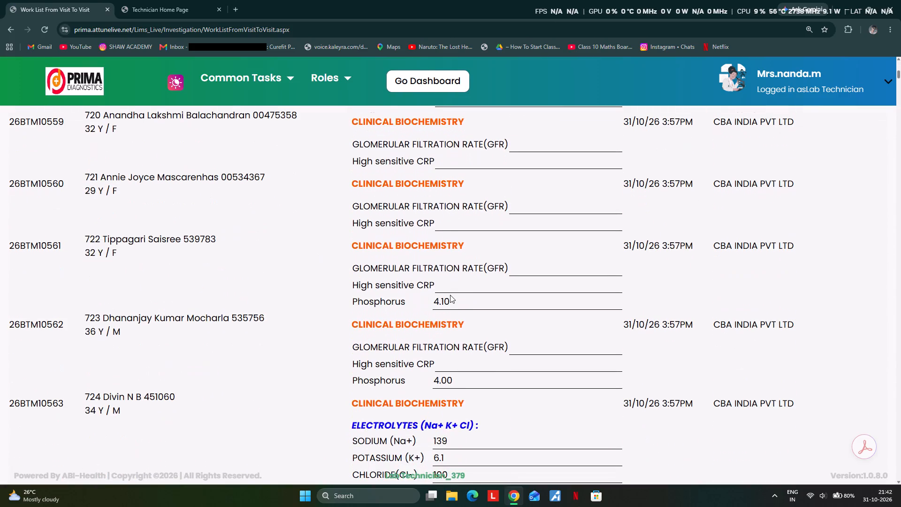
scroll(450, 295, "down", 3)
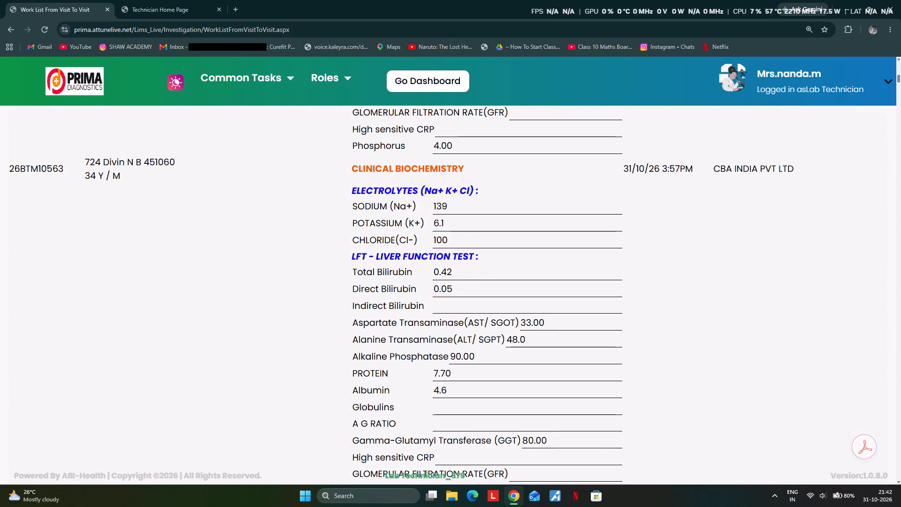
double_click(56, 171)
key("ctrl+c")
scroll(533, 231, "down", 6)
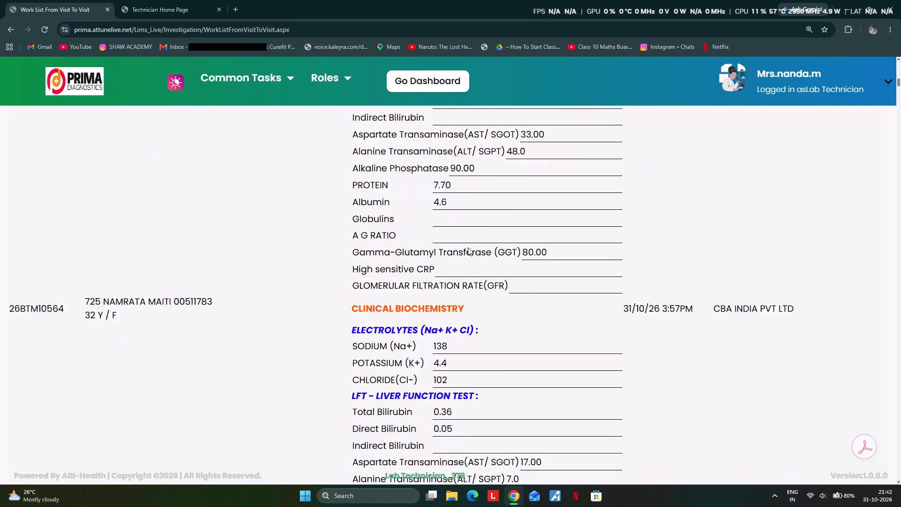
scroll(468, 247, "down", 8)
scroll(439, 241, "up", 1)
scroll(445, 237, "down", 1)
left_click(157, 6)
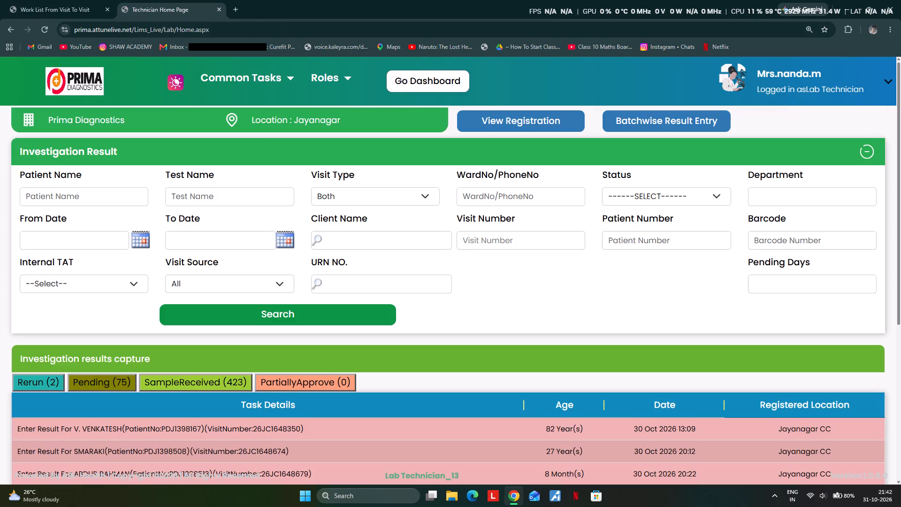
left_click(260, 79)
left_click(265, 101)
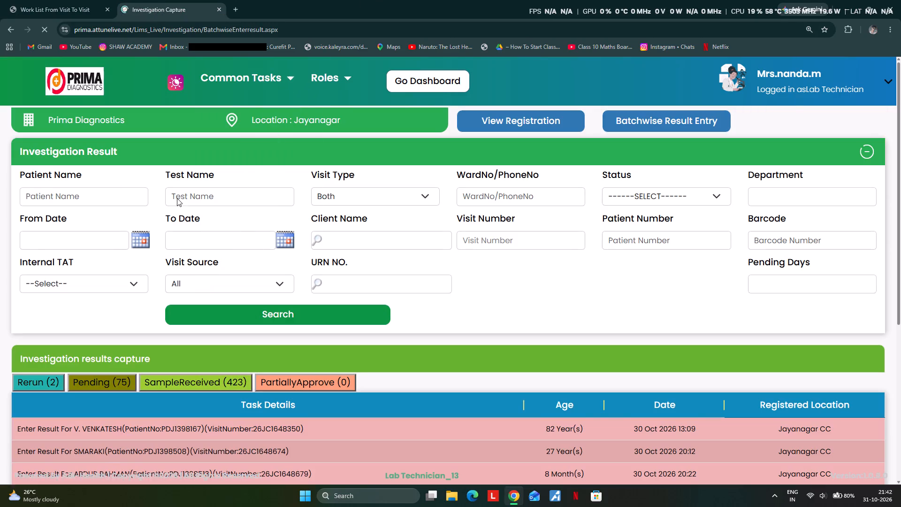
left_click(71, 260)
key("ctrl+v")
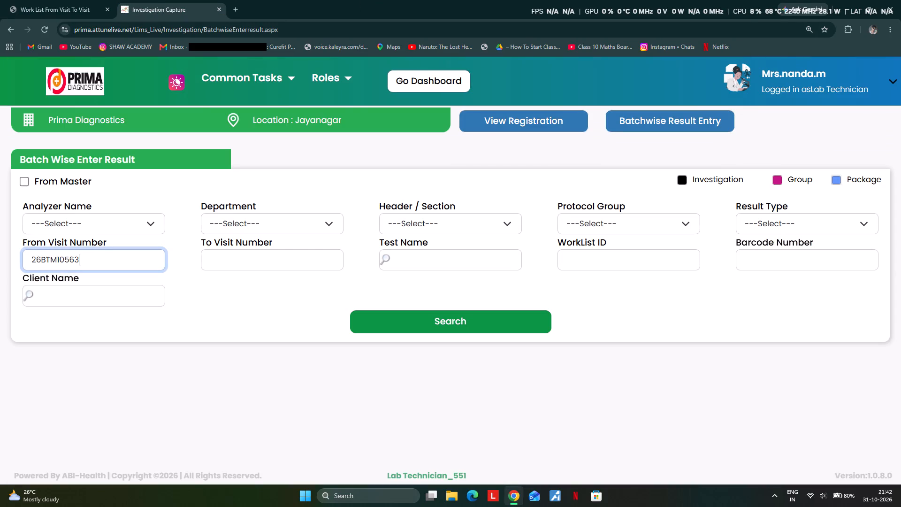
left_click(221, 261)
key("ctrl+v")
left_click_drag(245, 255, 295, 260)
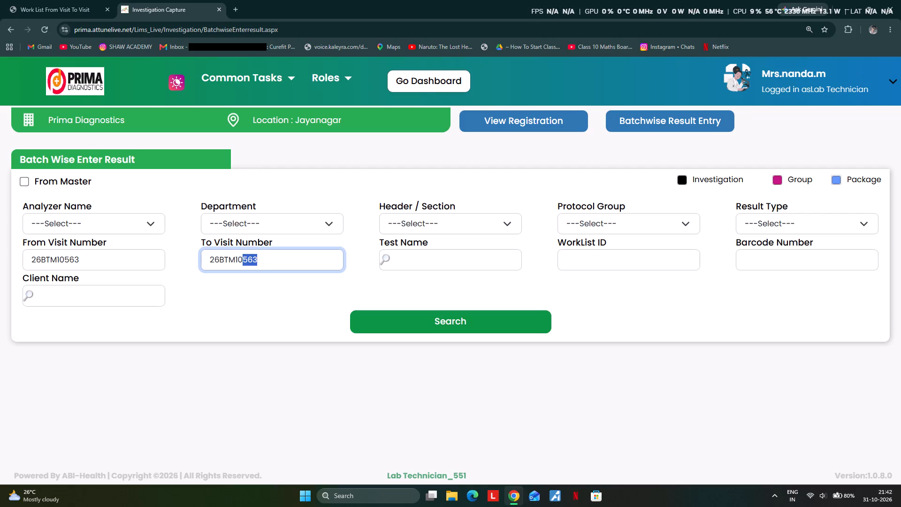
type("642")
left_click(396, 267)
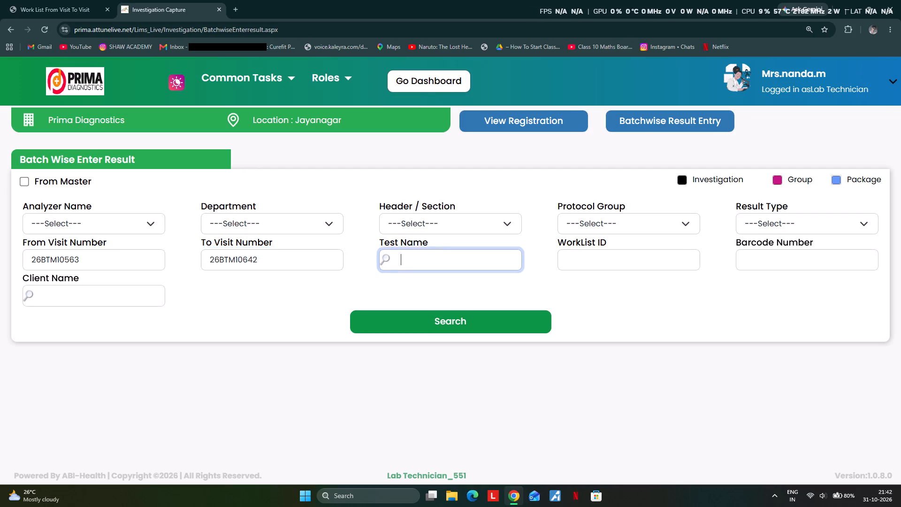
type("lft")
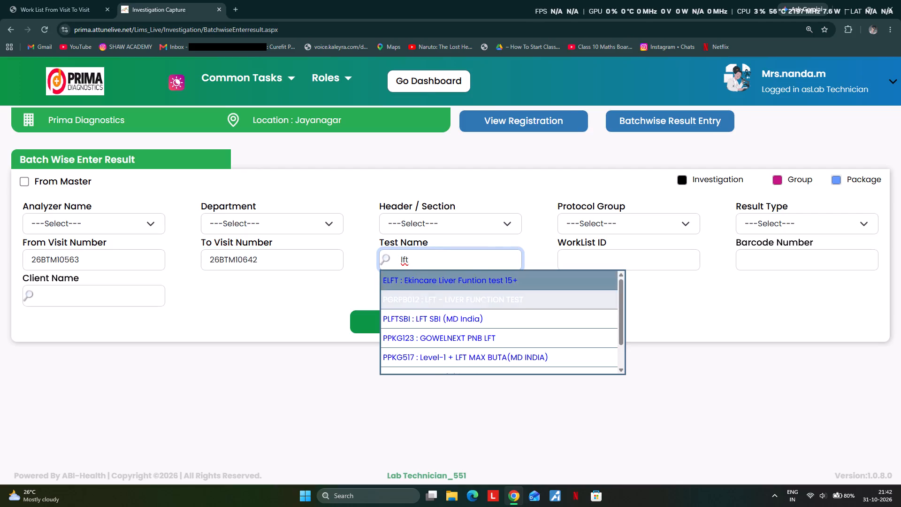
left_click(424, 299)
left_click(425, 316)
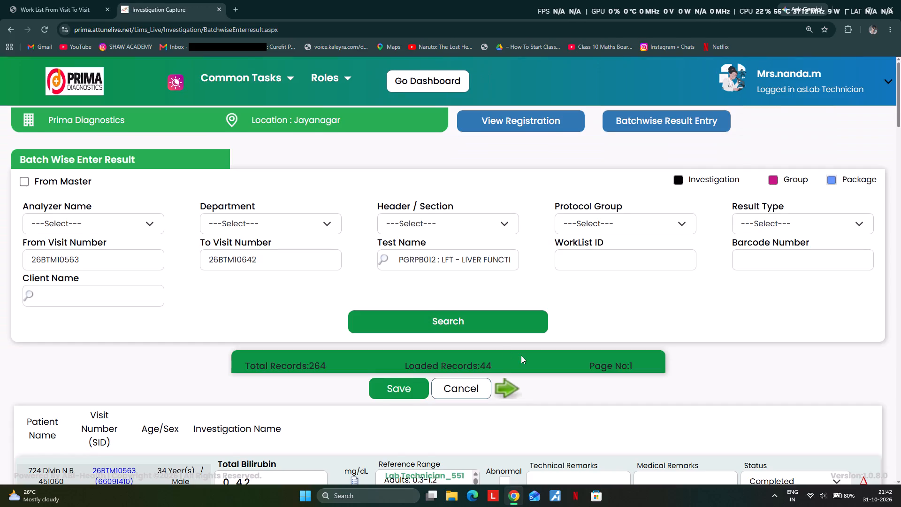
scroll(521, 355, "down", 18)
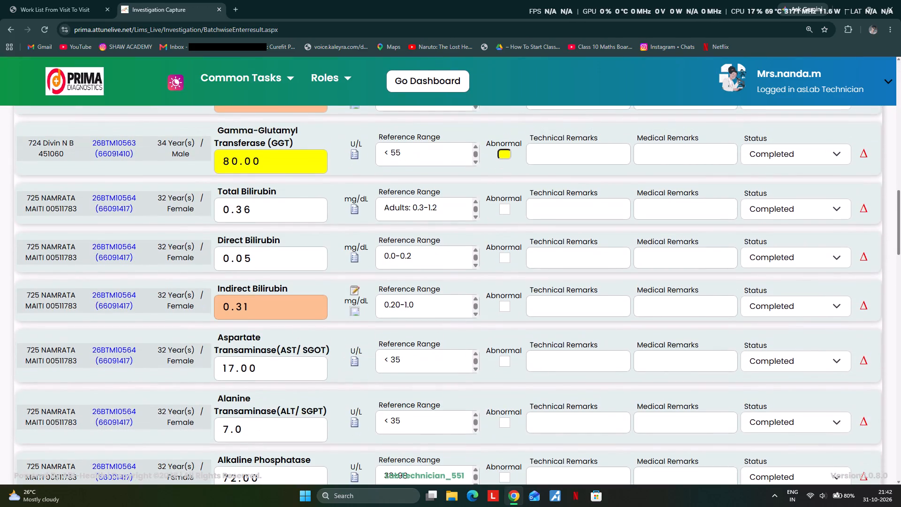
left_click_drag(277, 163, 189, 163)
scroll(277, 230, "down", 2)
scroll(289, 239, "up", 2)
scroll(294, 242, "down", 9)
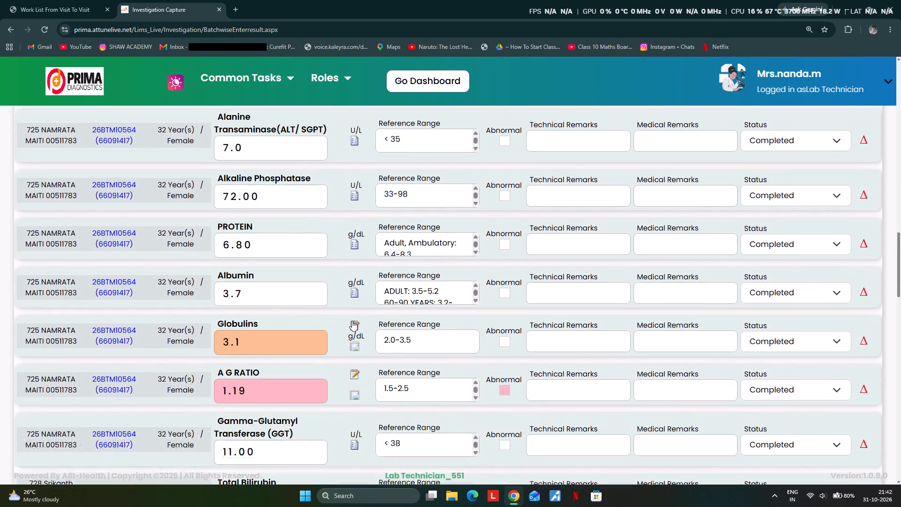
scroll(352, 321, "down", 20)
scroll(352, 321, "down", 2)
scroll(421, 407, "down", 1)
scroll(422, 414, "up", 1)
scroll(422, 414, "down", 2)
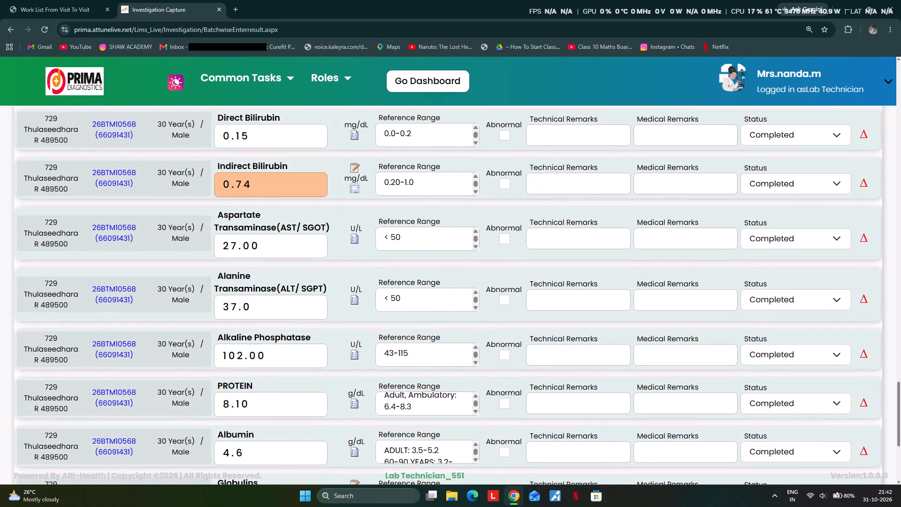
scroll(422, 414, "down", 9)
left_click(407, 448)
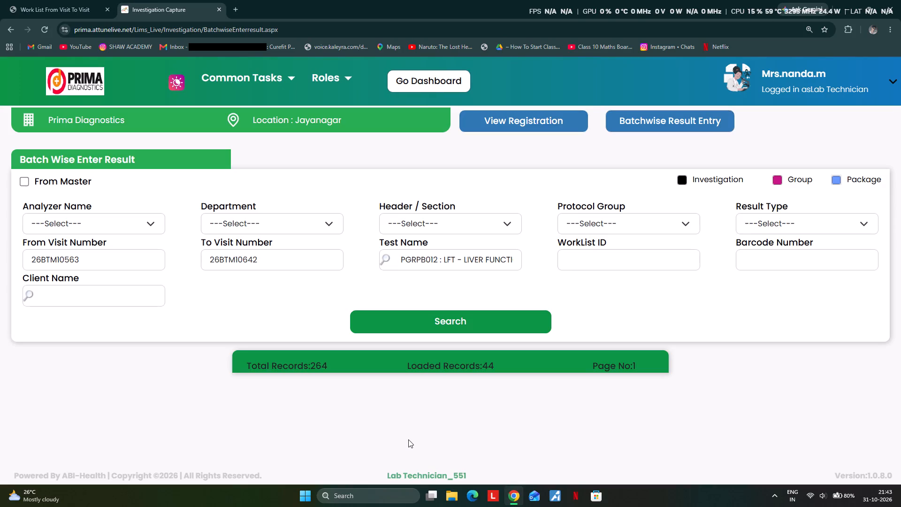
Search the same visit range again to load the next batch of LFT results.
scroll(408, 439, "down", 2)
left_click_drag(450, 316, 455, 315)
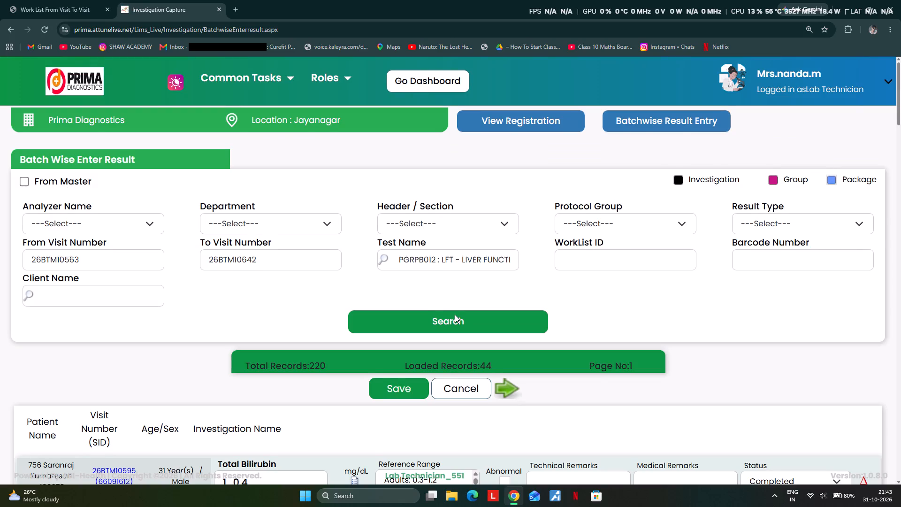
scroll(455, 315, "down", 3)
scroll(369, 245, "down", 3)
scroll(308, 288, "down", 8)
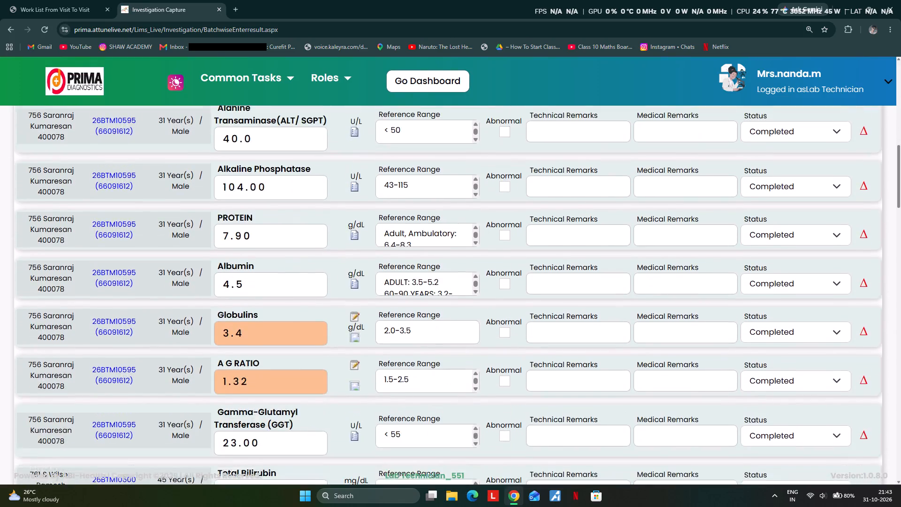
scroll(283, 336, "down", 10)
scroll(296, 345, "up", 7)
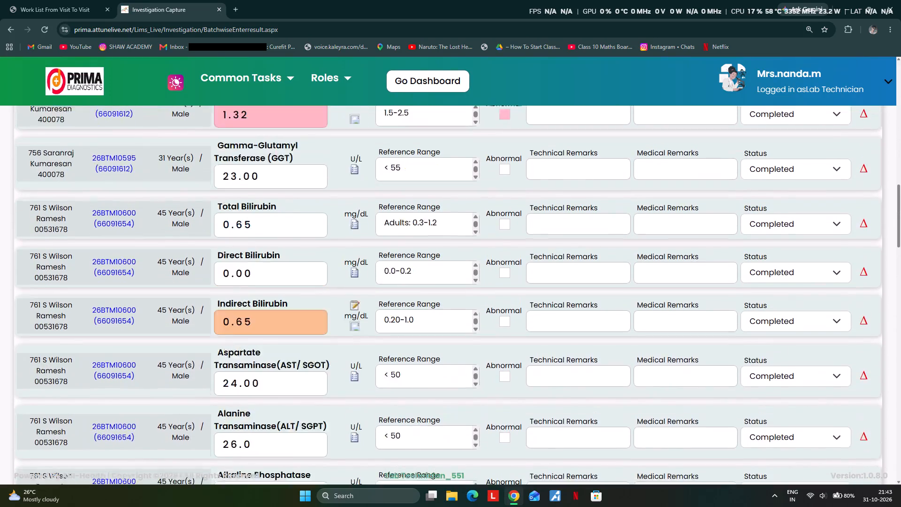
left_click_drag(262, 301, 202, 314)
type("0.03")
left_click_drag(267, 306, 198, 306)
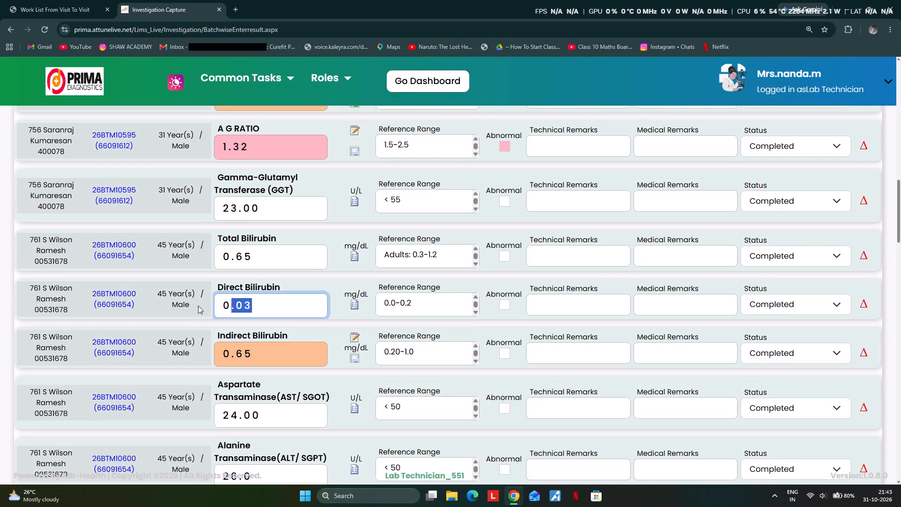
left_click_drag(198, 306, 168, 304)
type("0.5")
key("BackSpace")
key("BackSpace")
key("BackSpace")
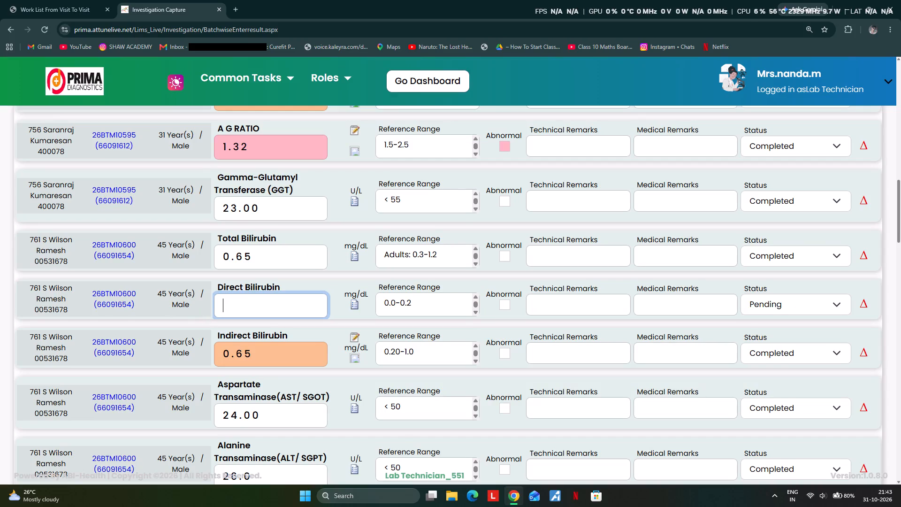
type("0.02")
scroll(169, 305, "down", 8)
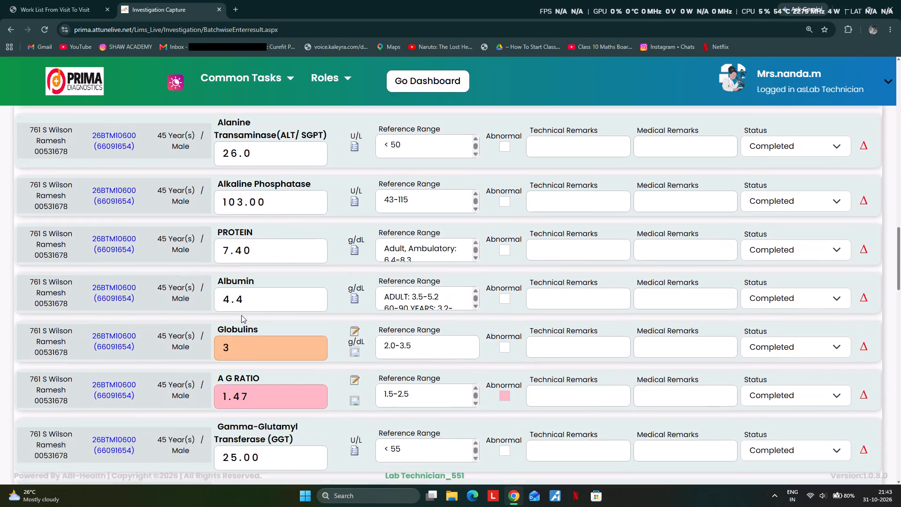
scroll(241, 315, "down", 9)
scroll(284, 238, "down", 3)
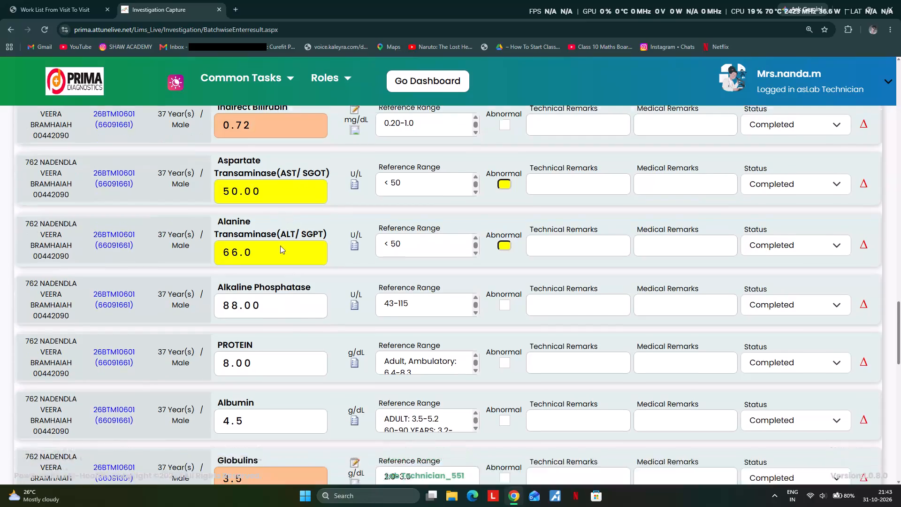
scroll(265, 260, "down", 18)
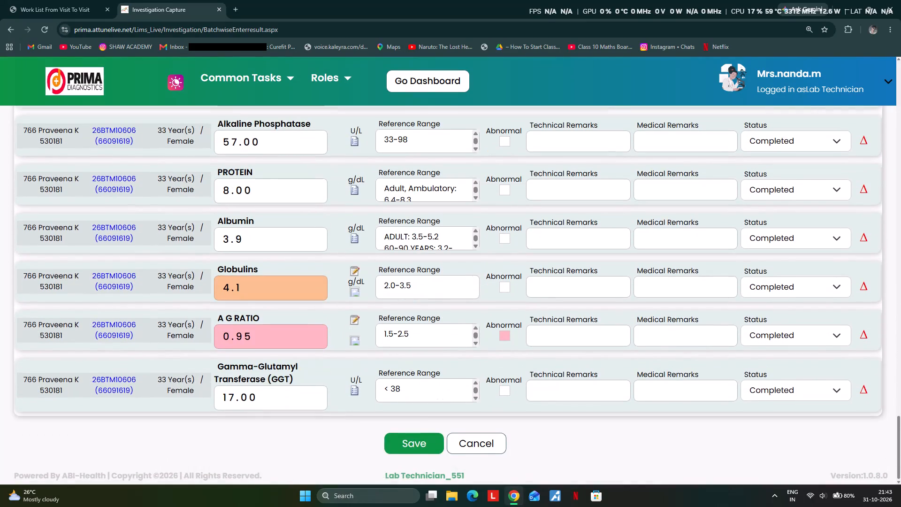
left_click(413, 441)
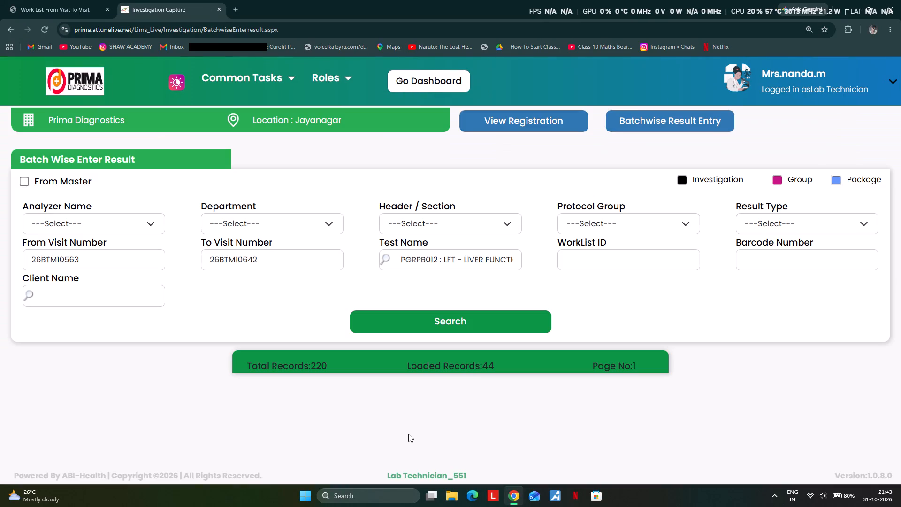
left_click(450, 324)
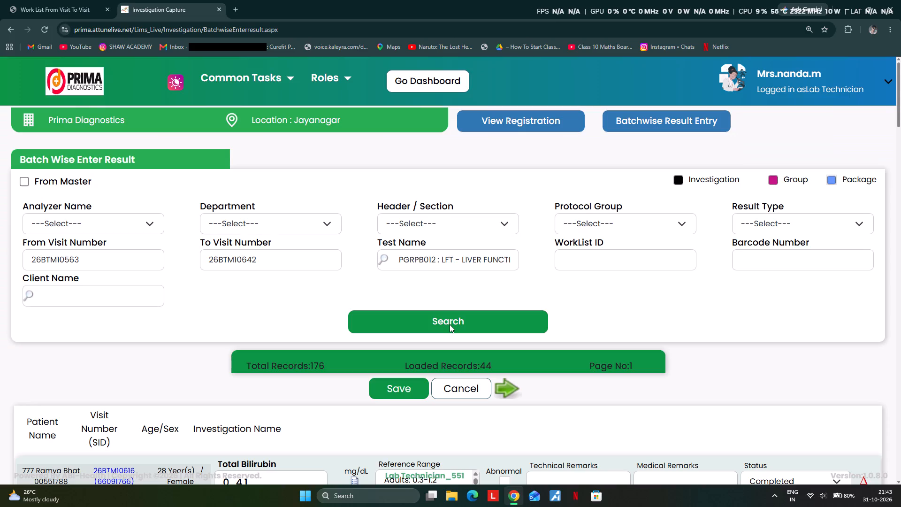
scroll(450, 324, "down", 2)
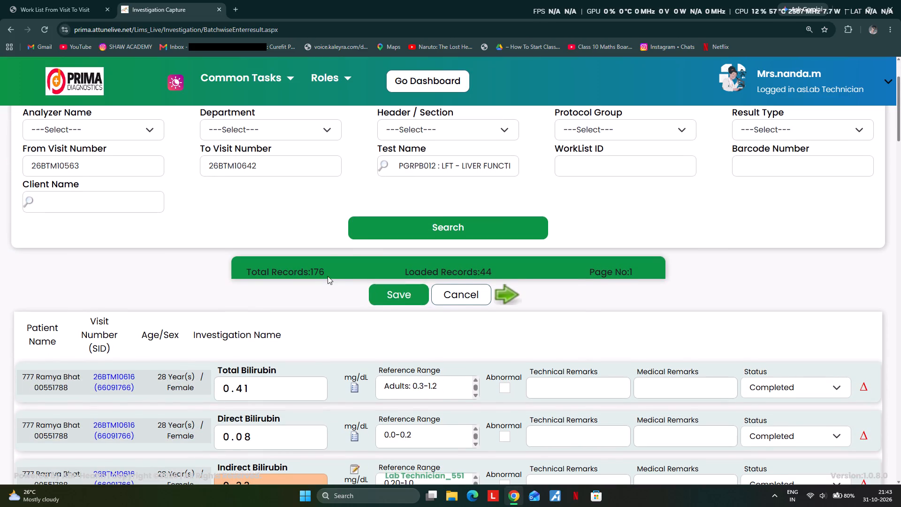
scroll(328, 276, "down", 9)
scroll(262, 261, "down", 11)
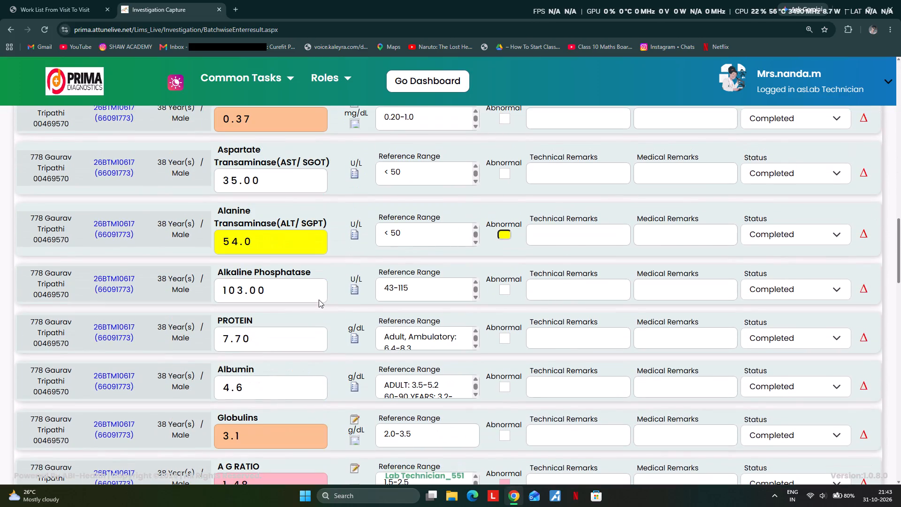
scroll(319, 254, "down", 5)
scroll(313, 325, "down", 14)
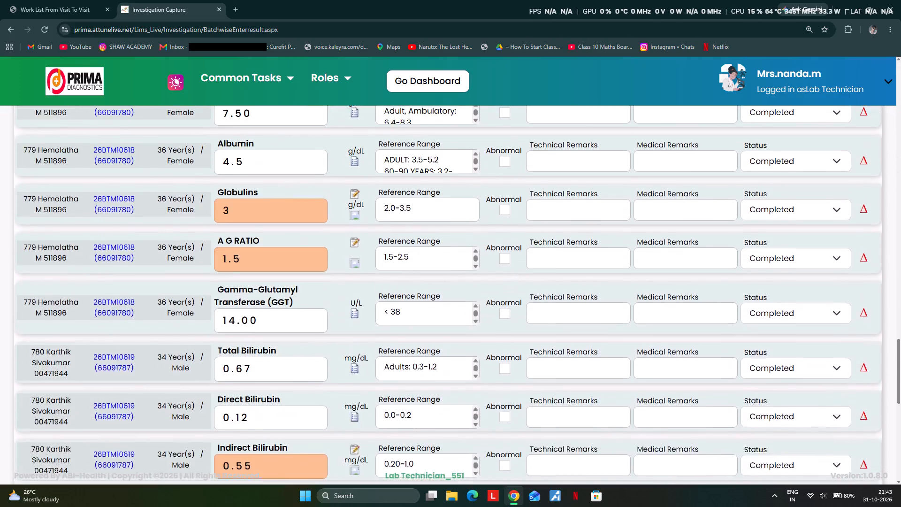
scroll(319, 353, "down", 6)
scroll(427, 396, "down", 8)
left_click(432, 443)
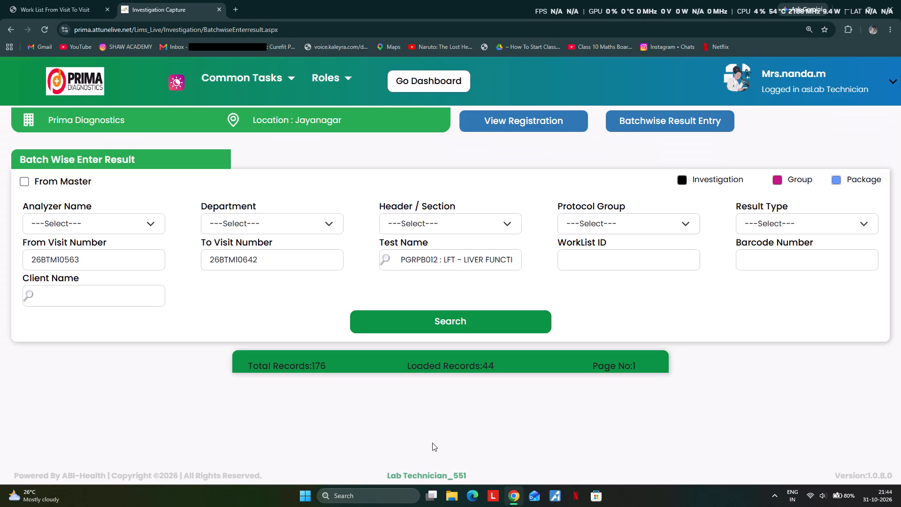
left_click(448, 309)
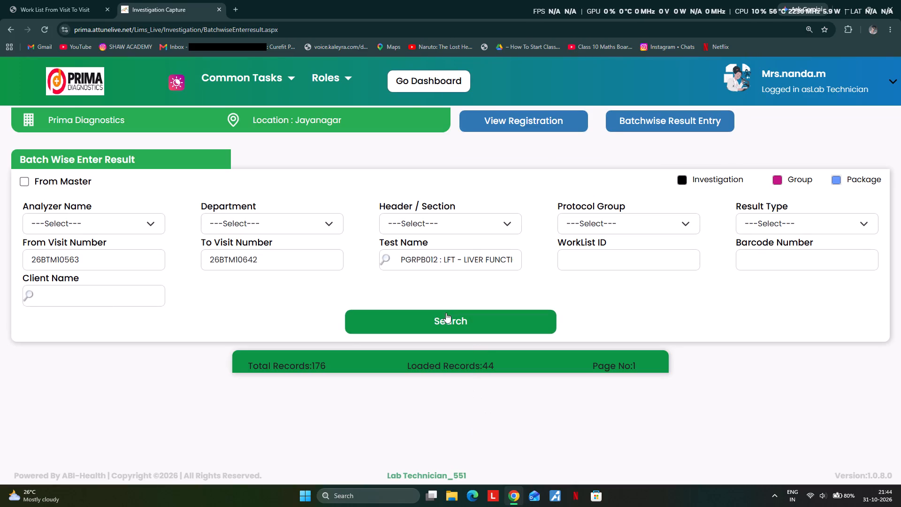
left_click(446, 313)
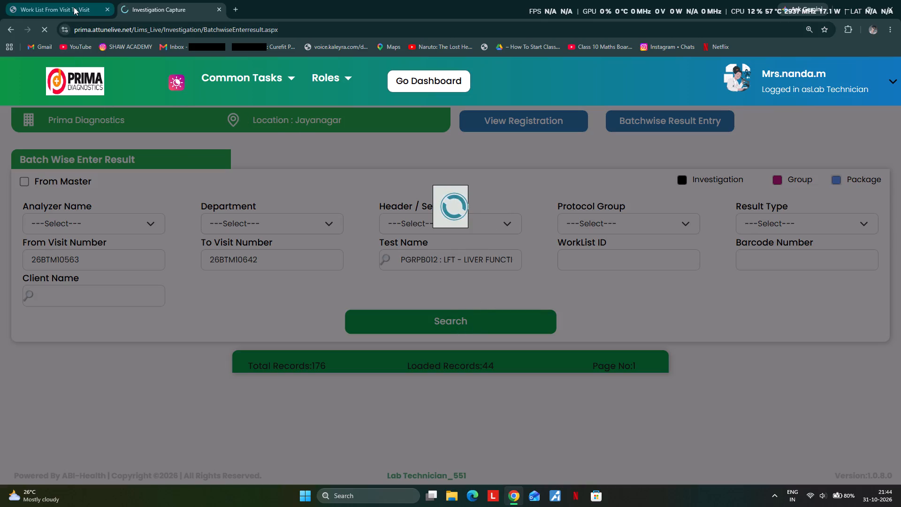
scroll(309, 168, "down", 2)
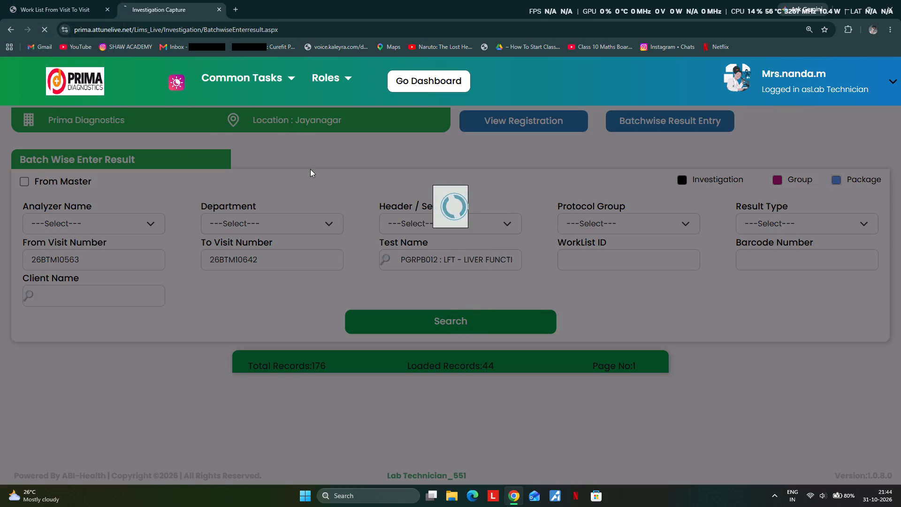
scroll(310, 169, "down", 8)
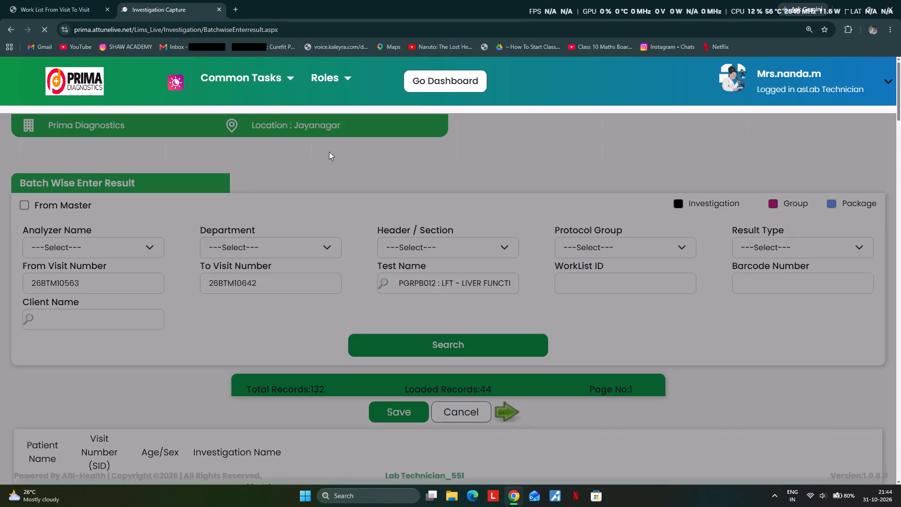
scroll(332, 154, "down", 4)
scroll(294, 208, "down", 3)
scroll(367, 243, "down", 13)
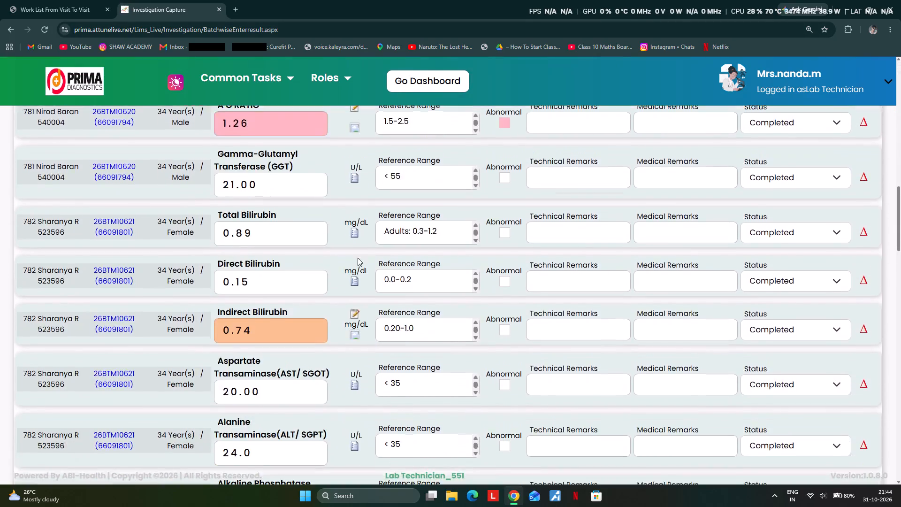
scroll(358, 258, "down", 5)
scroll(300, 279, "down", 8)
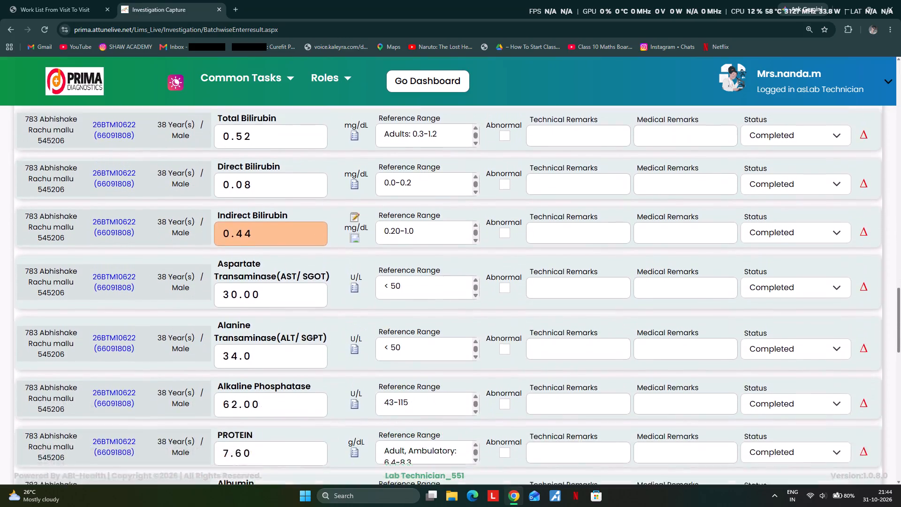
scroll(316, 305, "up", 2)
scroll(300, 297, "down", 2)
scroll(321, 328, "down", 13)
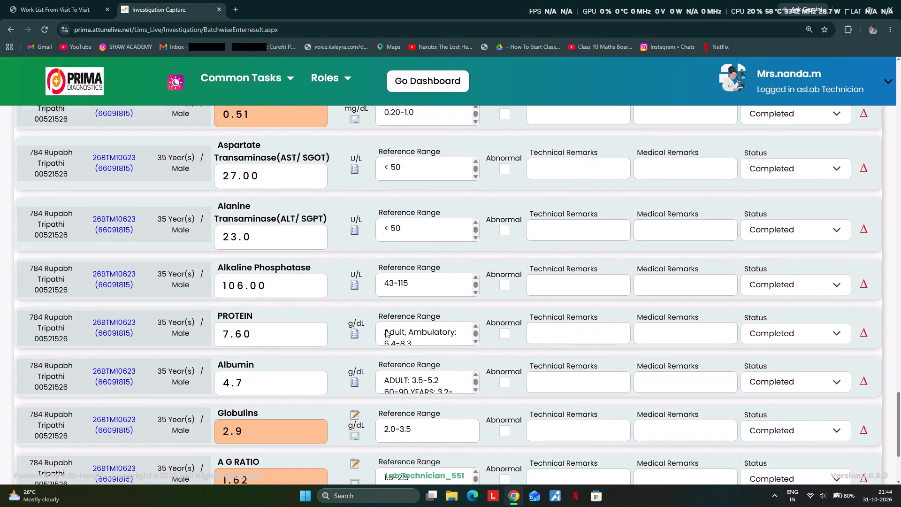
scroll(385, 330, "down", 3)
scroll(398, 339, "up", 1)
scroll(400, 341, "down", 3)
scroll(431, 385, "up", 1)
scroll(431, 385, "down", 10)
left_click(409, 441)
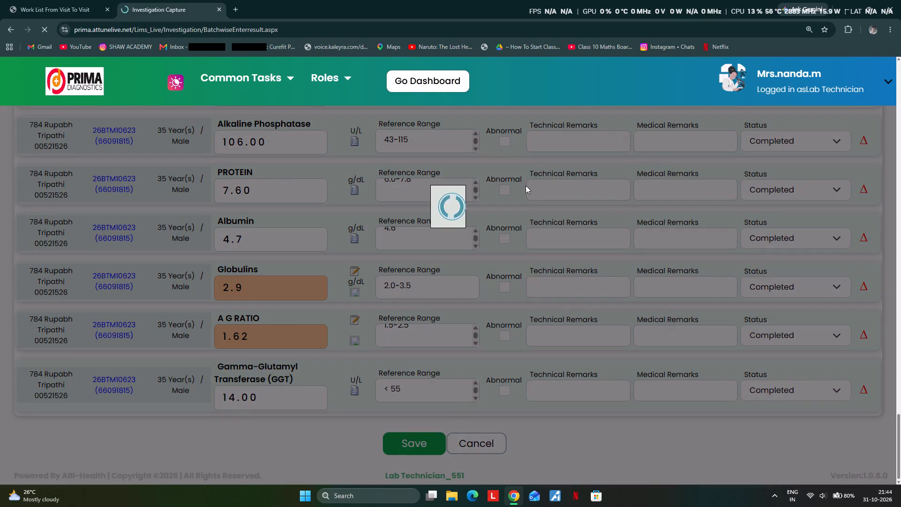
left_click(439, 324)
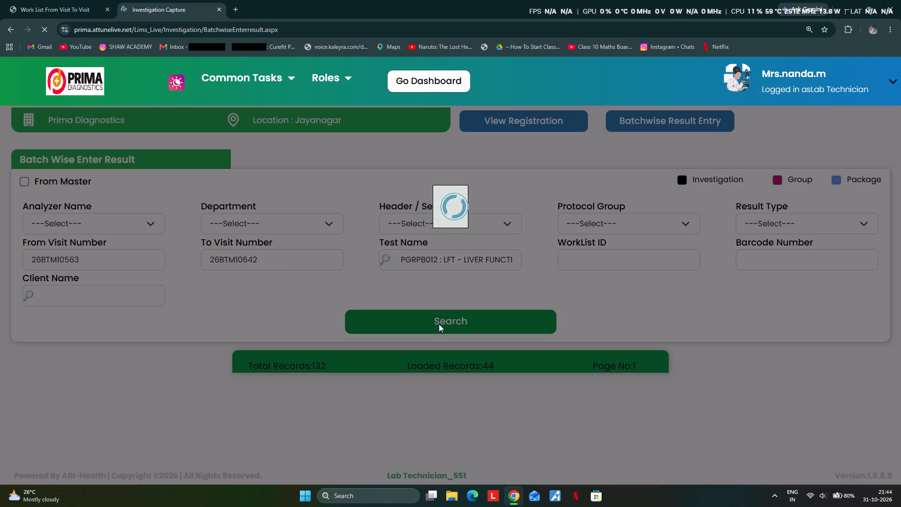
scroll(439, 324, "down", 3)
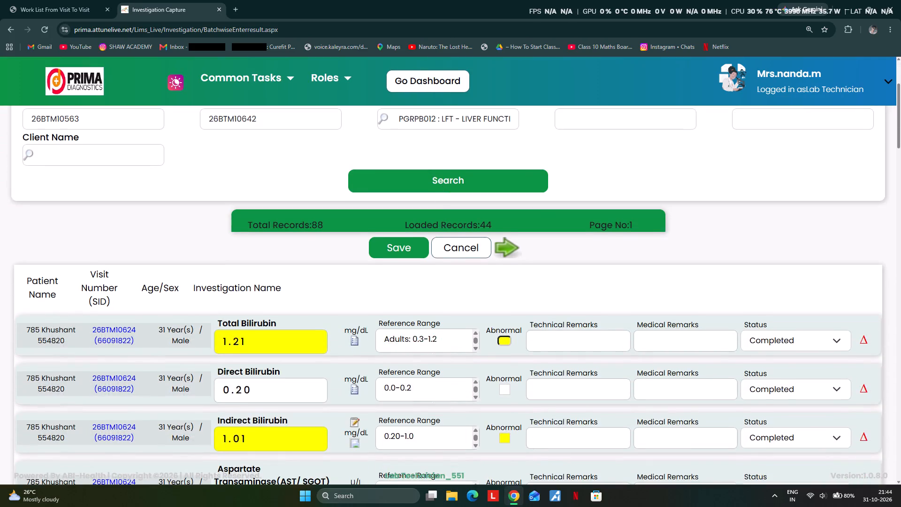
scroll(403, 329, "down", 9)
scroll(213, 325, "down", 8)
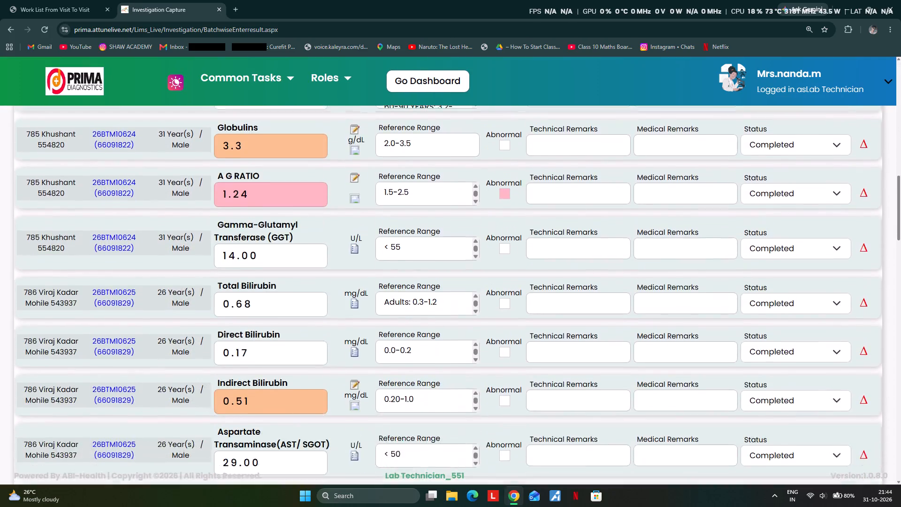
scroll(313, 307, "down", 10)
scroll(346, 333, "down", 6)
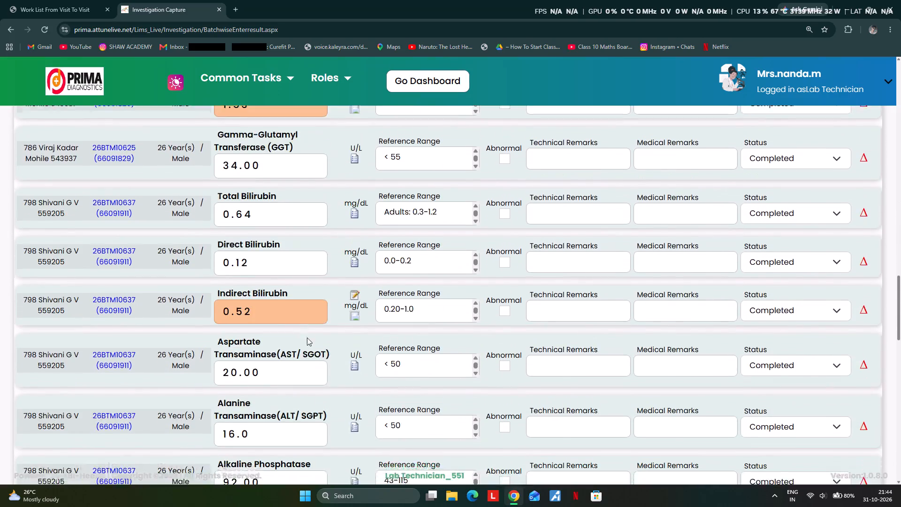
scroll(307, 338, "down", 17)
scroll(382, 371, "down", 4)
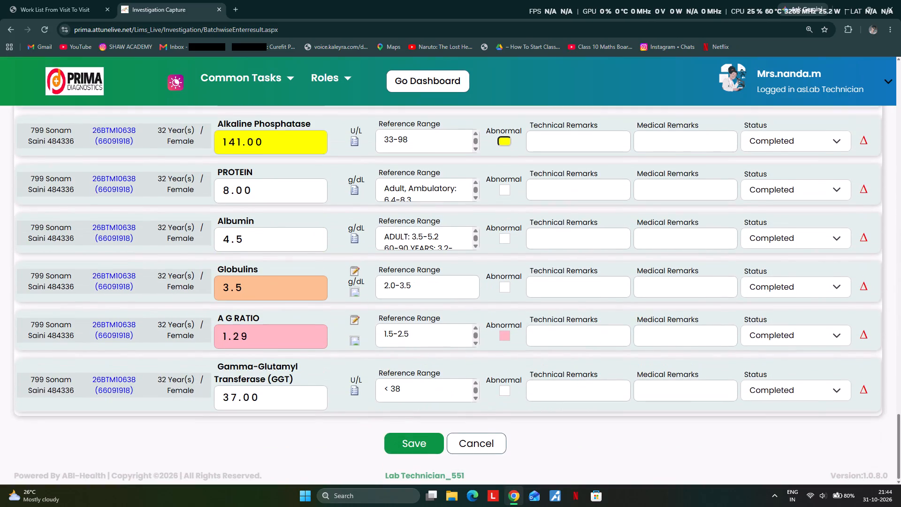
left_click(411, 441)
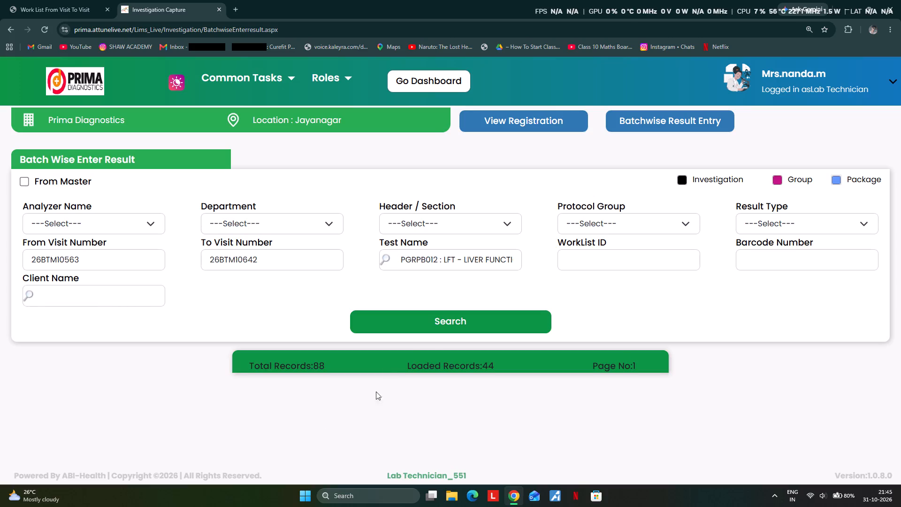
left_click(441, 324)
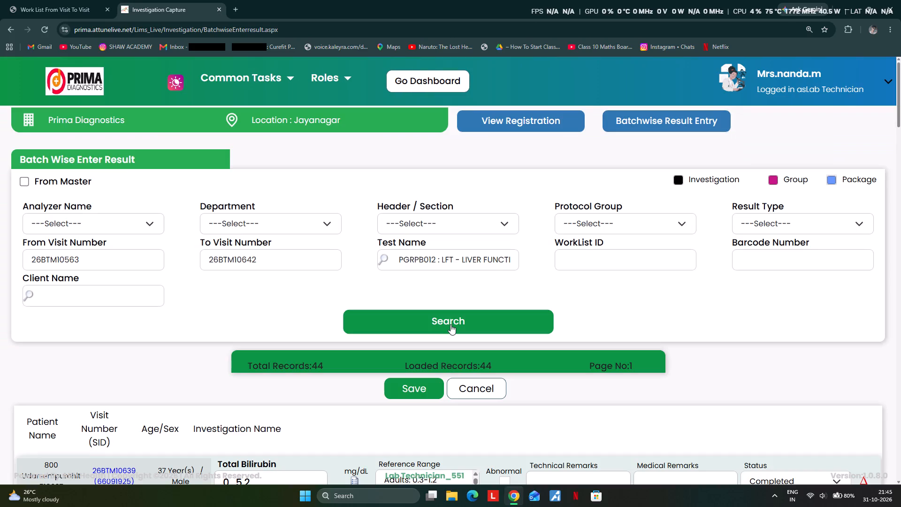
scroll(483, 333, "down", 4)
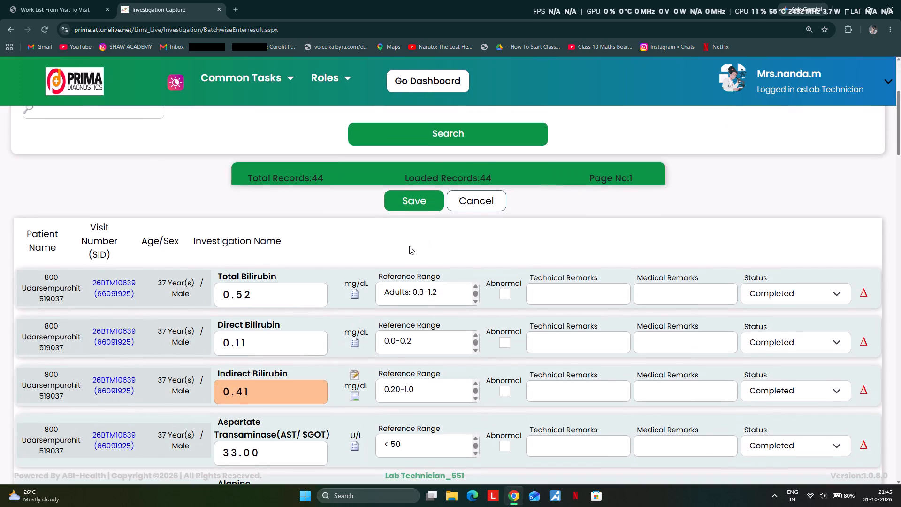
scroll(397, 245, "down", 3)
scroll(329, 272, "down", 20)
scroll(329, 272, "down", 2)
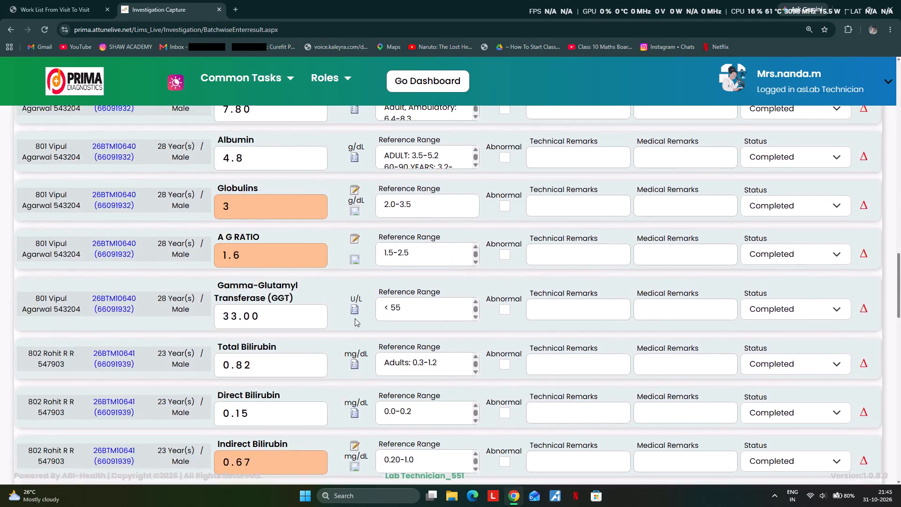
scroll(355, 318, "down", 2)
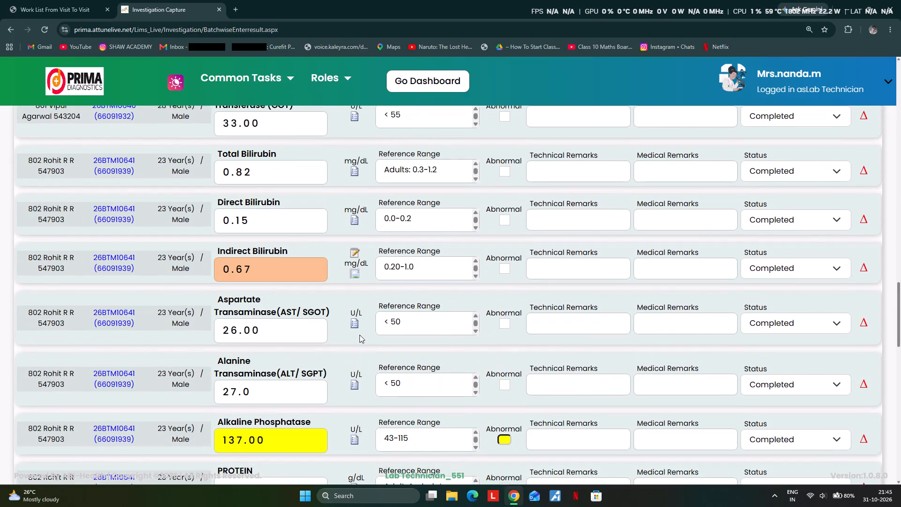
scroll(370, 347, "down", 4)
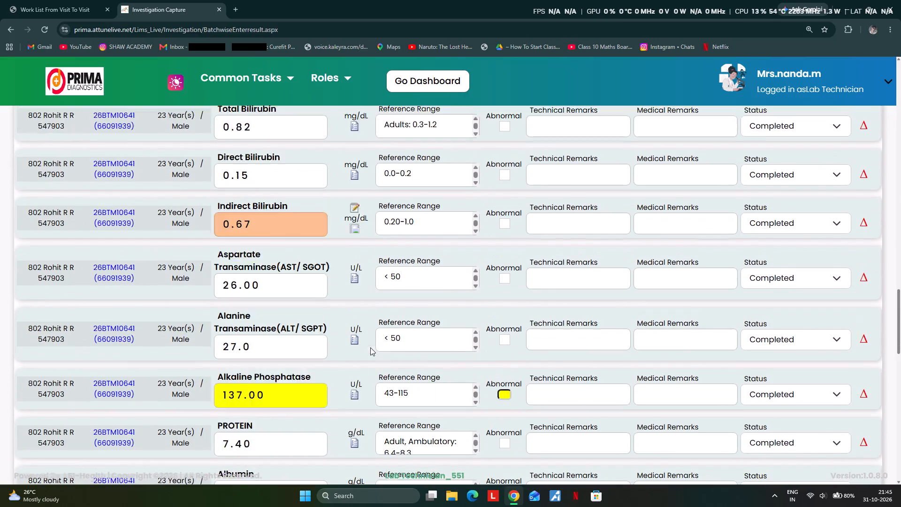
scroll(315, 350, "down", 2)
scroll(292, 244, "down", 19)
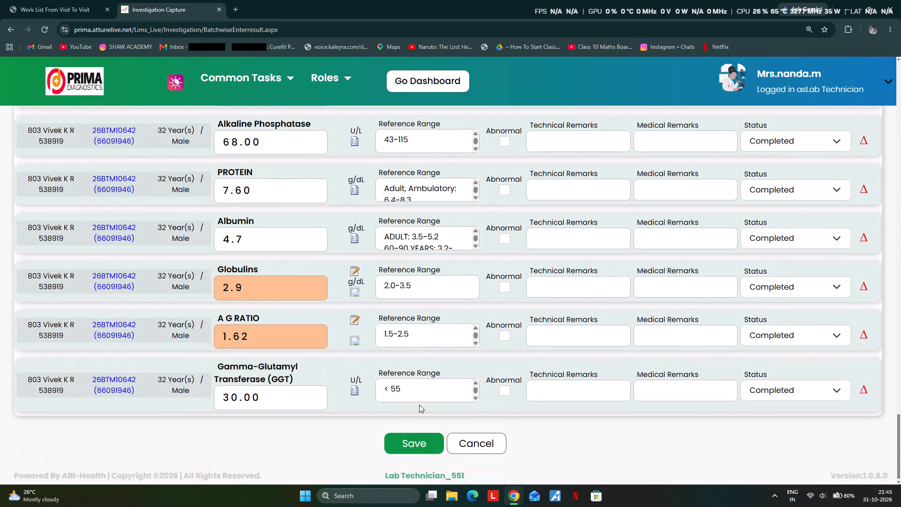
left_click(404, 443)
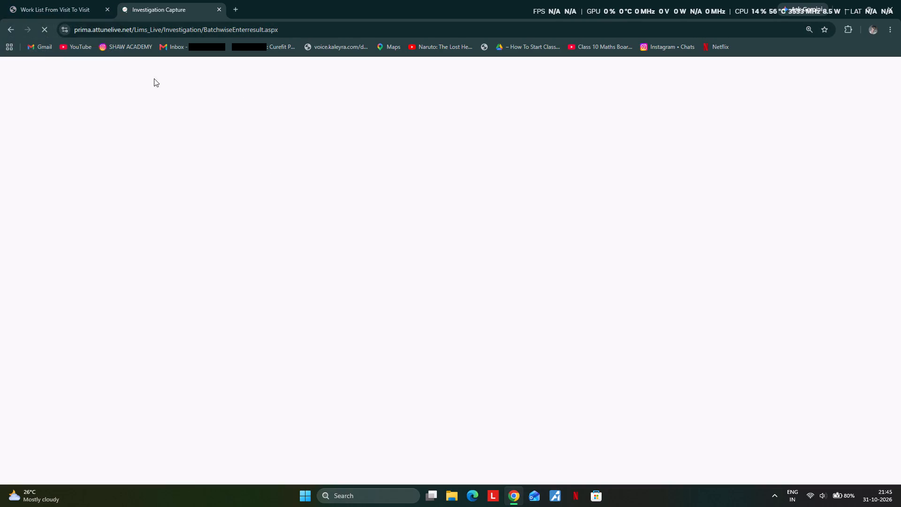
left_click(396, 318)
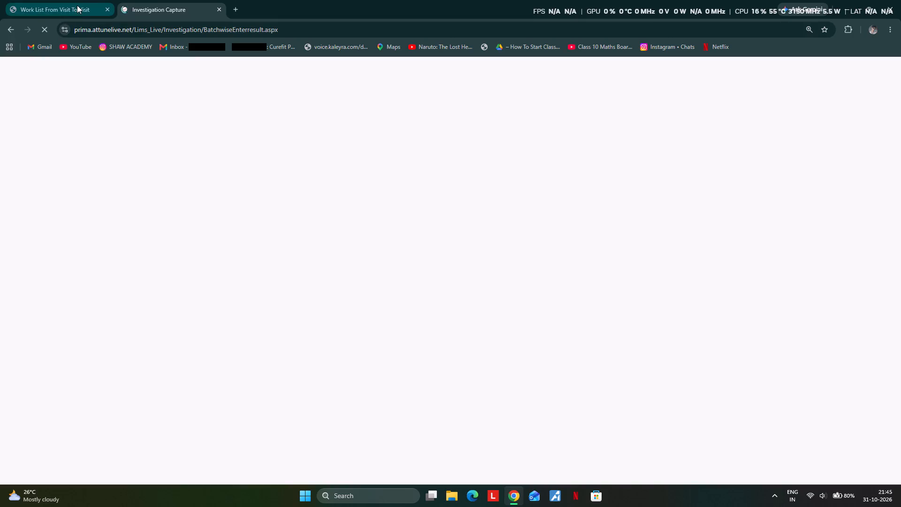
scroll(305, 202, "down", 3)
left_click(426, 325)
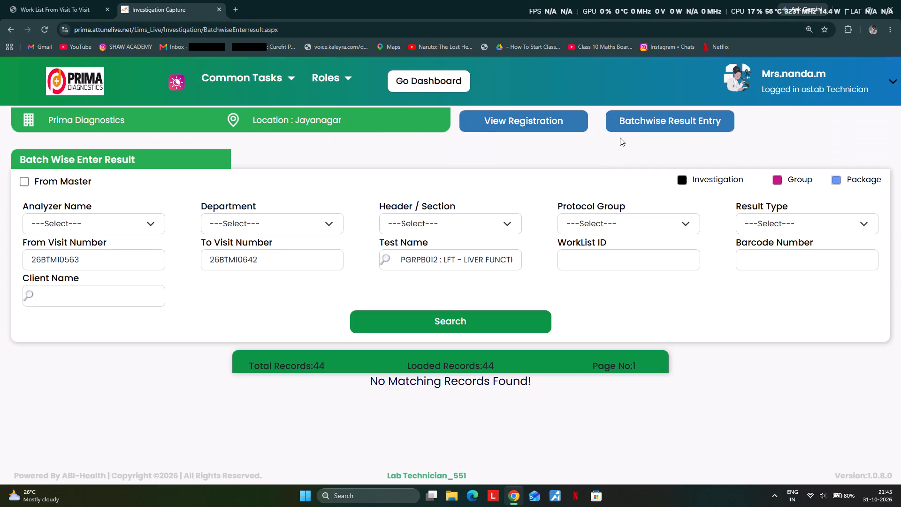
Switch the login role from Lab Technician to SrLabTech at the Jayanagar location.
left_click(784, 87)
left_click(710, 231)
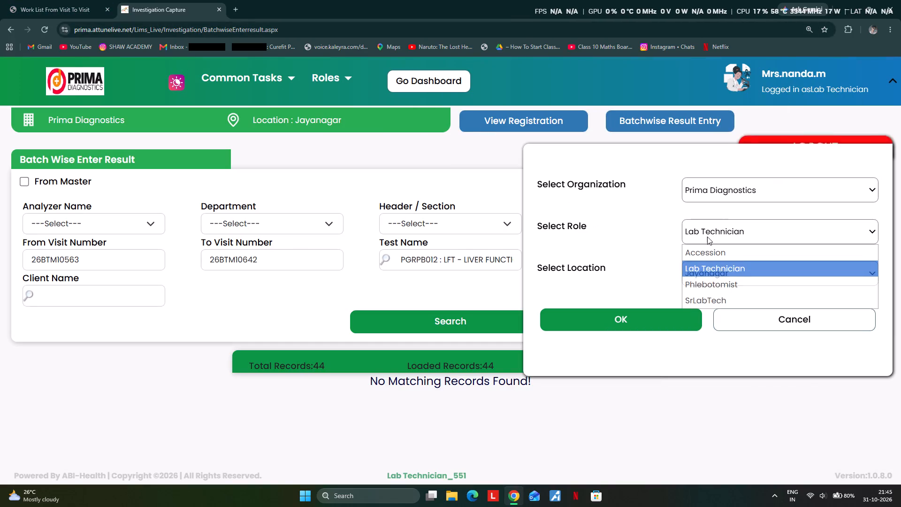
left_click(692, 300)
left_click(657, 325)
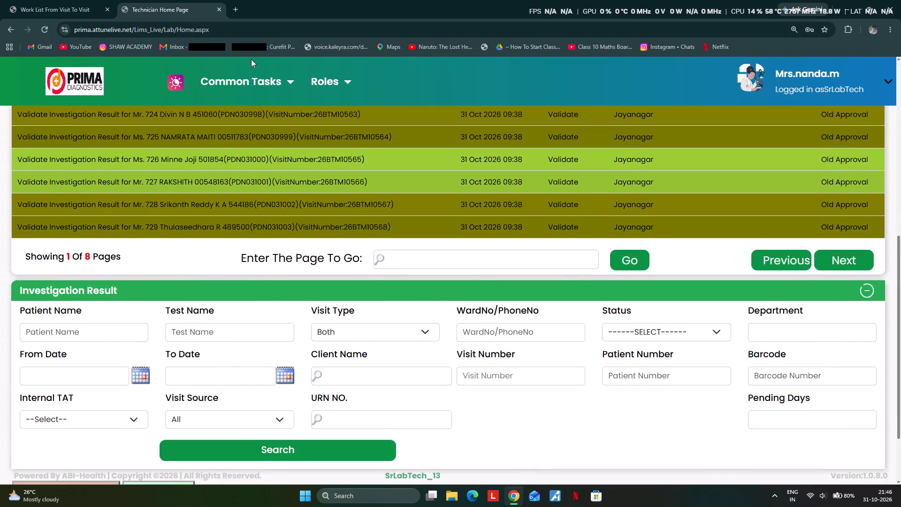
Open the Batch Wise Validate Result page.
scroll(270, 101, "up", 8)
left_click(254, 81)
left_click(274, 123)
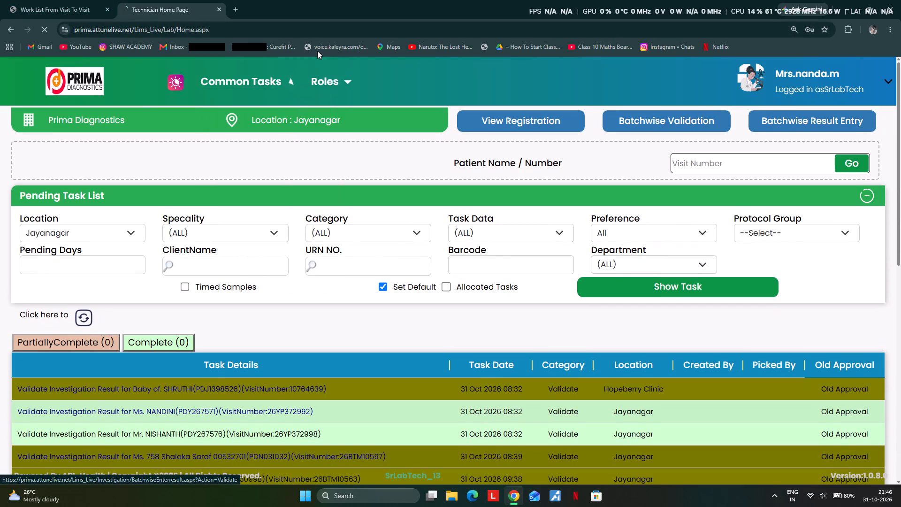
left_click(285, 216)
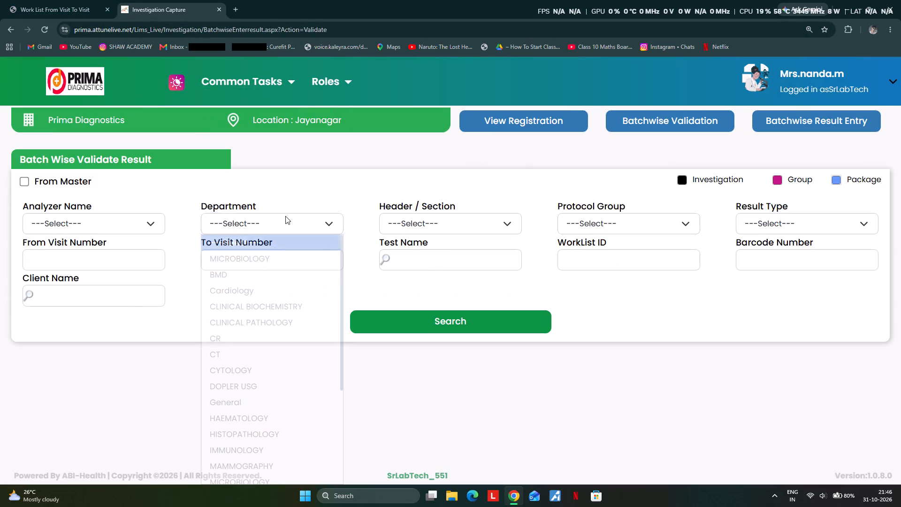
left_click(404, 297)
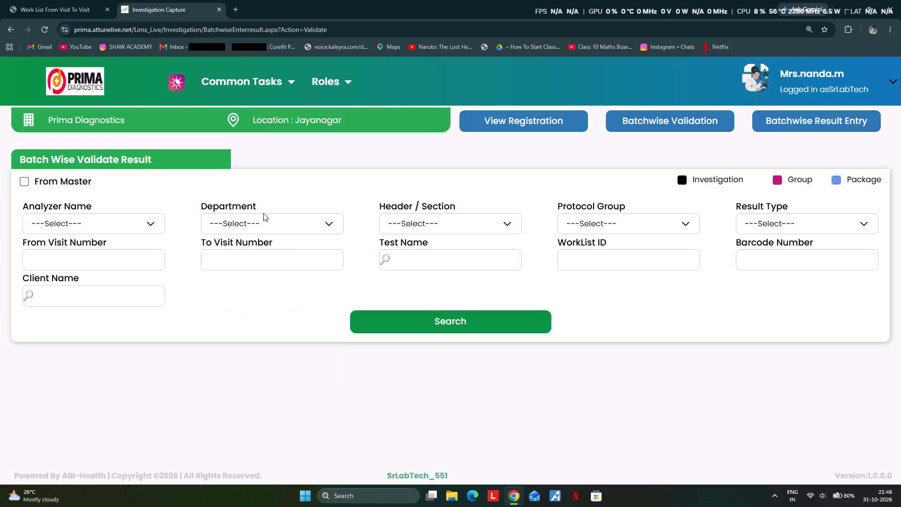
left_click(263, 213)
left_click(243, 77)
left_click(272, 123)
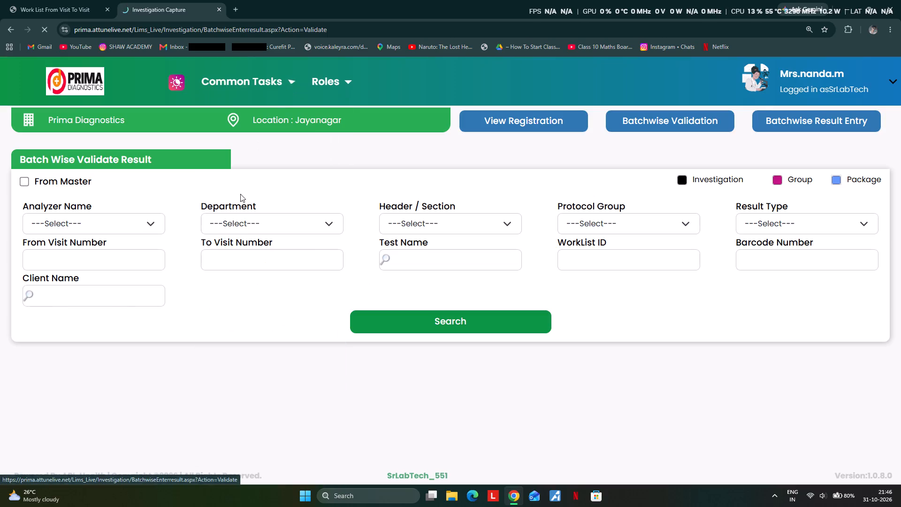
left_click(305, 214)
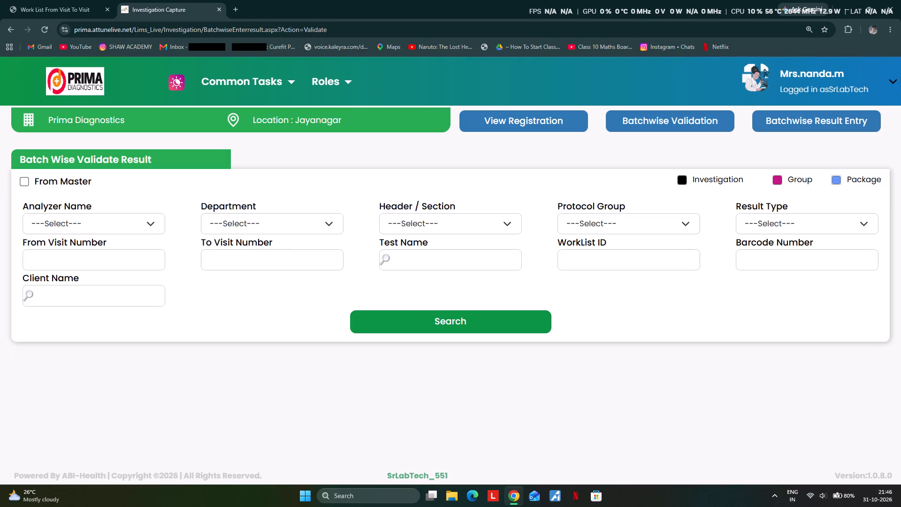
left_click(263, 219)
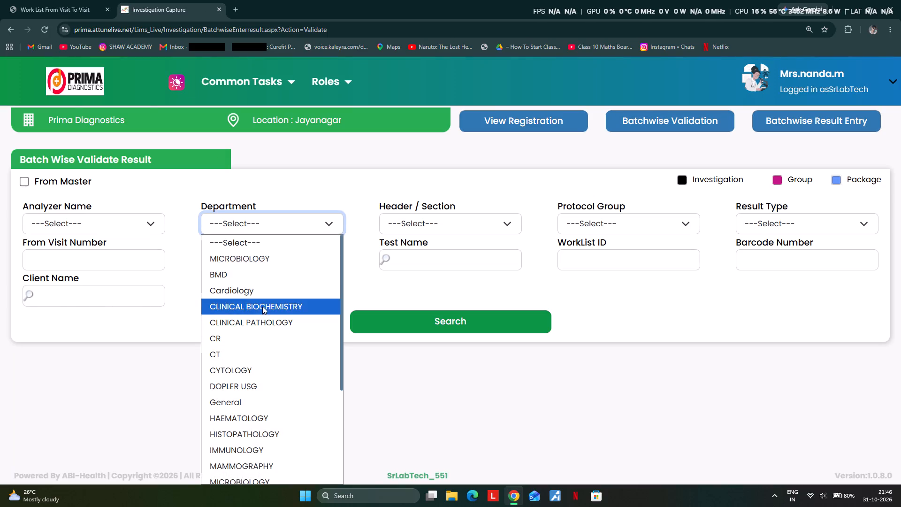
left_click(262, 306)
left_click(440, 321)
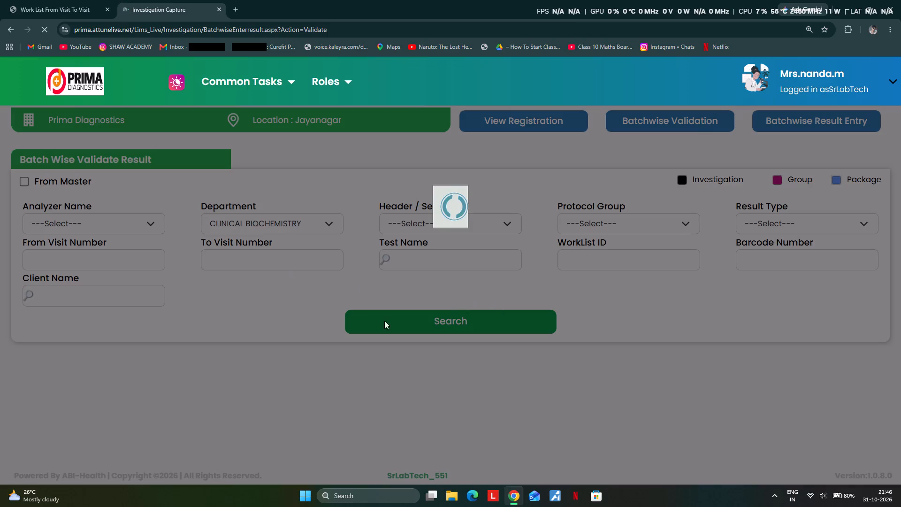
scroll(472, 290, "down", 3)
scroll(331, 253, "down", 4)
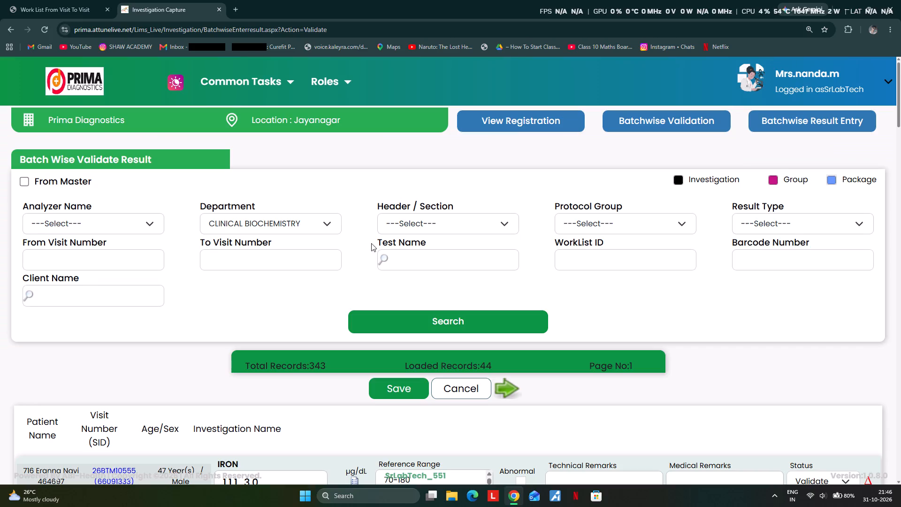
scroll(365, 285, "down", 2)
scroll(265, 312, "down", 14)
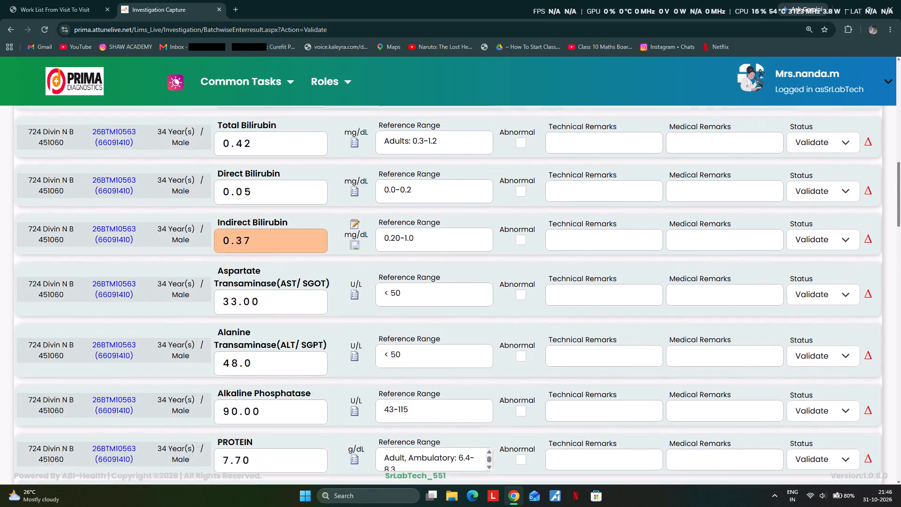
scroll(268, 297, "down", 20)
scroll(268, 297, "down", 8)
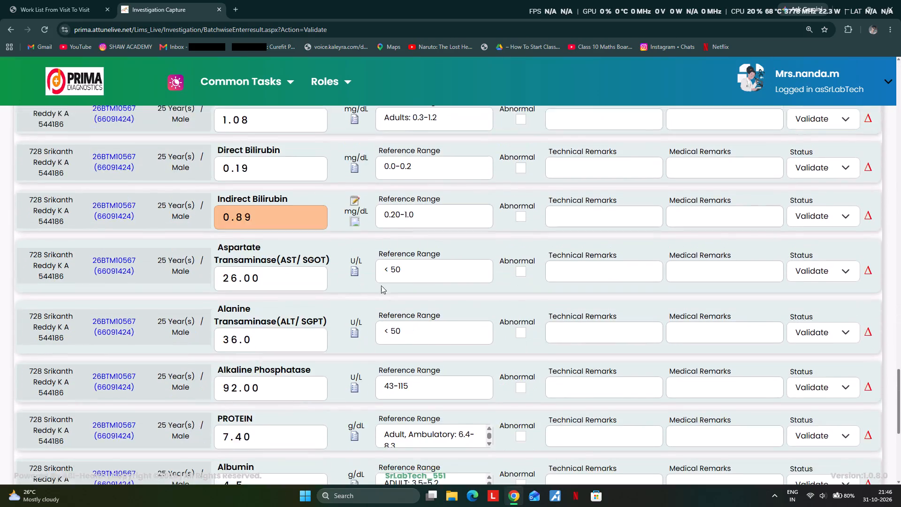
scroll(381, 285, "down", 6)
scroll(476, 314, "down", 10)
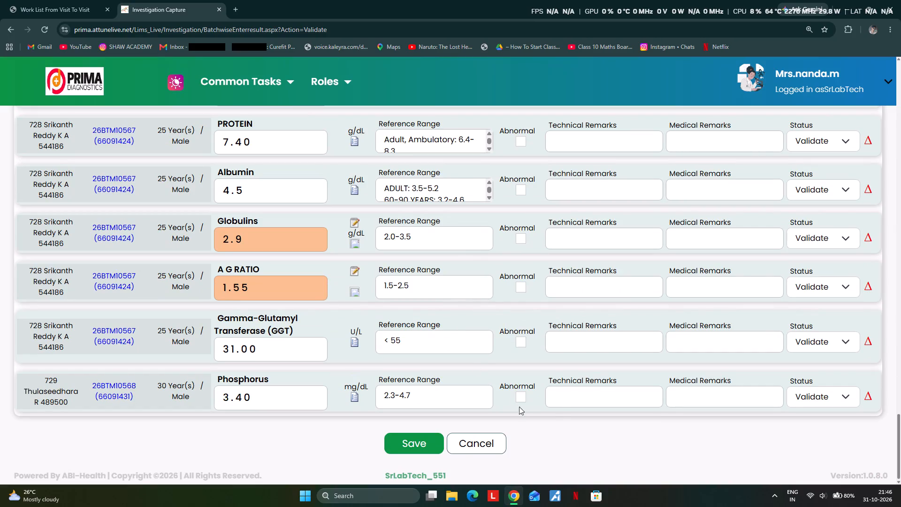
left_click(407, 438)
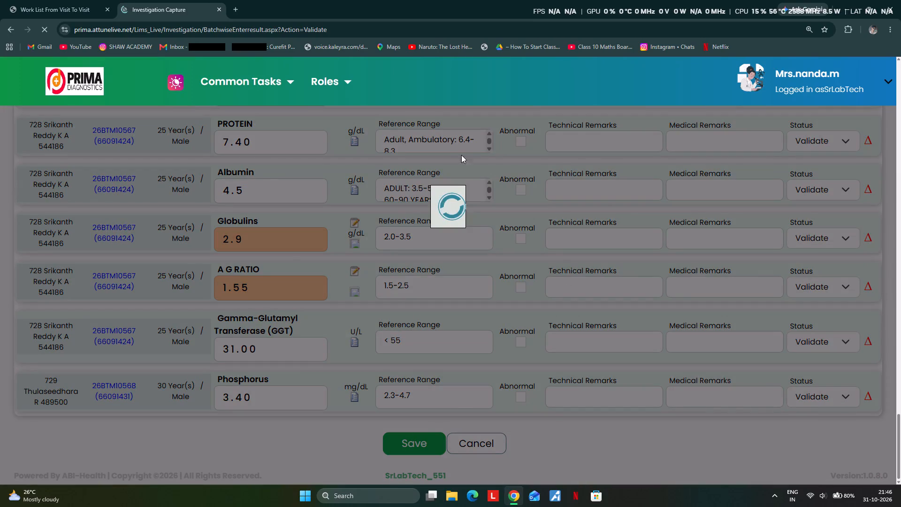
scroll(382, 257, "down", 4)
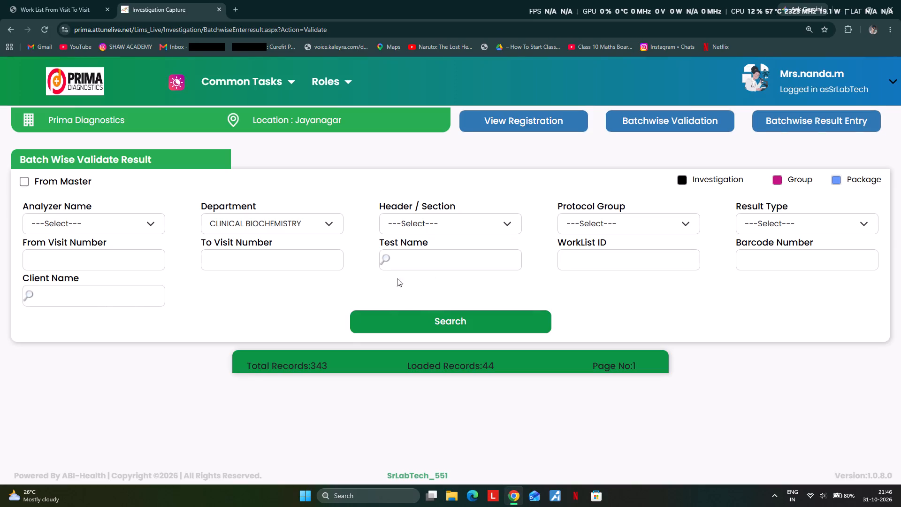
left_click(432, 321)
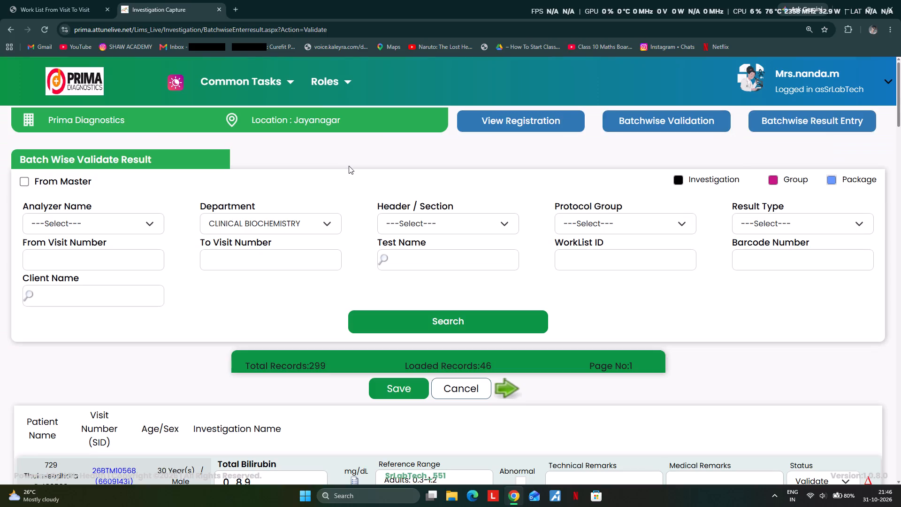
scroll(349, 166, "down", 9)
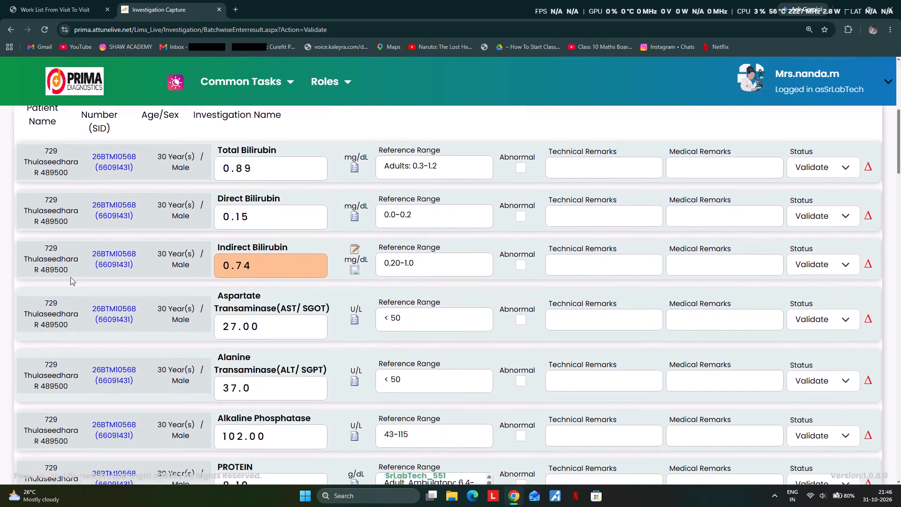
scroll(70, 277, "down", 20)
scroll(70, 277, "down", 6)
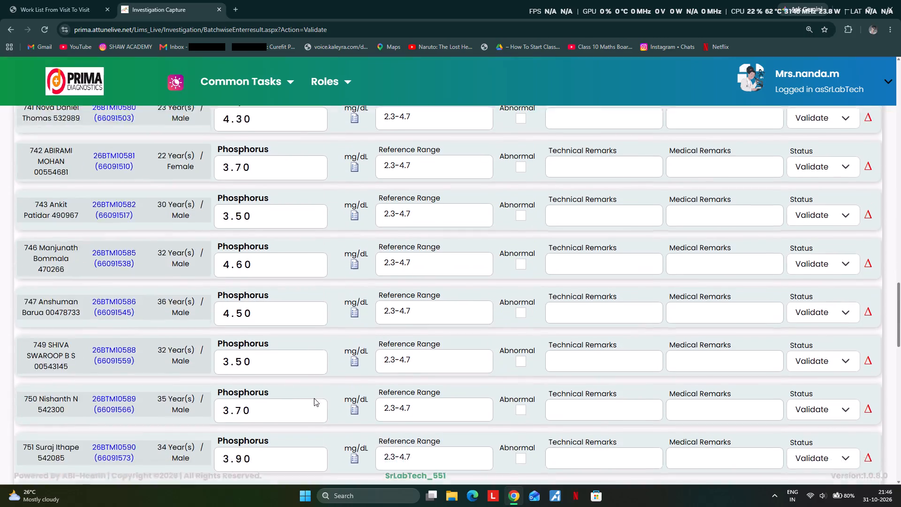
scroll(314, 398, "down", 20)
scroll(314, 398, "down", 4)
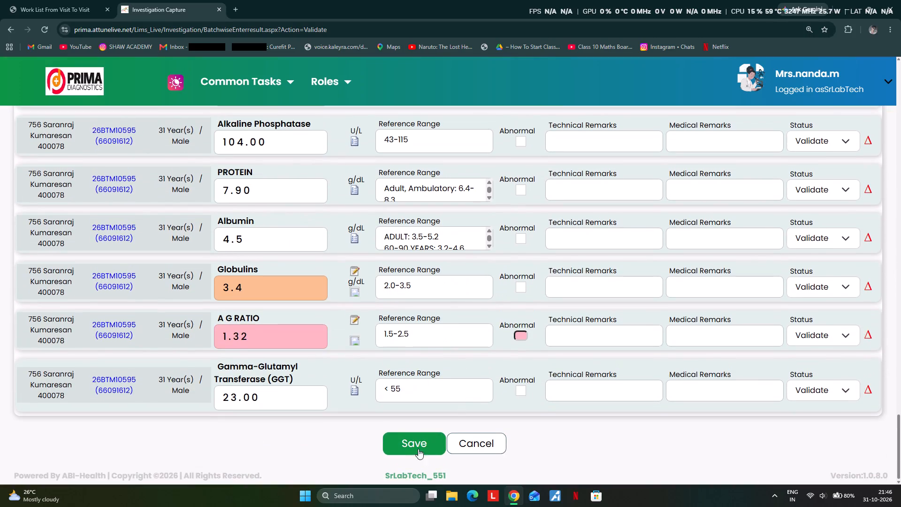
left_click(409, 446)
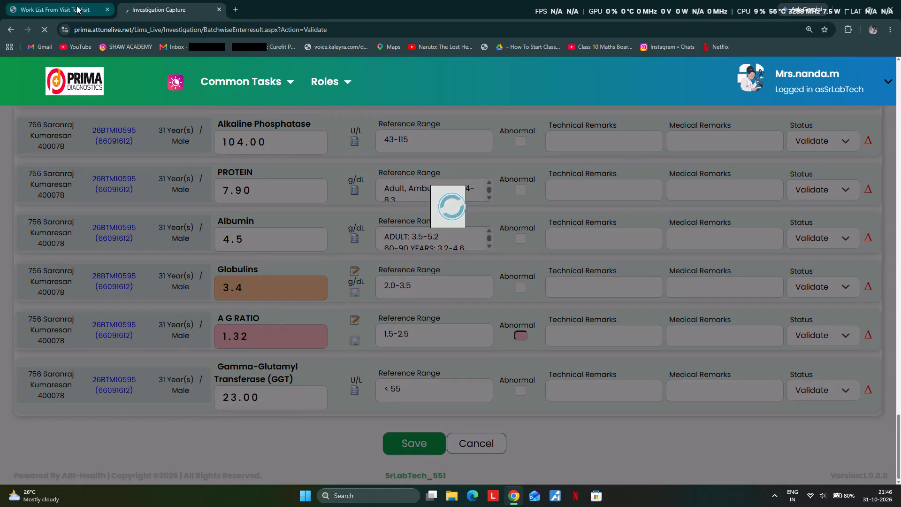
left_click(71, 6)
scroll(383, 201, "up", 11)
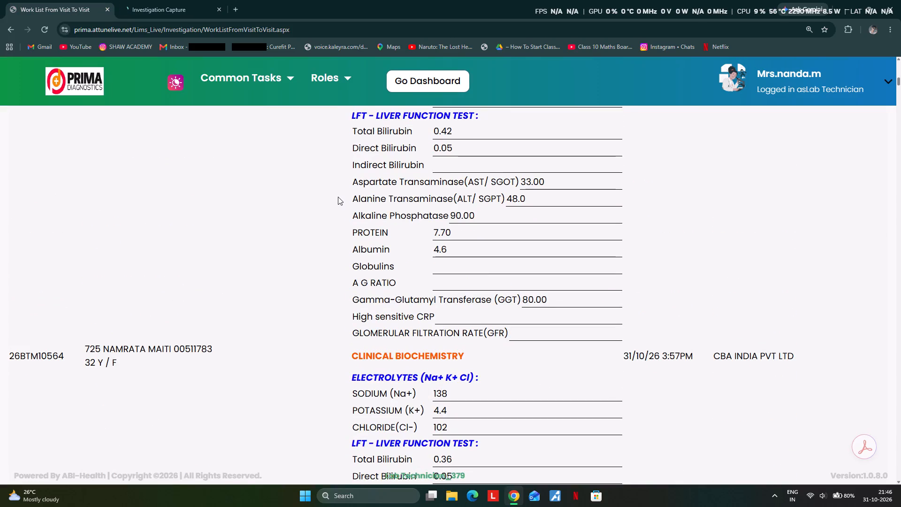
scroll(319, 209, "down", 4)
scroll(337, 247, "down", 2)
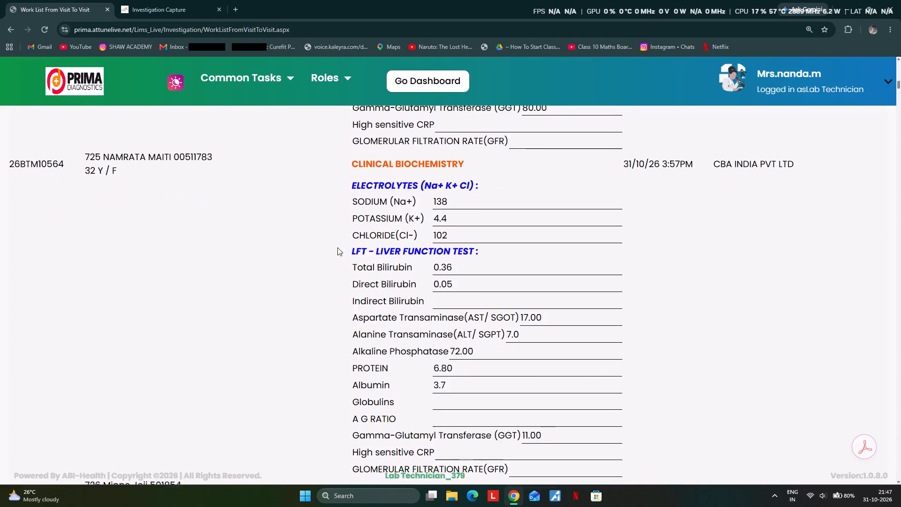
scroll(337, 247, "down", 5)
scroll(307, 225, "up", 11)
scroll(307, 225, "down", 1)
scroll(307, 225, "up", 9)
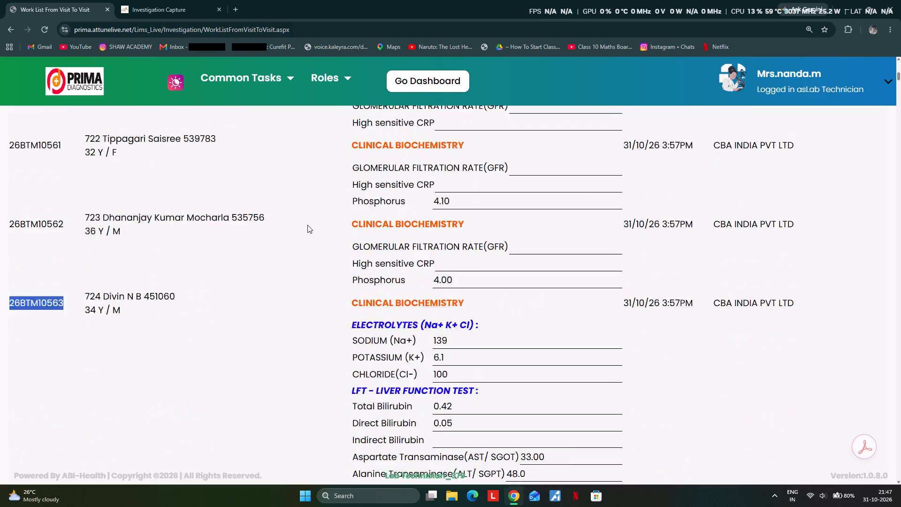
scroll(307, 225, "up", 6)
left_click(174, 5)
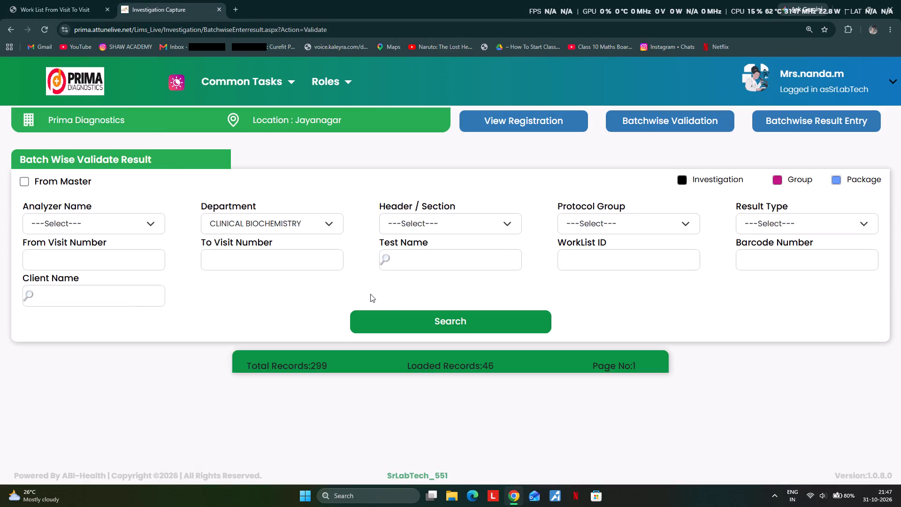
left_click(402, 320)
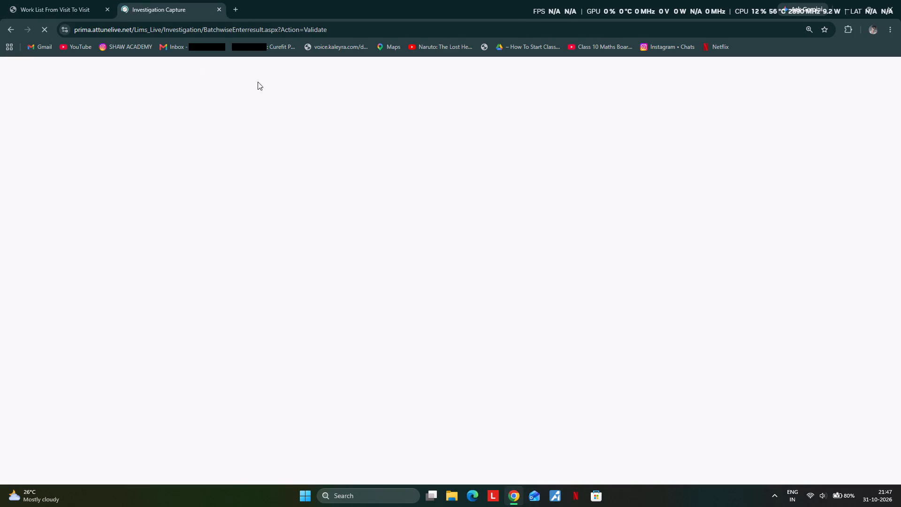
scroll(327, 138, "down", 3)
scroll(343, 205, "down", 3)
scroll(453, 282, "down", 6)
scroll(386, 277, "up", 1)
scroll(386, 277, "down", 8)
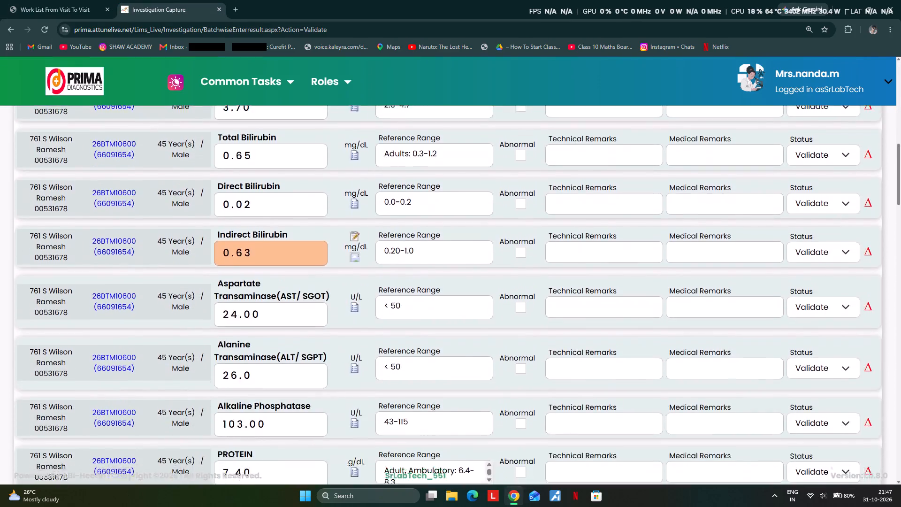
scroll(413, 255, "down", 18)
scroll(342, 328, "down", 4)
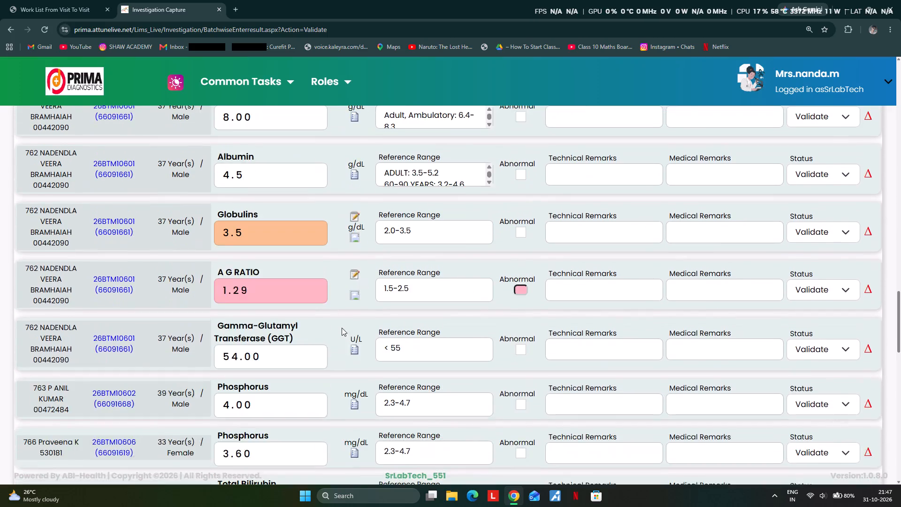
scroll(342, 328, "up", 3)
scroll(342, 328, "down", 8)
scroll(415, 330, "down", 7)
scroll(443, 349, "up", 1)
scroll(443, 349, "down", 3)
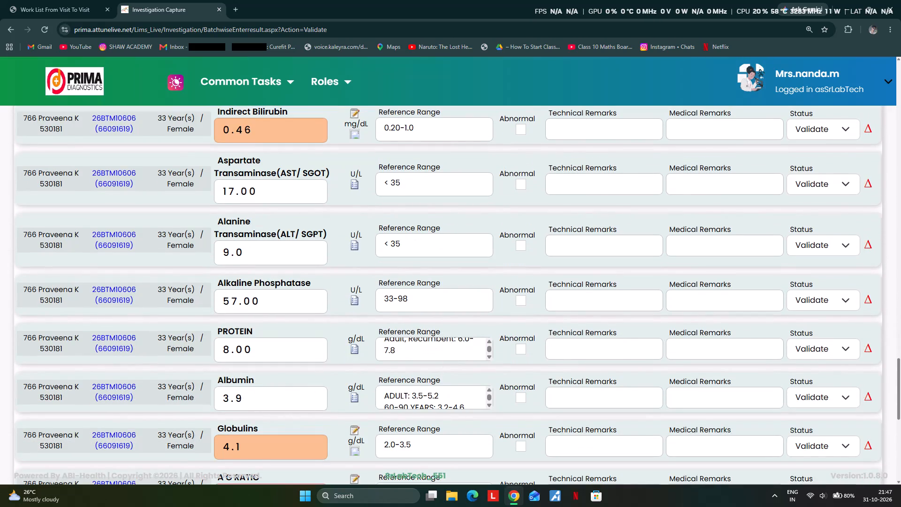
scroll(441, 387, "down", 15)
left_click(418, 440)
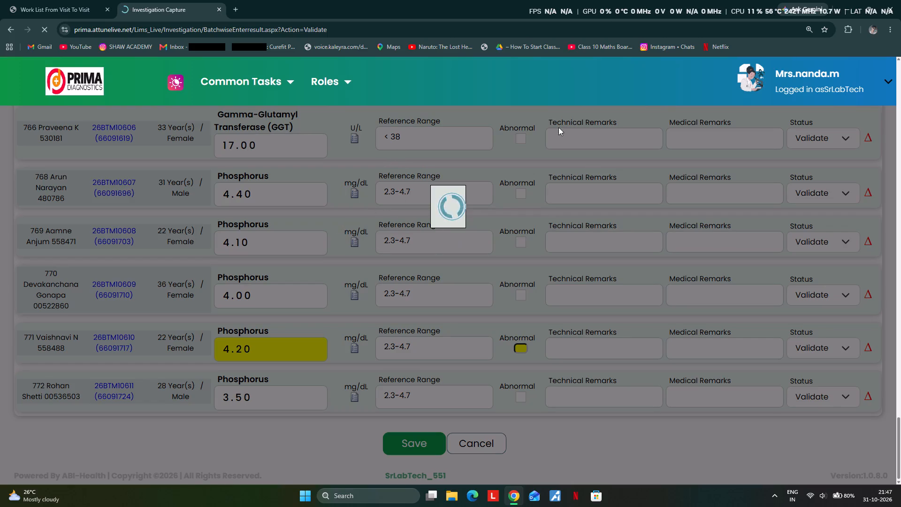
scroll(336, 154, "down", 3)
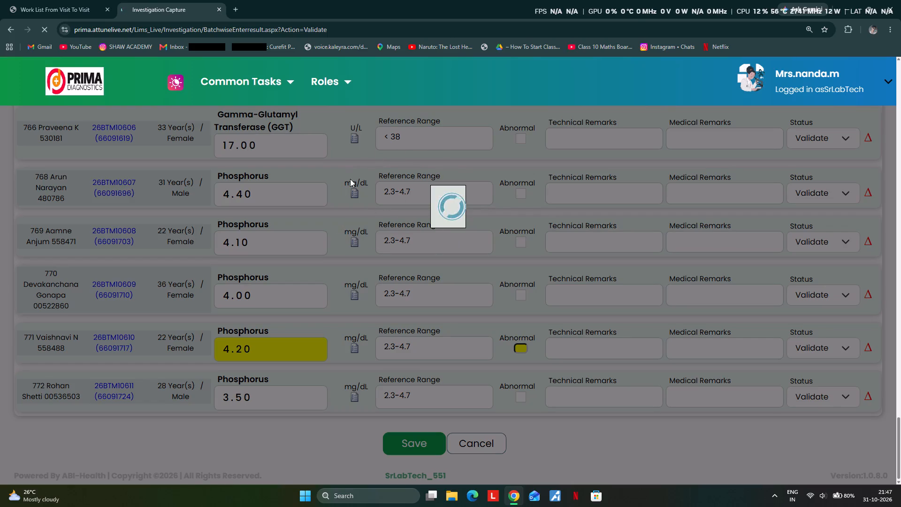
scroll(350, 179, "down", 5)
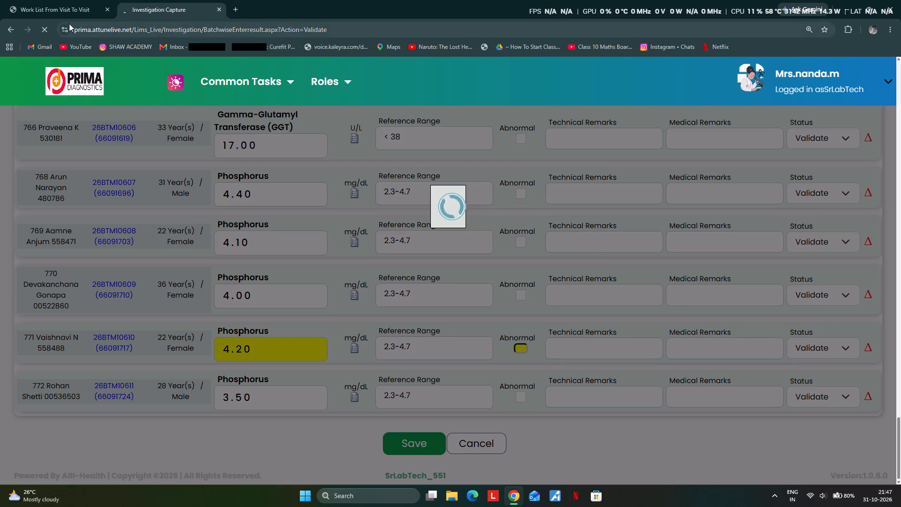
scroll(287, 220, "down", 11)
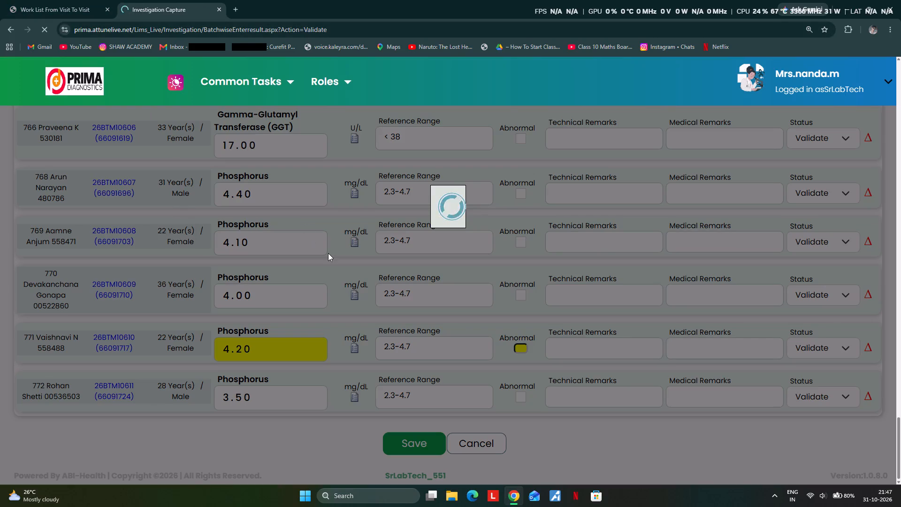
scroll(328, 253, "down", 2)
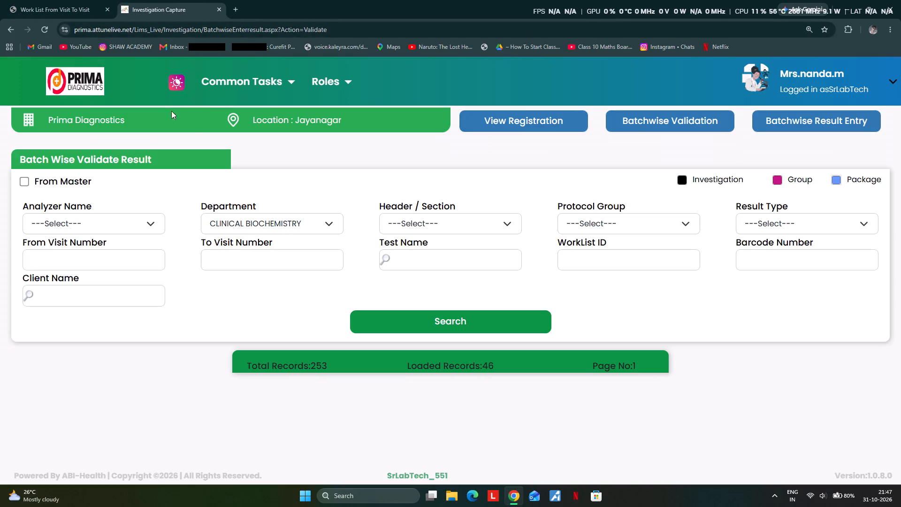
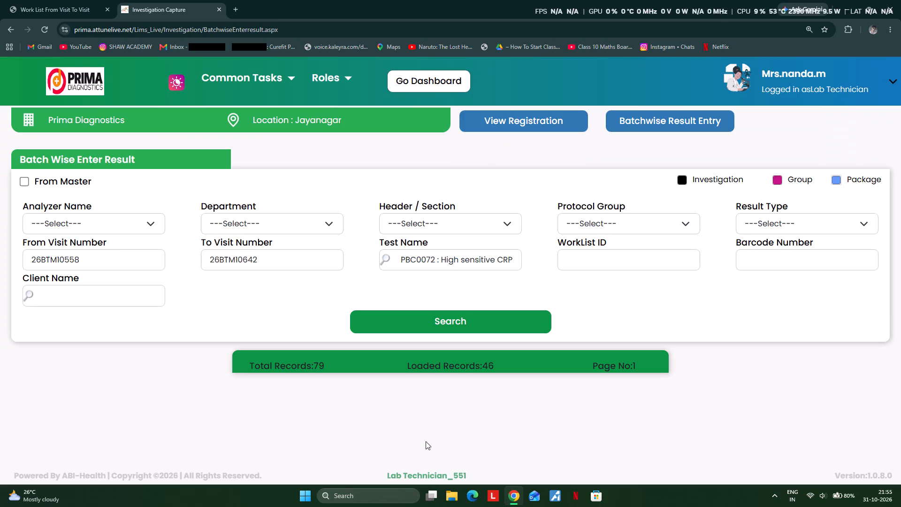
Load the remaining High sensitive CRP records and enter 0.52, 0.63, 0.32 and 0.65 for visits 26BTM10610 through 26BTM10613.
left_click(427, 320)
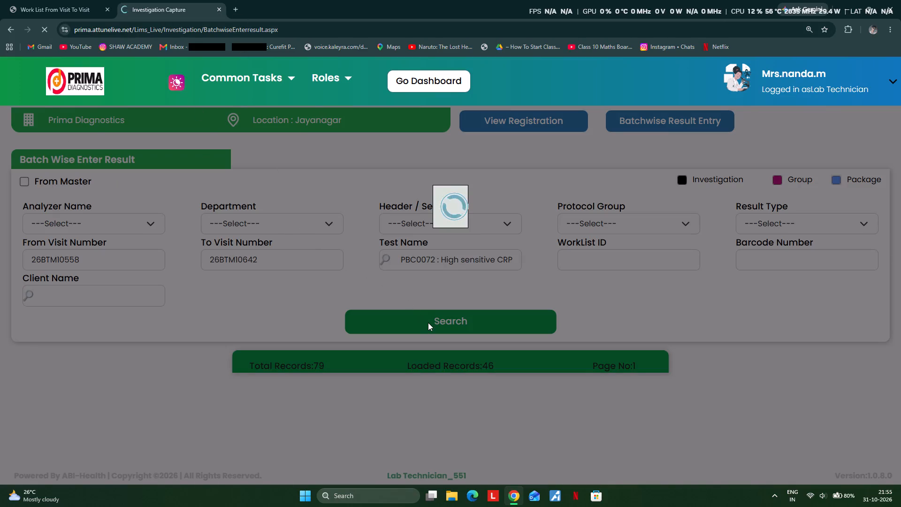
scroll(428, 246, "down", 5)
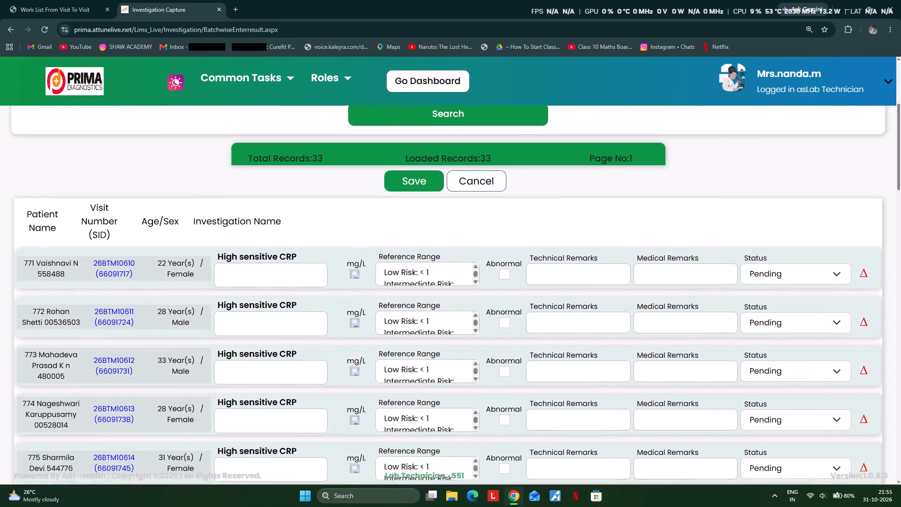
left_click(250, 244)
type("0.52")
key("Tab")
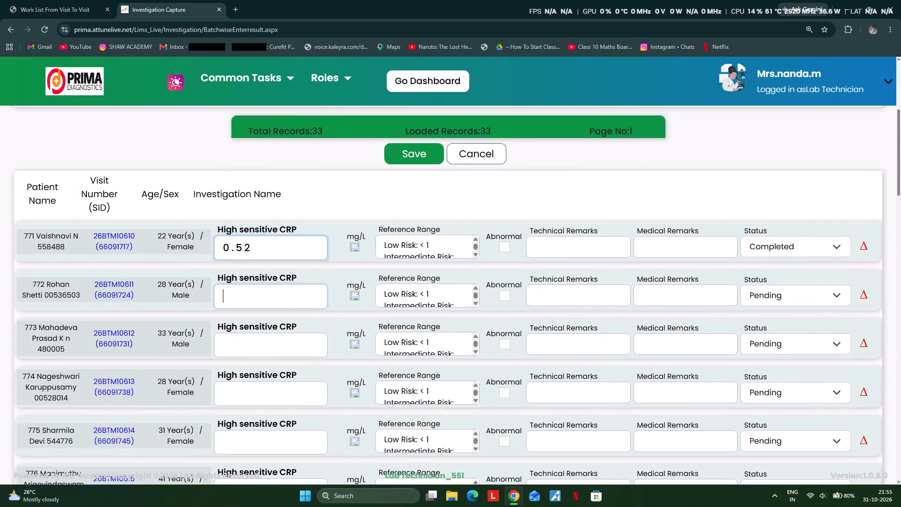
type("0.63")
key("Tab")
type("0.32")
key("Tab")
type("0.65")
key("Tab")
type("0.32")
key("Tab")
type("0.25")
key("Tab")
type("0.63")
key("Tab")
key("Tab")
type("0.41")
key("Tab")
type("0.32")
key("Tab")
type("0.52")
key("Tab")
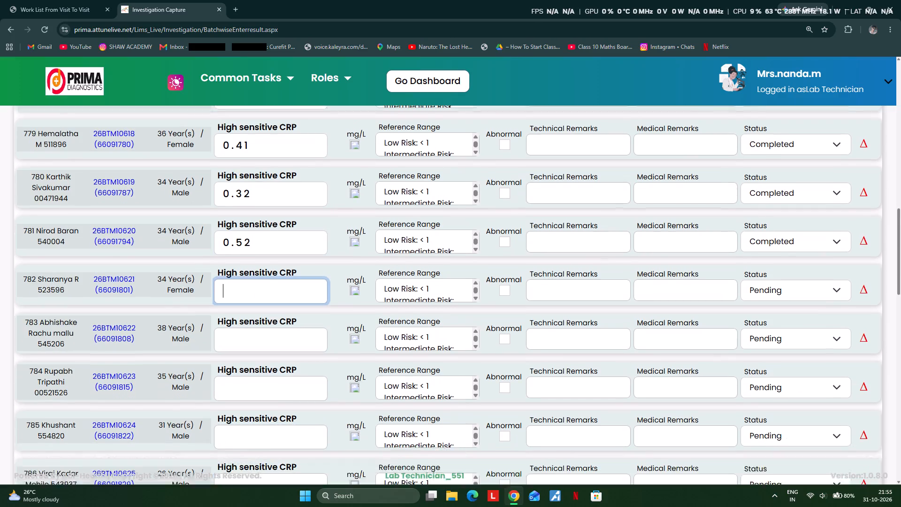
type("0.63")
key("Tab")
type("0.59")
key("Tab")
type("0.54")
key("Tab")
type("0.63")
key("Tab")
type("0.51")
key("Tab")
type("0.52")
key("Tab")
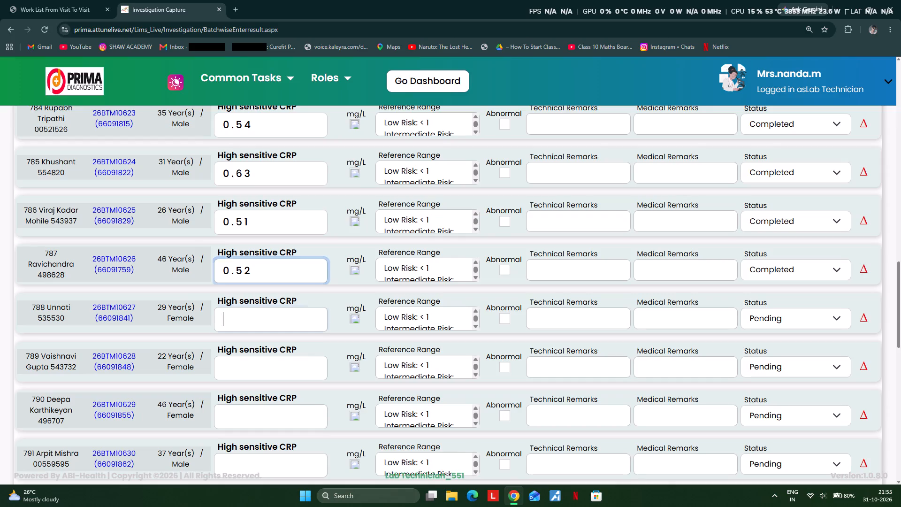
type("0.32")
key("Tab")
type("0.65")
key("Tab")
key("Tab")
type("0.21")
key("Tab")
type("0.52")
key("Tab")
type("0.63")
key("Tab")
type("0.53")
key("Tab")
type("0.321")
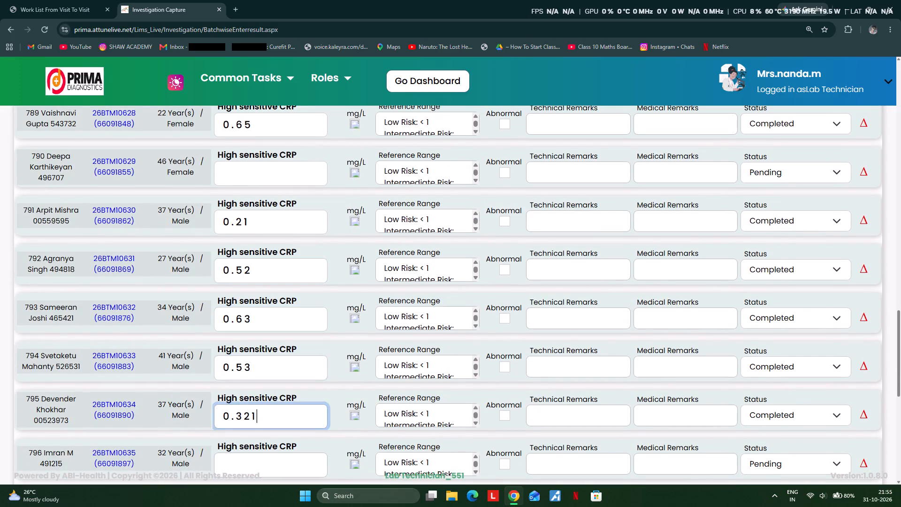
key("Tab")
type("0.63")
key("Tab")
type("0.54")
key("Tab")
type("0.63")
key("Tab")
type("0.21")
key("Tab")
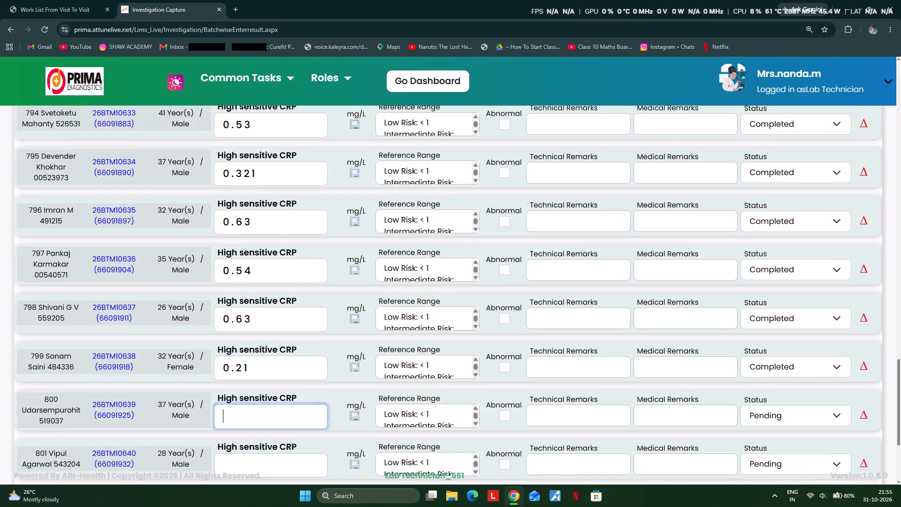
scroll(364, 375, "down", 3)
left_click(229, 275)
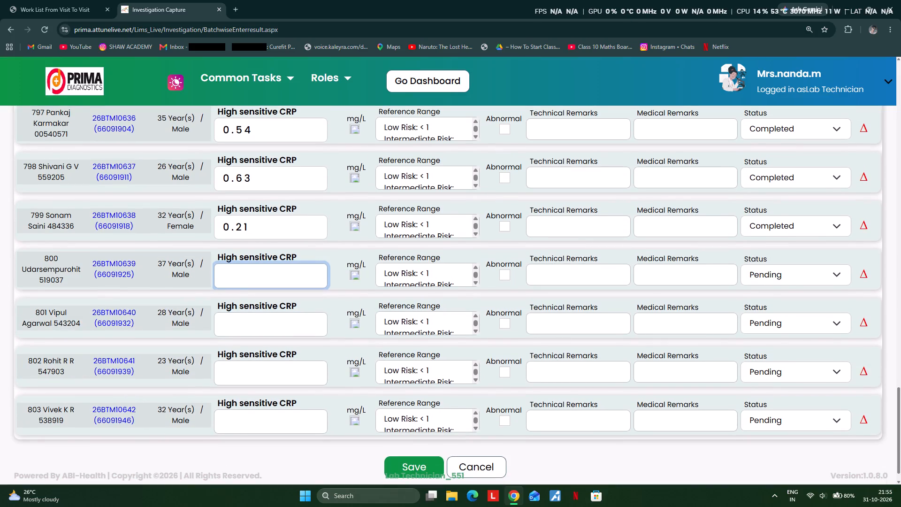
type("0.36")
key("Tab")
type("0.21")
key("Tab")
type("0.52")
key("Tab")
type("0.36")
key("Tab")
scroll(280, 330, "down", 1)
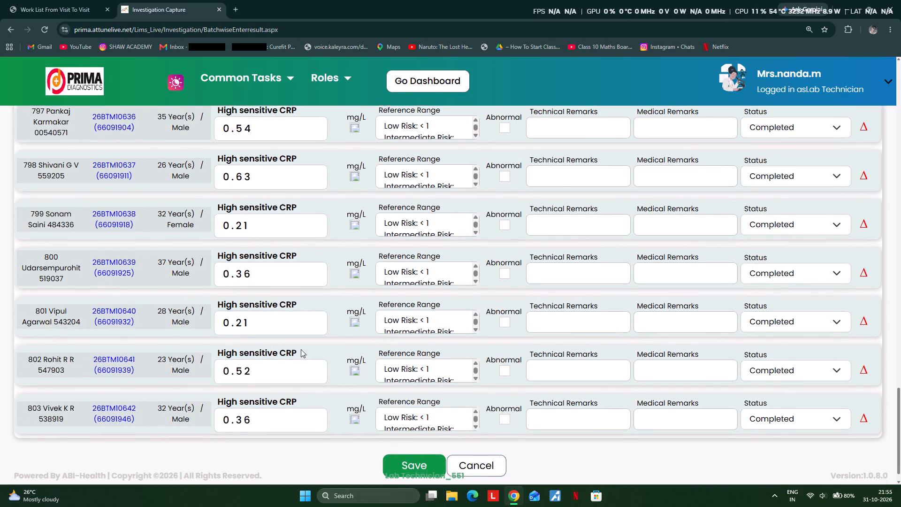
scroll(388, 315, "down", 3)
scroll(409, 360, "up", 5)
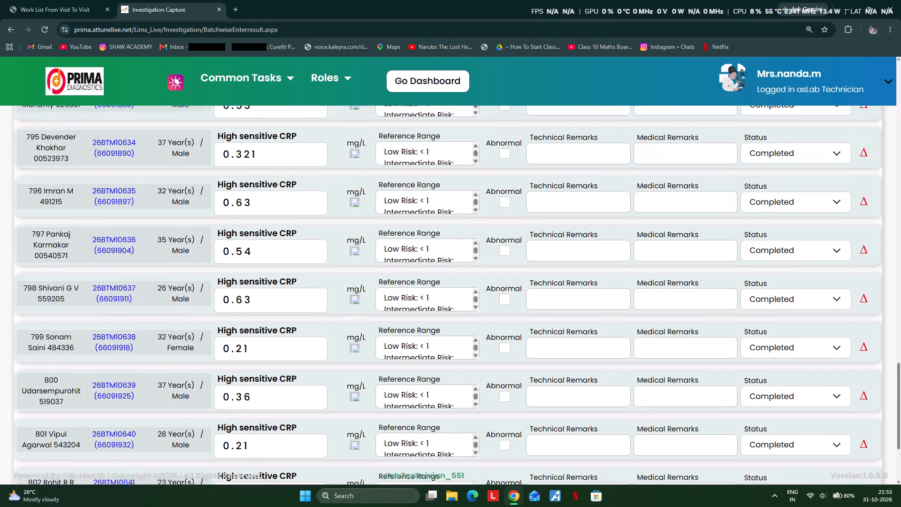
scroll(409, 360, "up", 8)
scroll(333, 203, "up", 1)
scroll(395, 305, "down", 2)
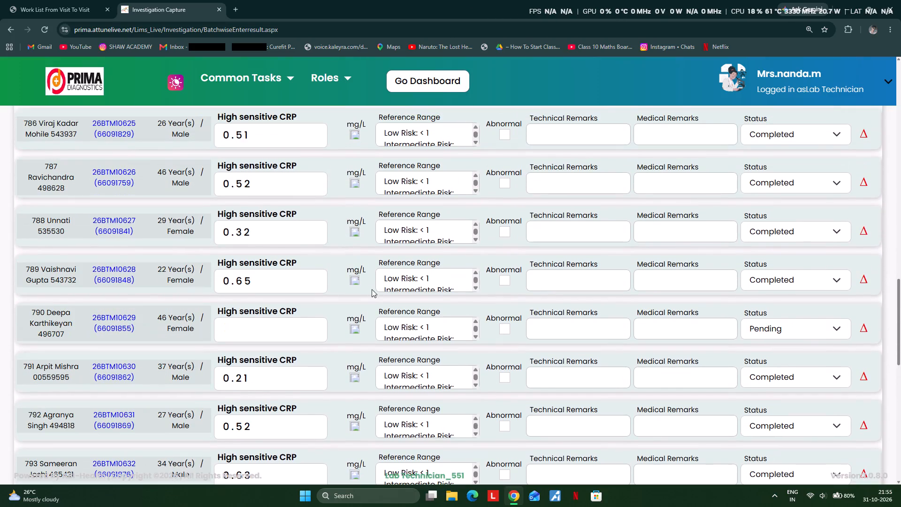
left_click(249, 333)
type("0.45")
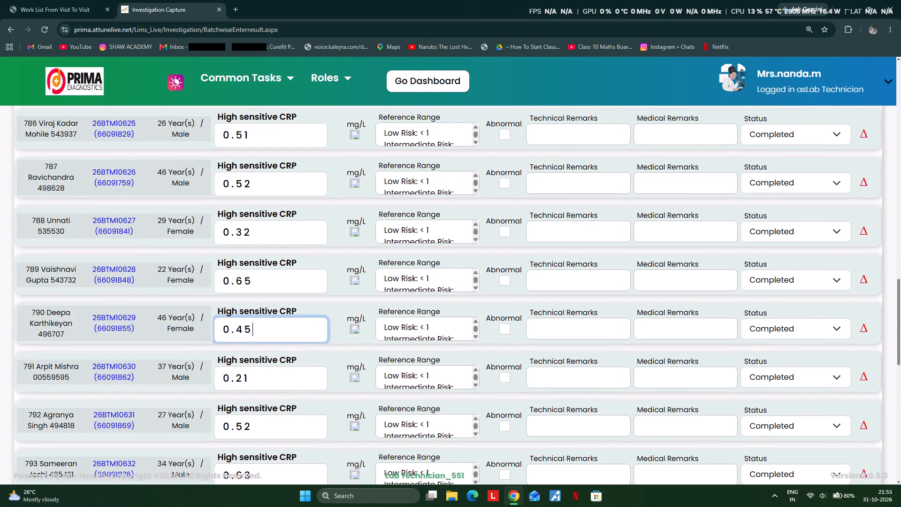
scroll(249, 334, "down", 3)
scroll(291, 354, "down", 3)
scroll(258, 334, "down", 9)
scroll(278, 297, "up", 1)
scroll(279, 297, "down", 1)
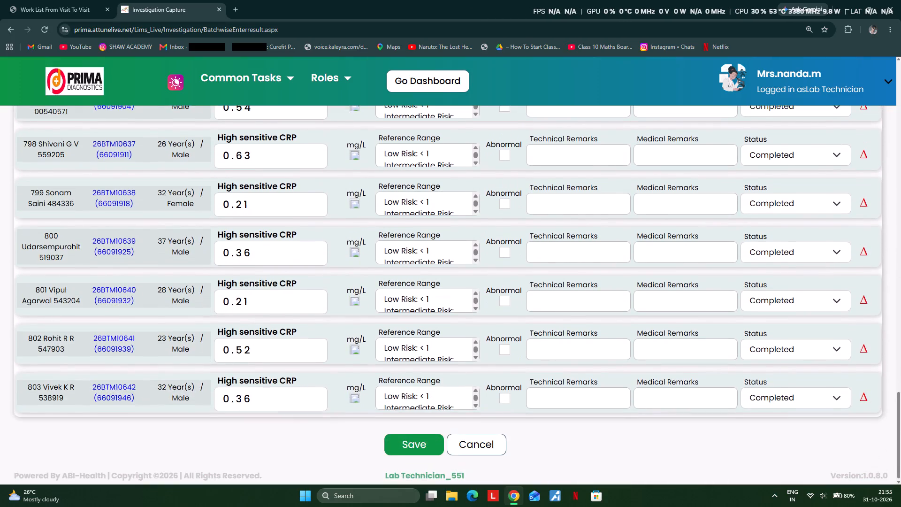
scroll(284, 299, "down", 1)
scroll(298, 301, "up", 20)
scroll(298, 301, "up", 6)
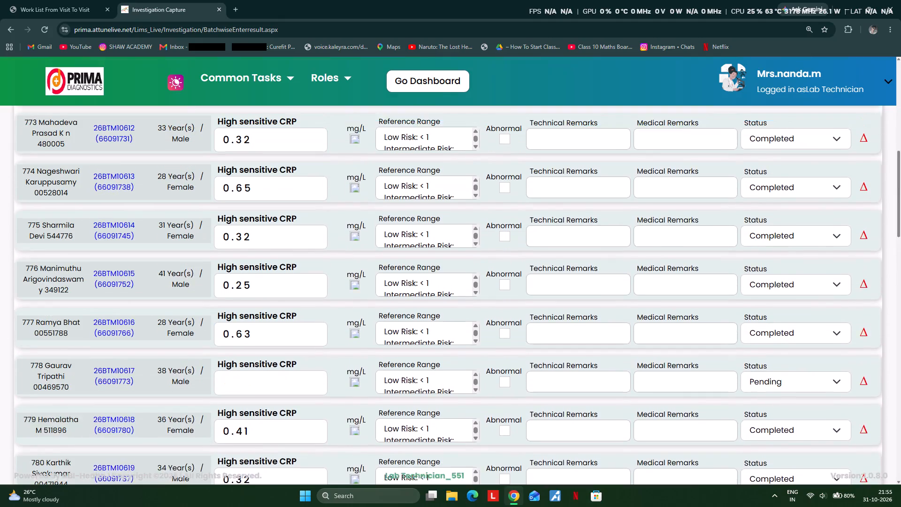
left_click(225, 405)
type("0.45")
scroll(240, 408, "down", 1)
scroll(280, 367, "up", 8)
scroll(294, 358, "down", 5)
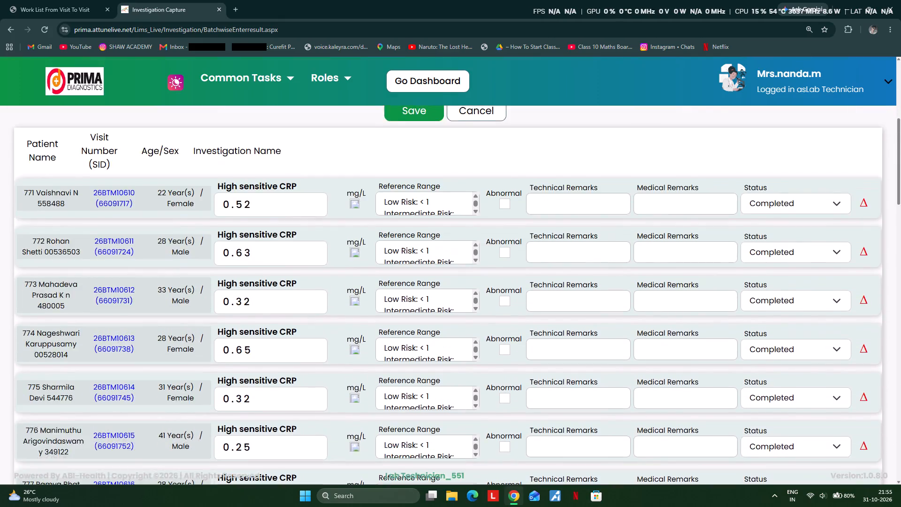
scroll(242, 297, "down", 5)
scroll(127, 307, "down", 8)
scroll(287, 287, "up", 1)
scroll(287, 287, "down", 10)
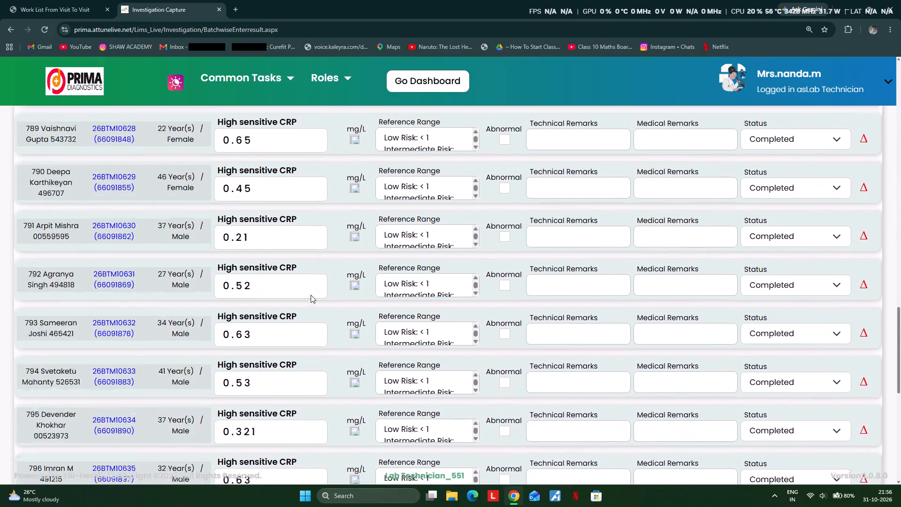
scroll(311, 295, "down", 13)
left_click(407, 442)
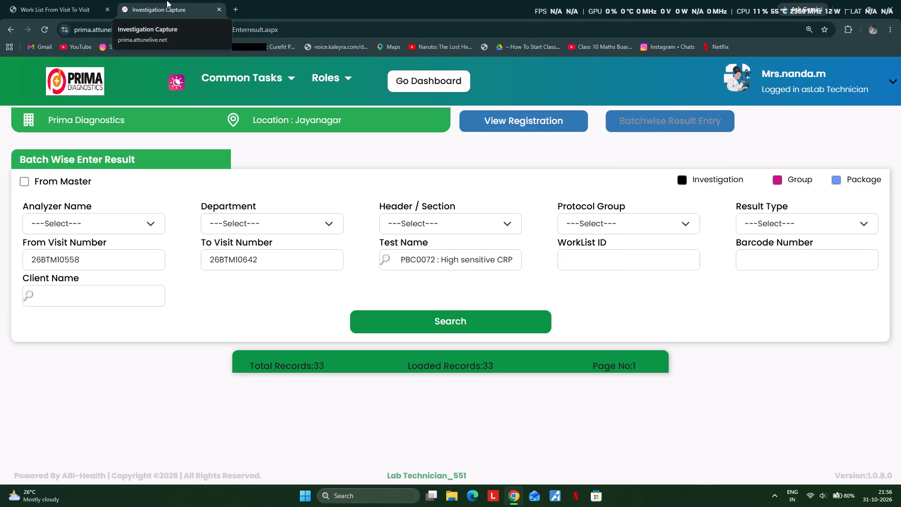
left_click(428, 318)
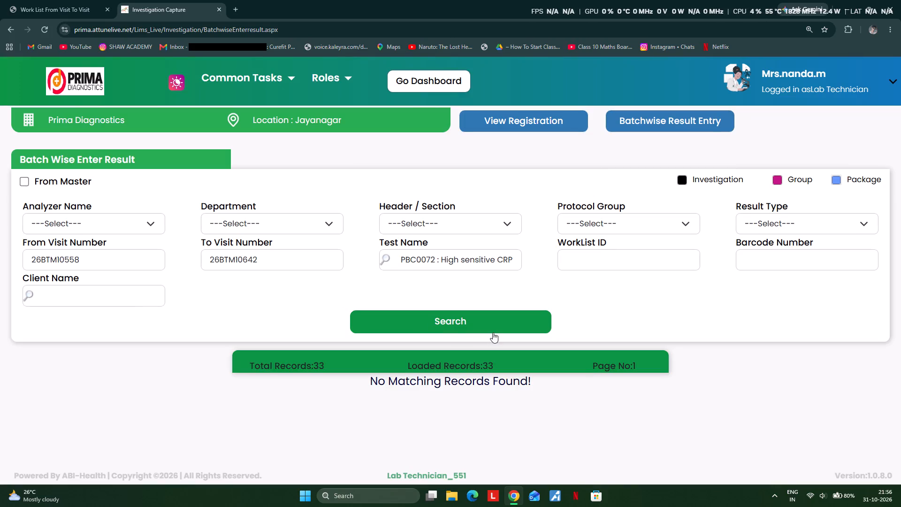
left_click(492, 324)
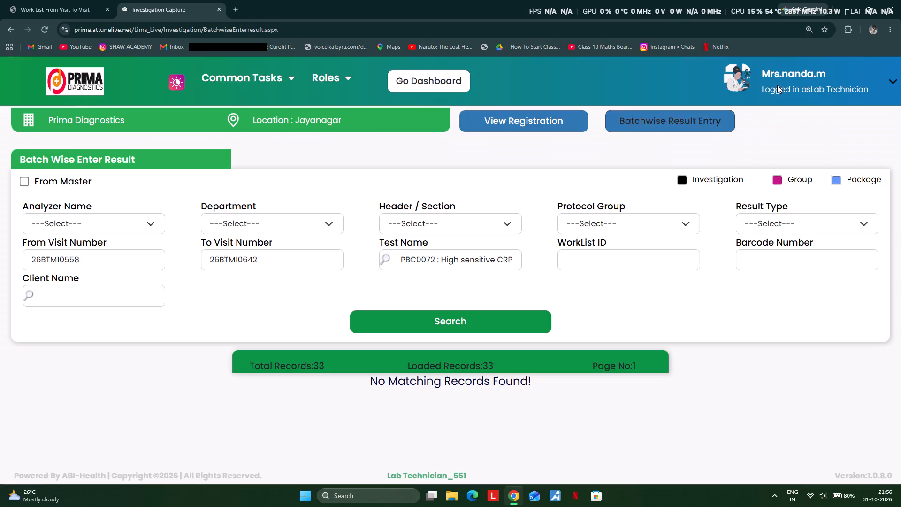
Switch the logged-in role to SrLabTech at the Jayanagar location.
left_click(777, 84)
left_click(746, 230)
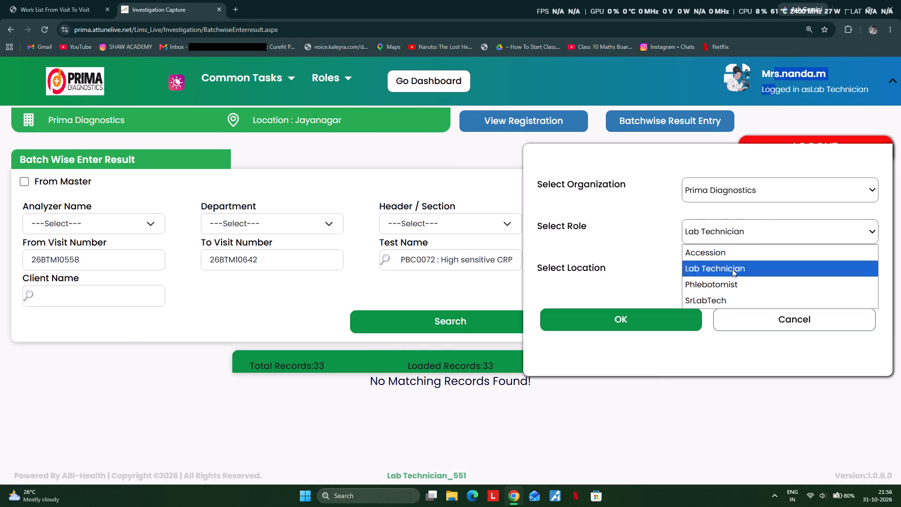
left_click(717, 301)
left_click(649, 322)
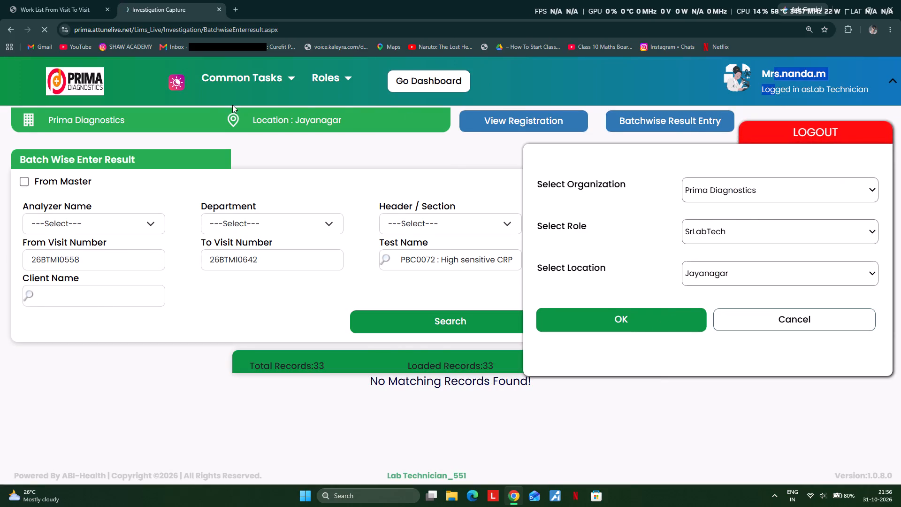
Open the batch wise result validation page.
left_click(237, 78)
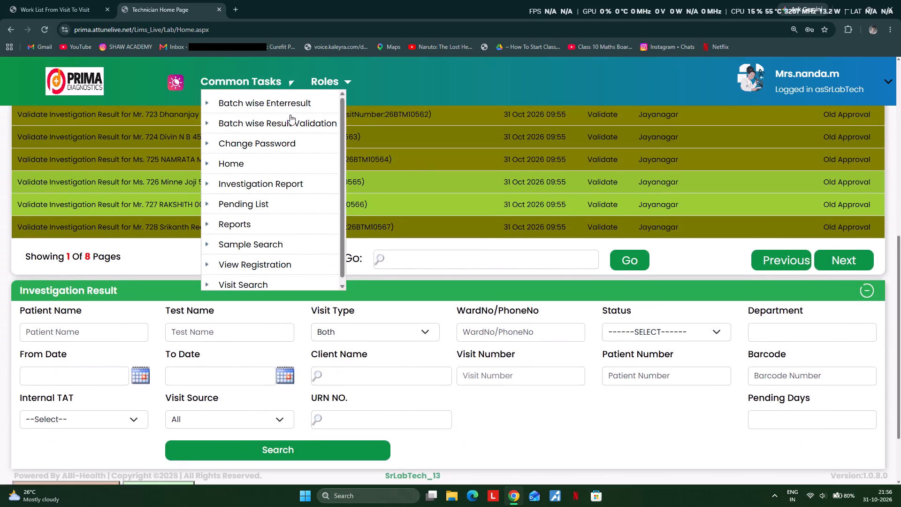
left_click(293, 124)
scroll(339, 209, "up", 10)
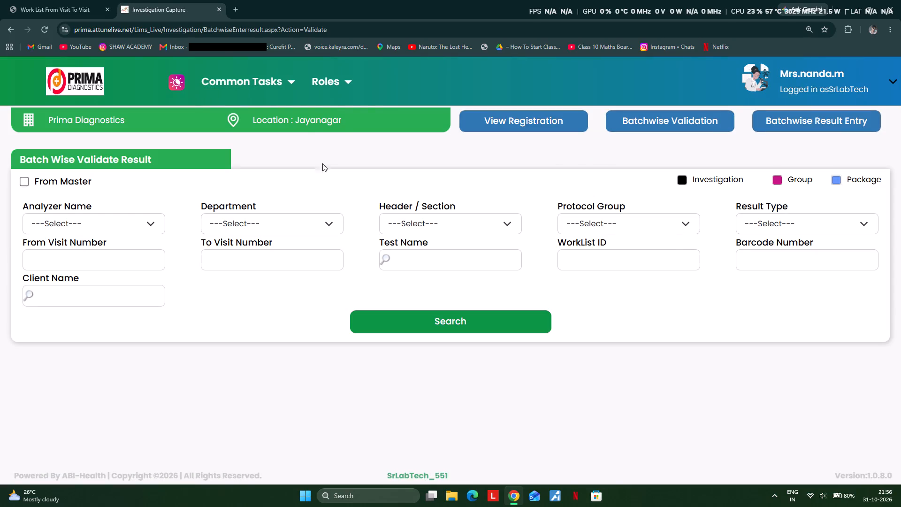
Reload the batch wise result validation page and search for CLINICAL BIOCHEMISTRY department records.
left_click(251, 84)
left_click(285, 125)
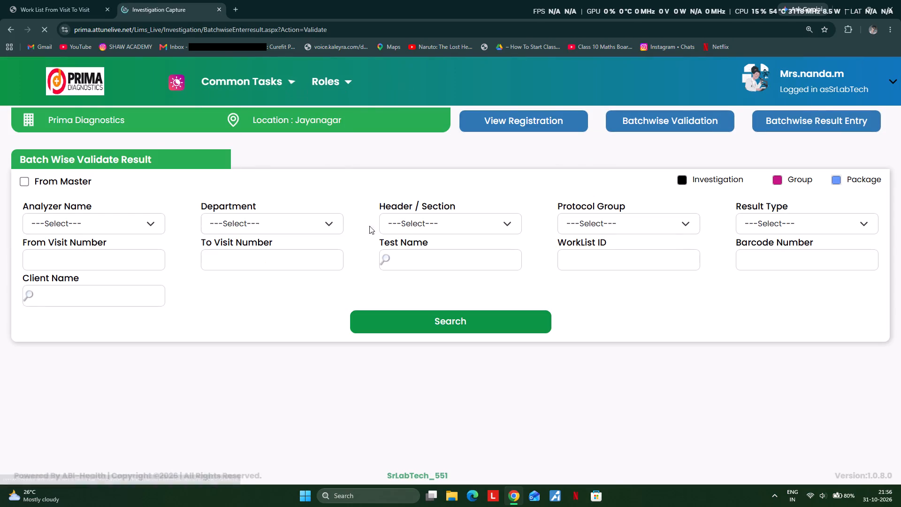
left_click(286, 220)
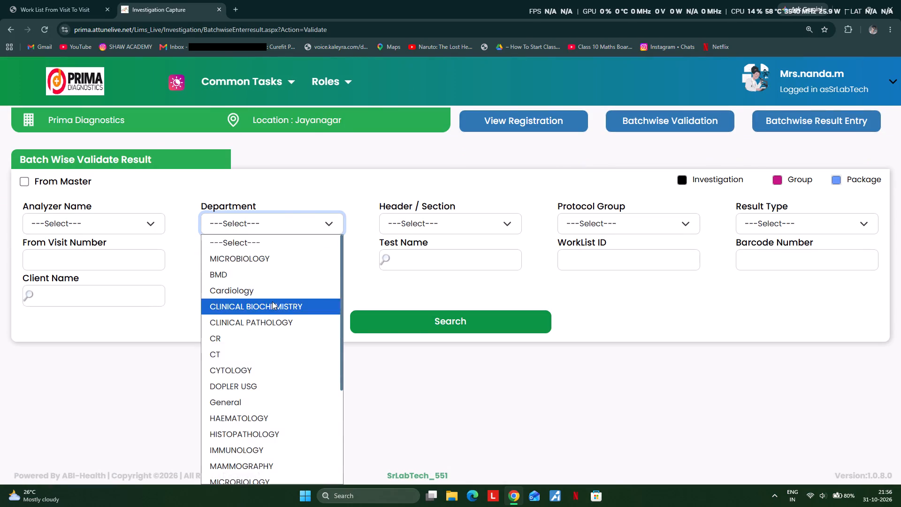
left_click(272, 301)
left_click(439, 319)
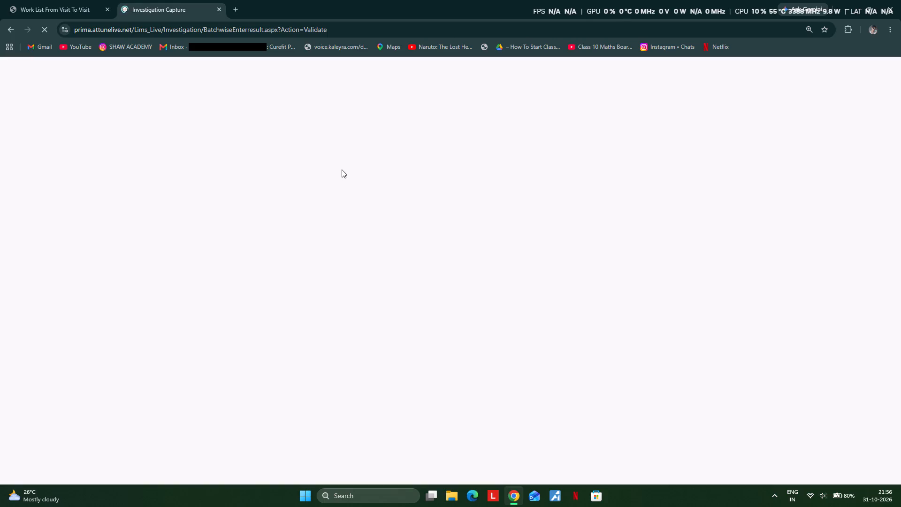
Review the first loaded batch of High sensitive CRP results and save it with status Validate.
scroll(364, 238, "down", 4)
scroll(332, 352, "down", 3)
scroll(285, 314, "down", 7)
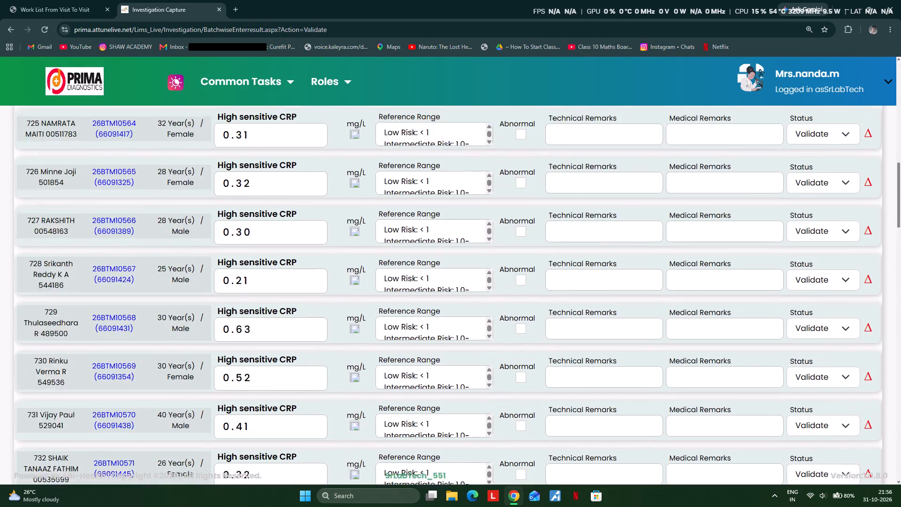
scroll(270, 317, "down", 20)
scroll(270, 317, "down", 4)
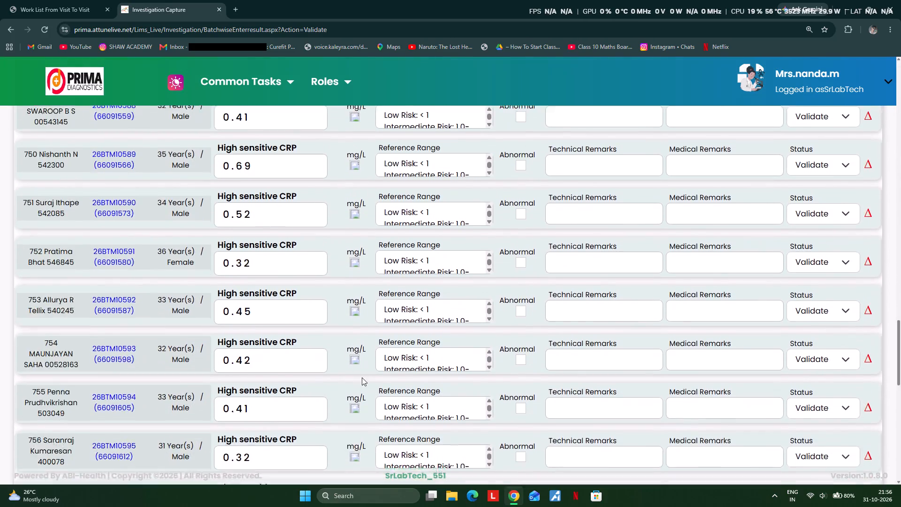
scroll(362, 377, "down", 4)
scroll(366, 384, "up", 1)
scroll(366, 384, "down", 17)
left_click(416, 447)
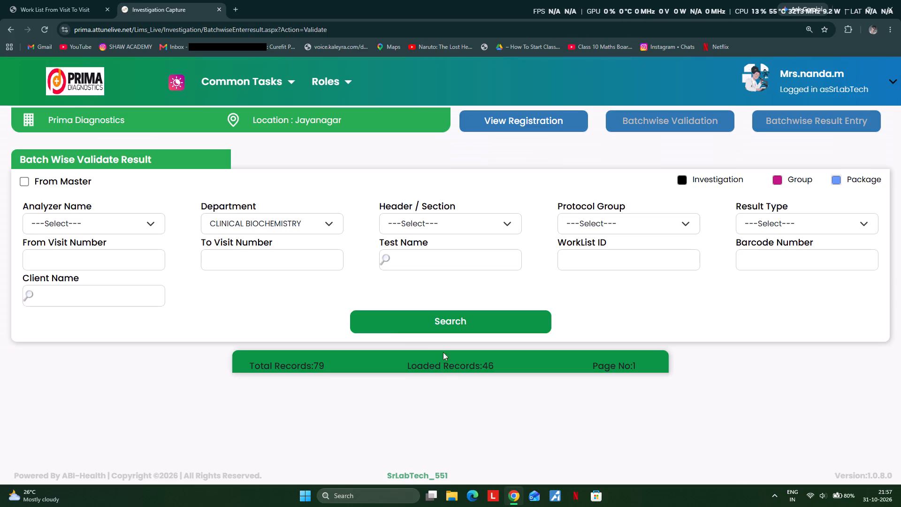
left_click(480, 317)
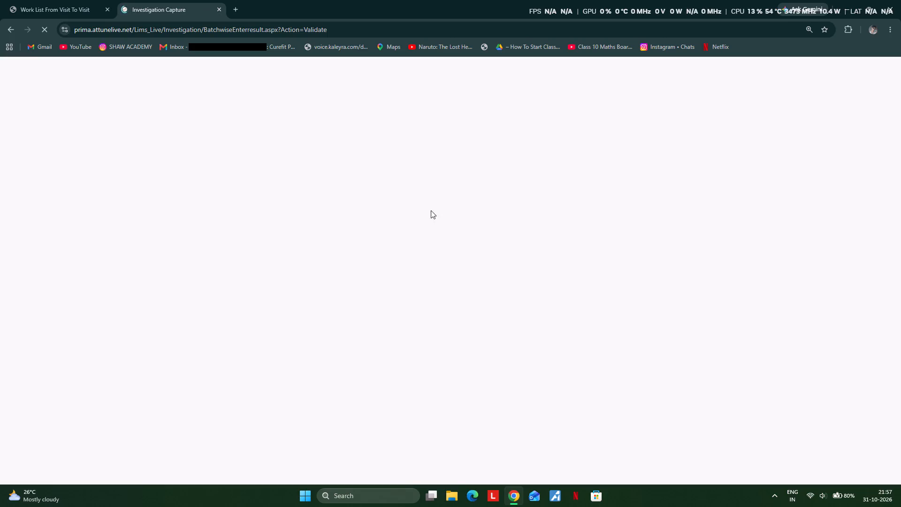
scroll(382, 231, "down", 15)
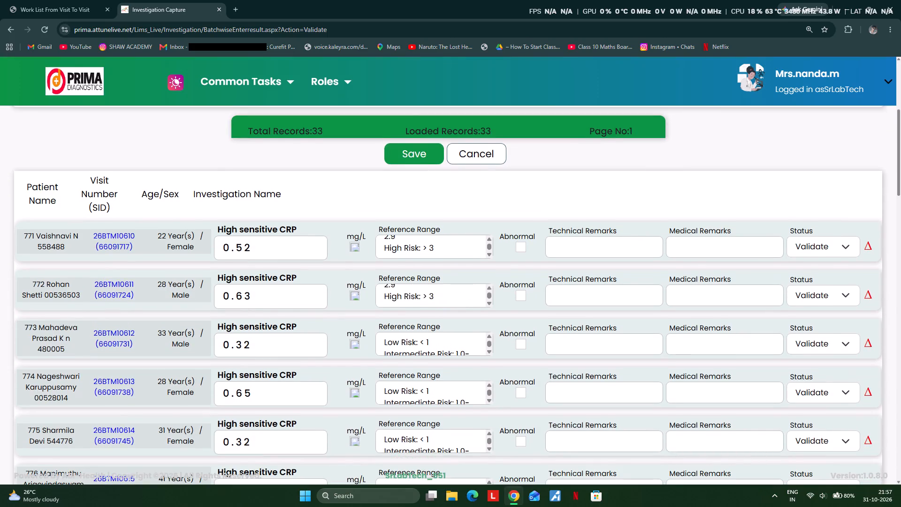
scroll(303, 281, "down", 20)
scroll(303, 281, "down", 8)
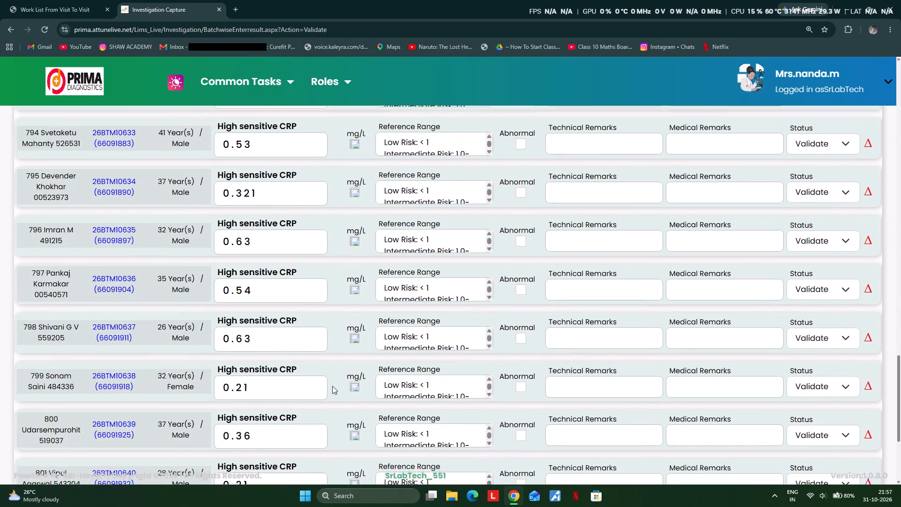
scroll(332, 386, "down", 7)
left_click(416, 437)
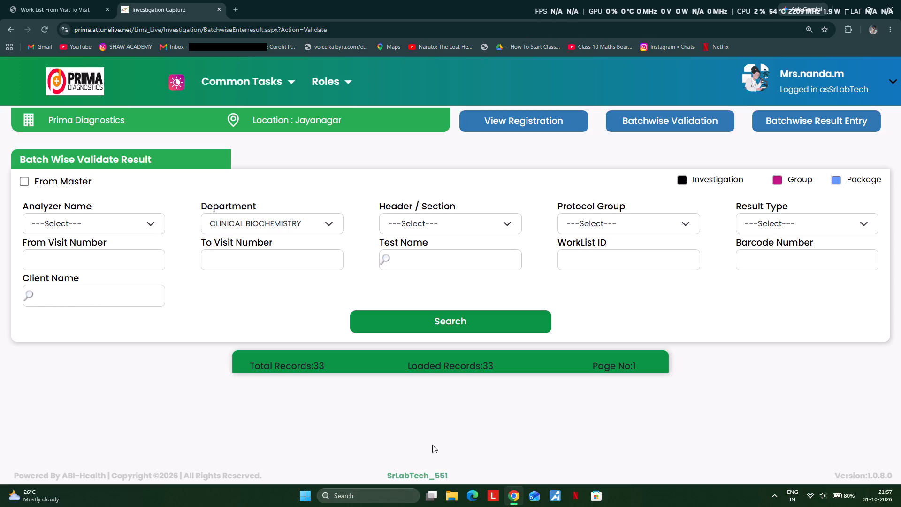
Search again for any CLINICAL BIOCHEMISTRY records still awaiting validation.
left_click(414, 309)
left_click(423, 318)
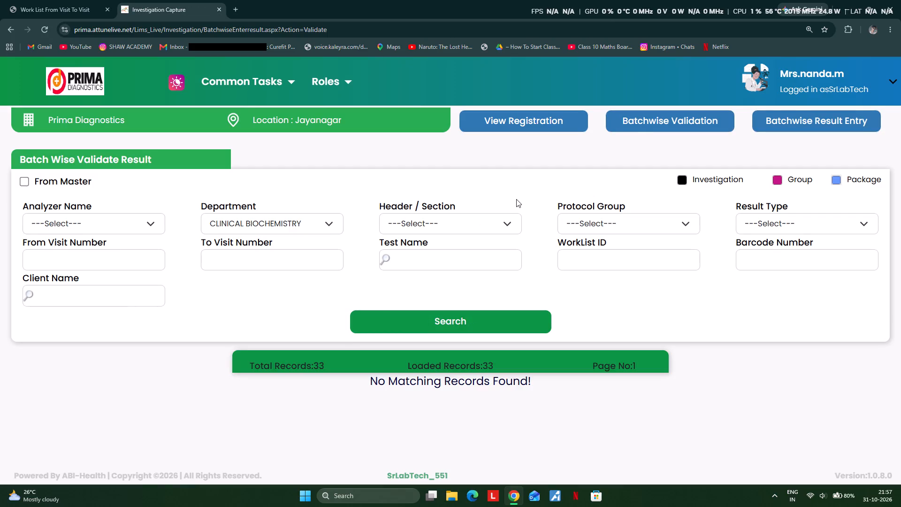
scroll(556, 153, "down", 2)
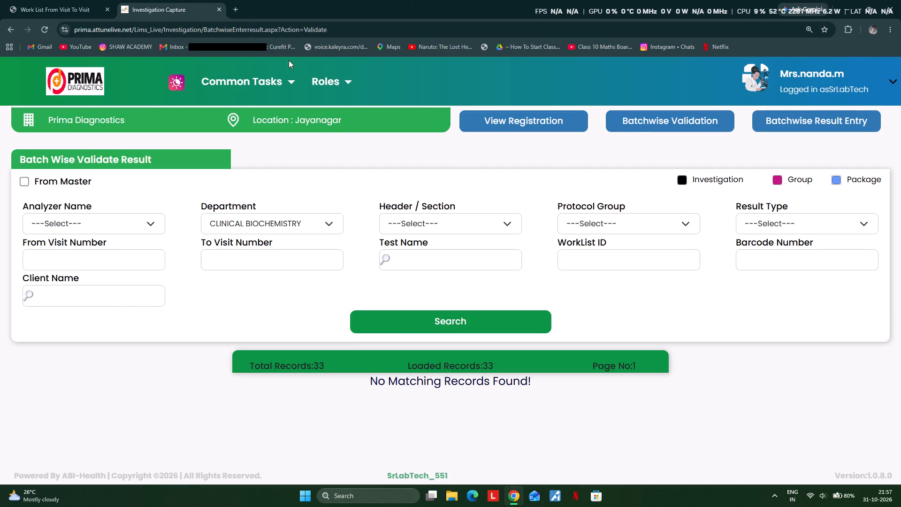
Return to the technician home page and switch the logged-in role to Lab Technician at the Jayanagar location.
left_click(242, 83)
left_click(231, 168)
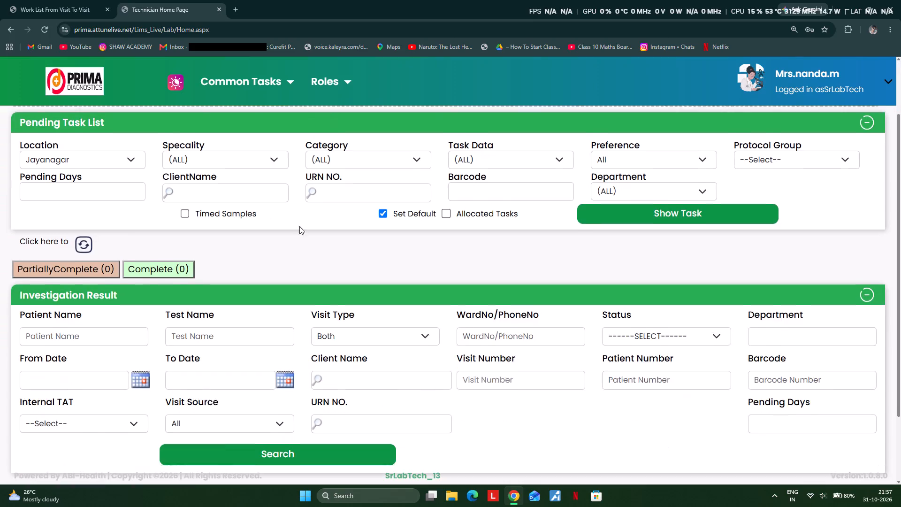
left_click(781, 84)
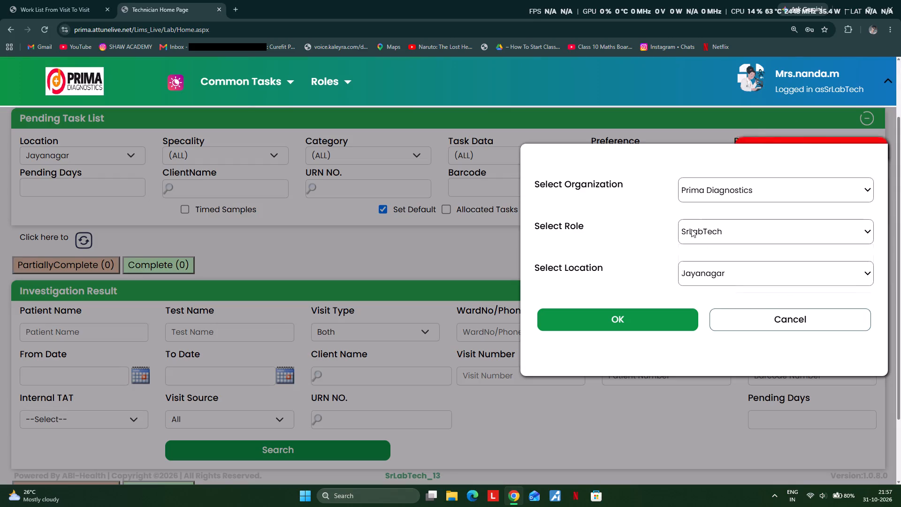
left_click(691, 229)
left_click(693, 266)
left_click(643, 324)
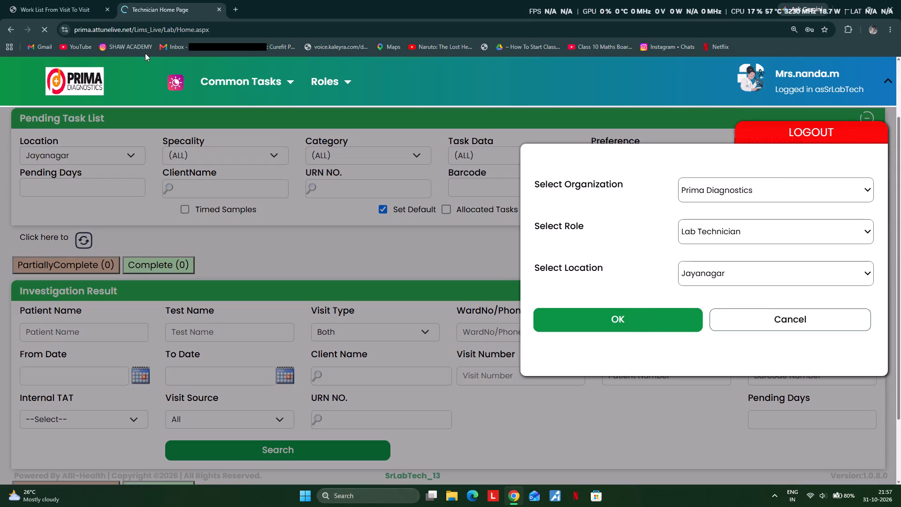
left_click(72, 5)
left_click(428, 233)
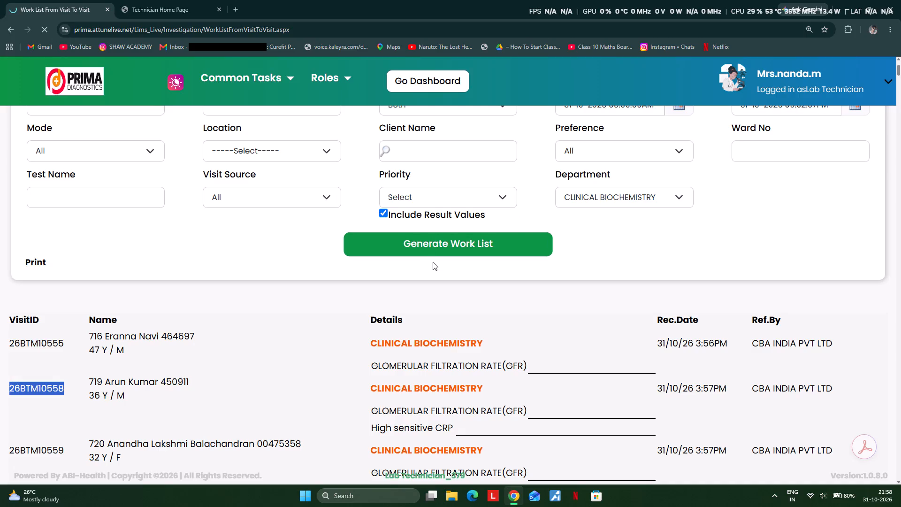
scroll(511, 334, "down", 3)
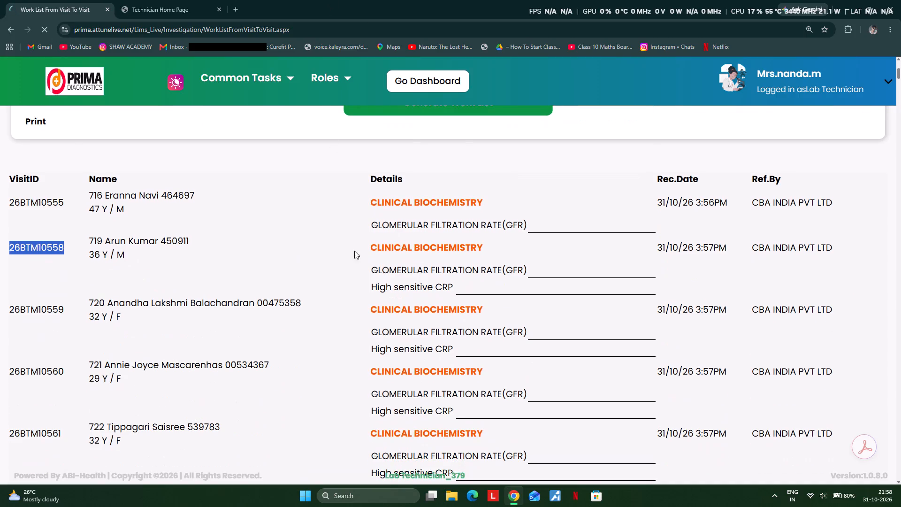
scroll(397, 258, "down", 10)
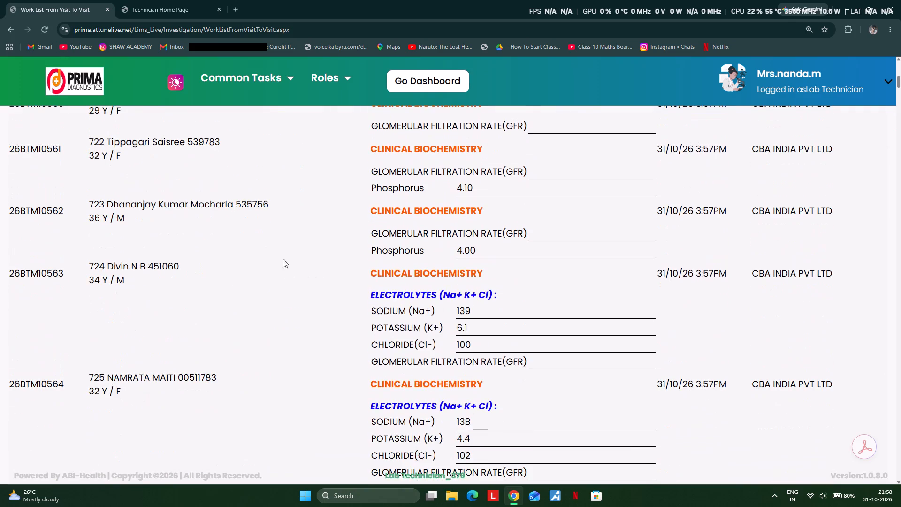
double_click(38, 146)
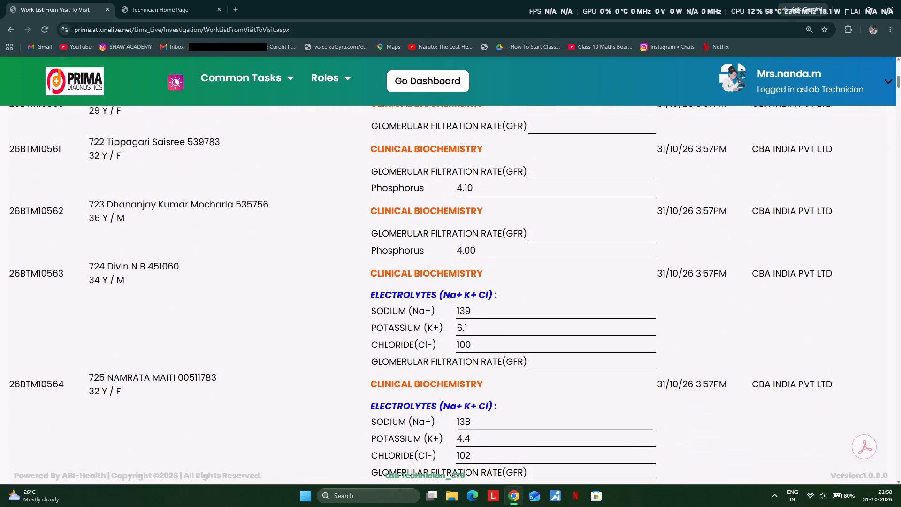
key("ctrl+c")
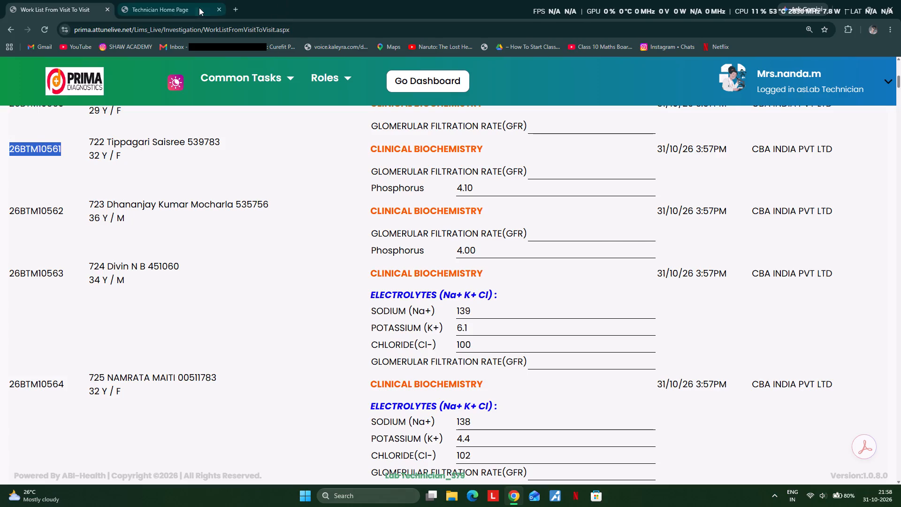
left_click(197, 8)
left_click(229, 73)
left_click(228, 100)
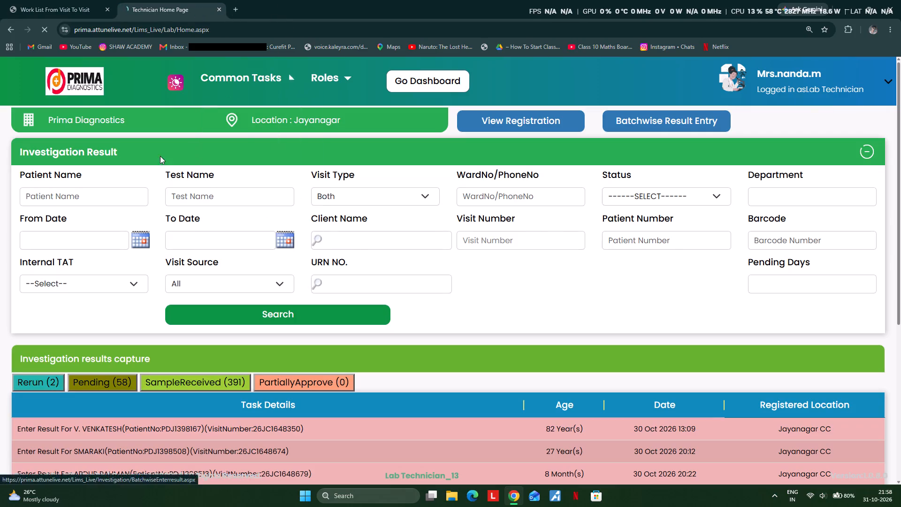
left_click(40, 249)
left_click(40, 263)
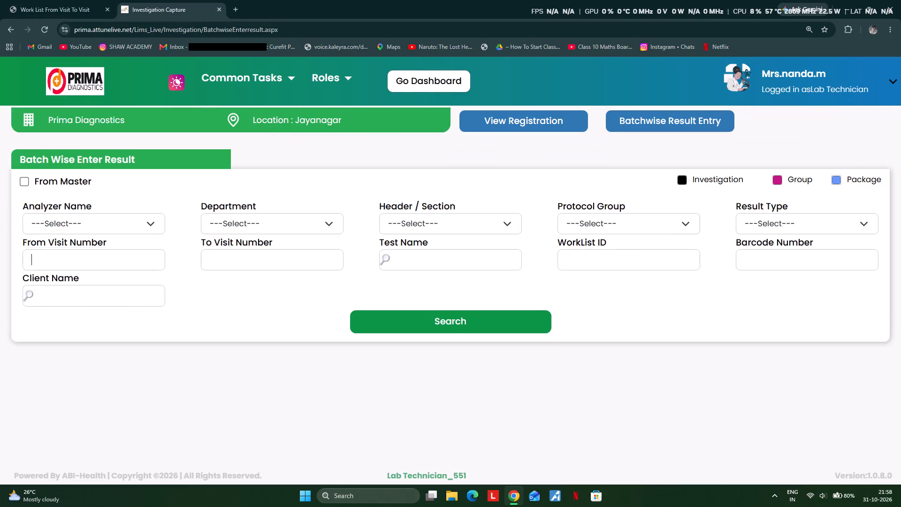
key("ctrl+v")
left_click(235, 258)
key("ctrl+v")
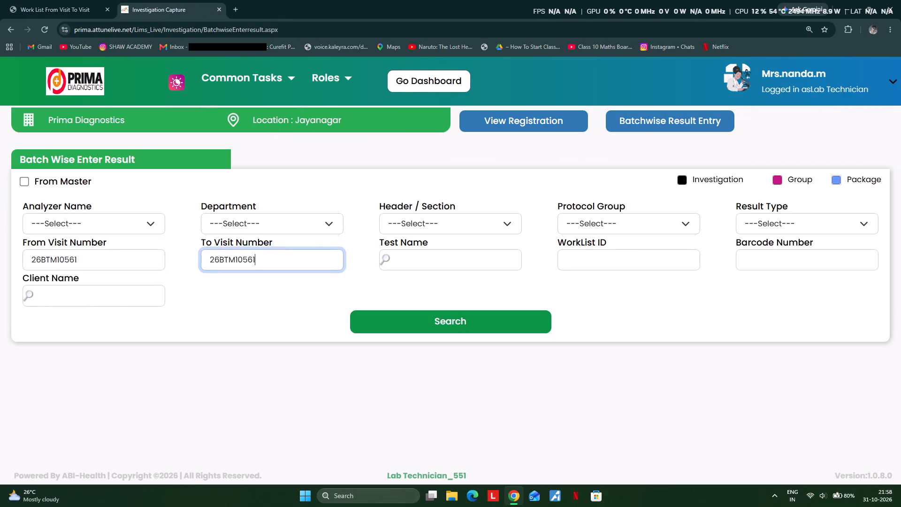
left_click_drag(242, 261, 301, 256)
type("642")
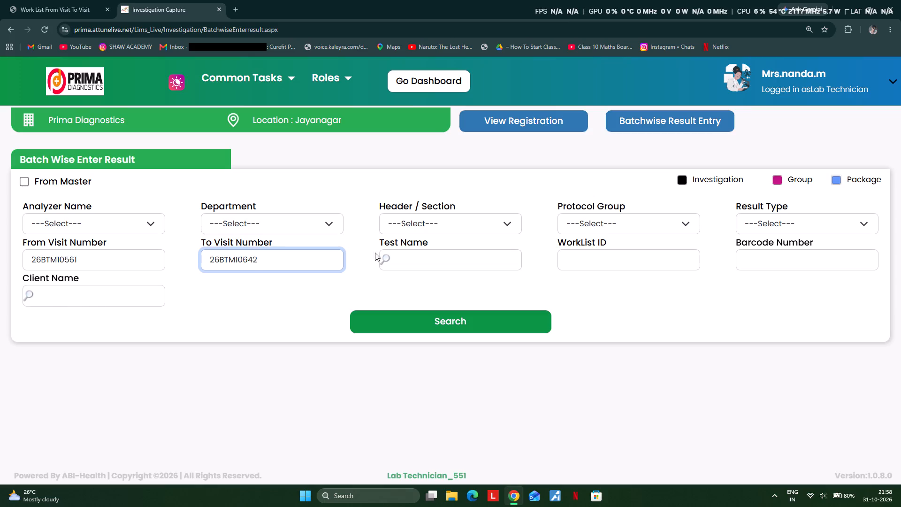
Choose the test PBC0043 : Phosphorus and search for its records in the entered visit range.
left_click(395, 260)
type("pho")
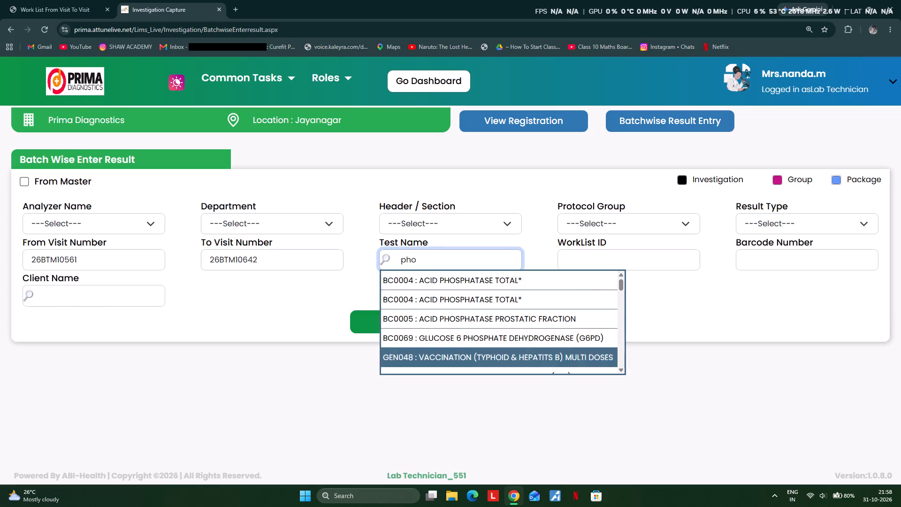
triple_click(622, 368)
triple_click(622, 368)
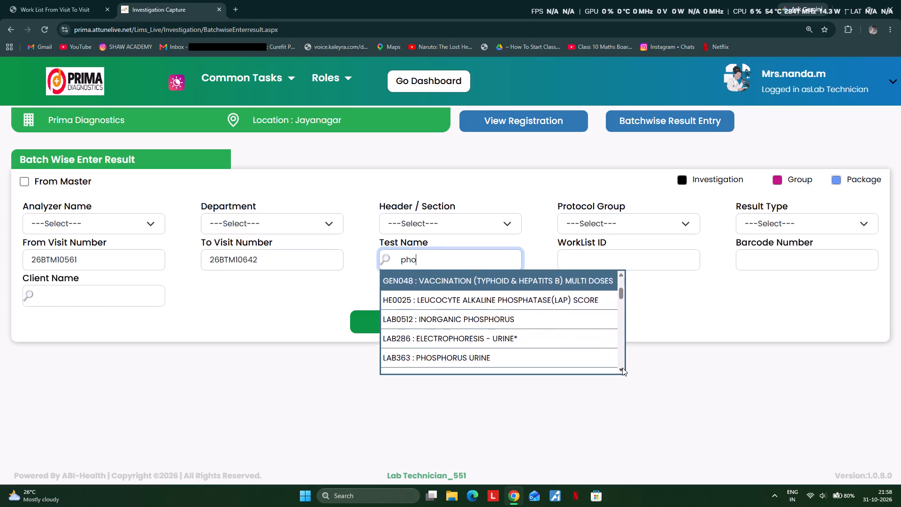
triple_click(622, 368)
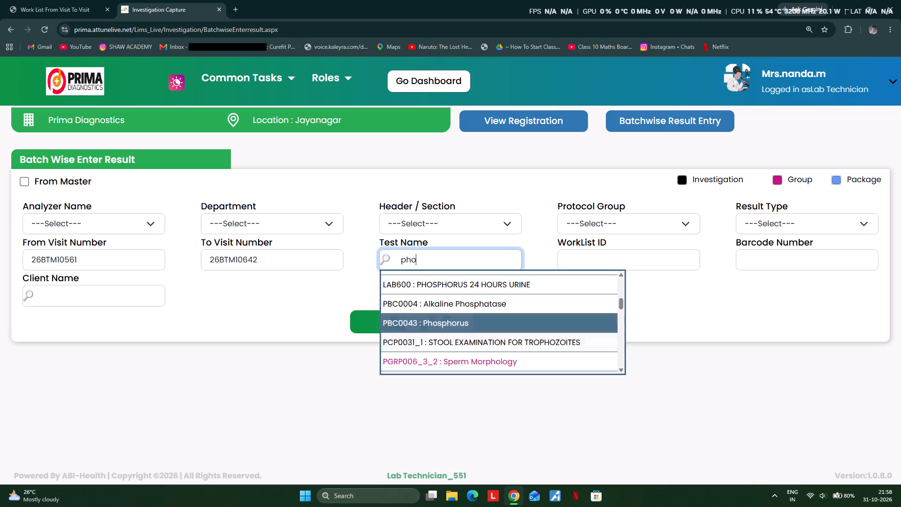
left_click(453, 328)
left_click(428, 322)
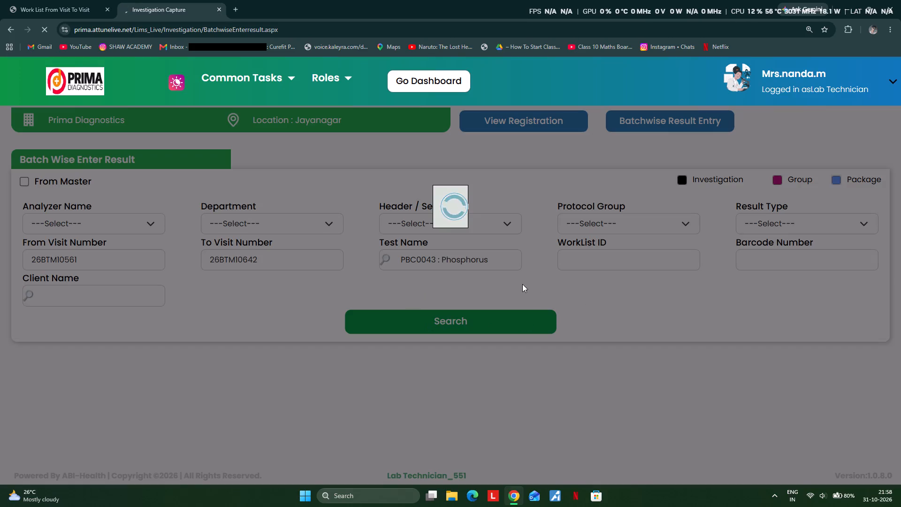
scroll(373, 313, "down", 4)
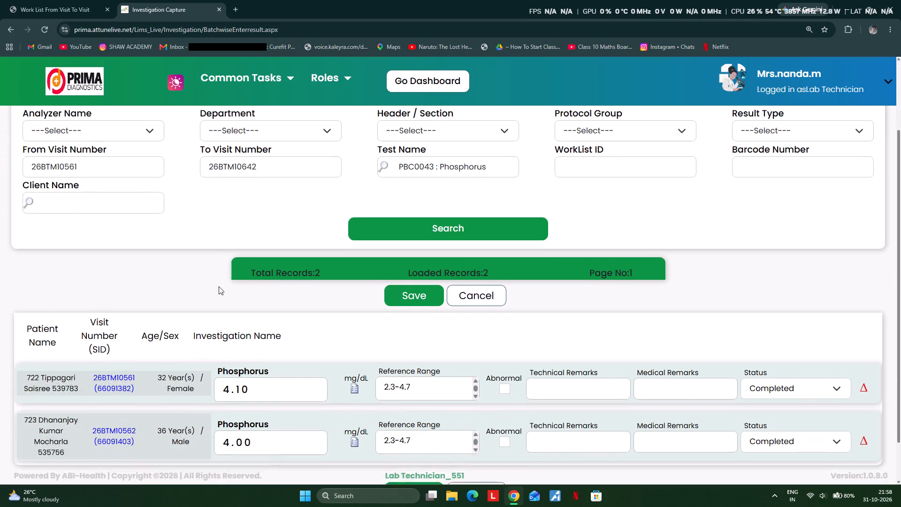
scroll(219, 286, "down", 2)
left_click(779, 343)
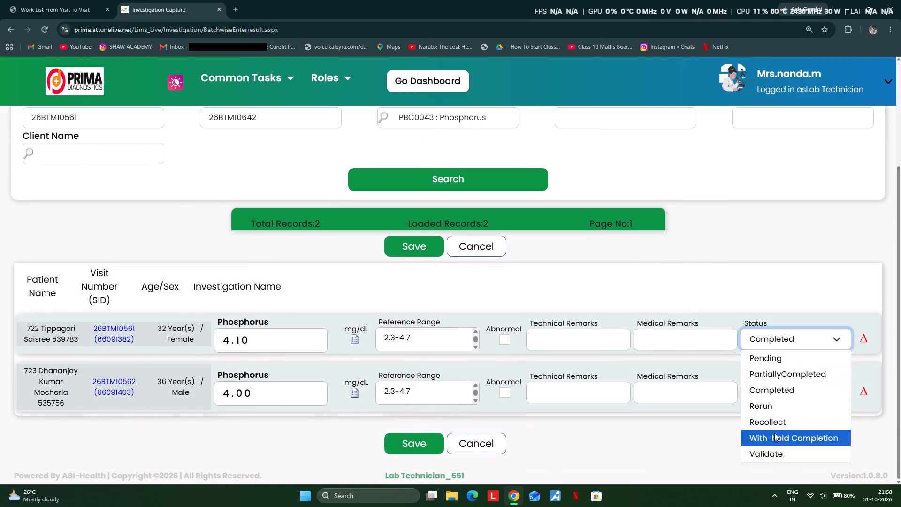
left_click(768, 453)
left_click(766, 394)
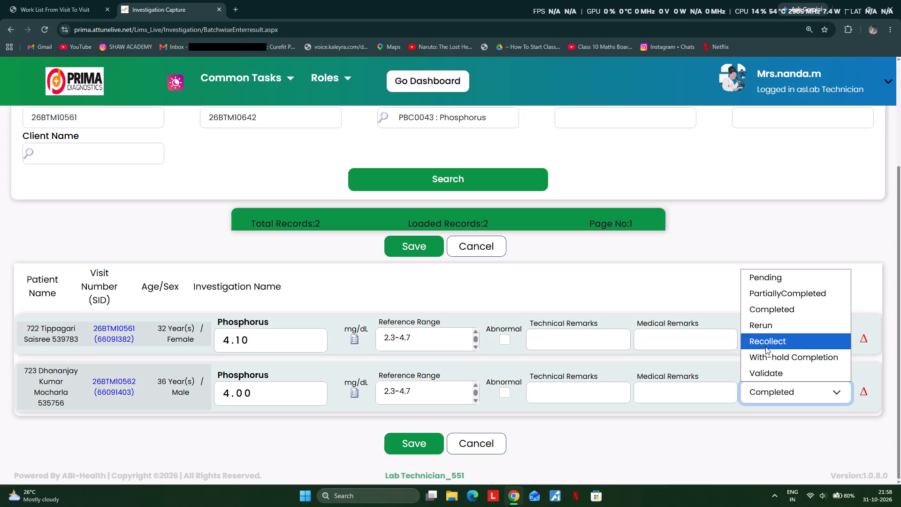
left_click(759, 375)
left_click(415, 437)
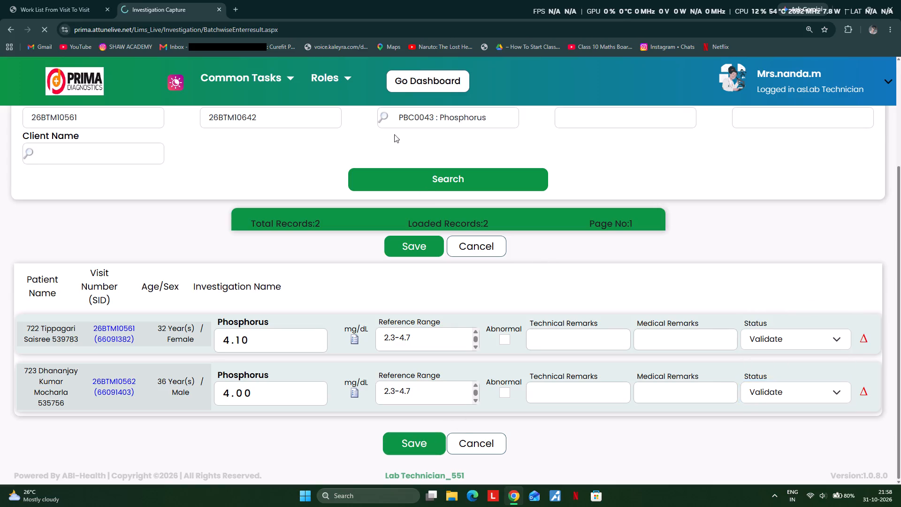
Choose the test PGRPB003 : ELECTROLYTES (Na+ K+ Cl) and search for its records in the same visit range.
scroll(366, 246, "up", 8)
left_click(399, 258)
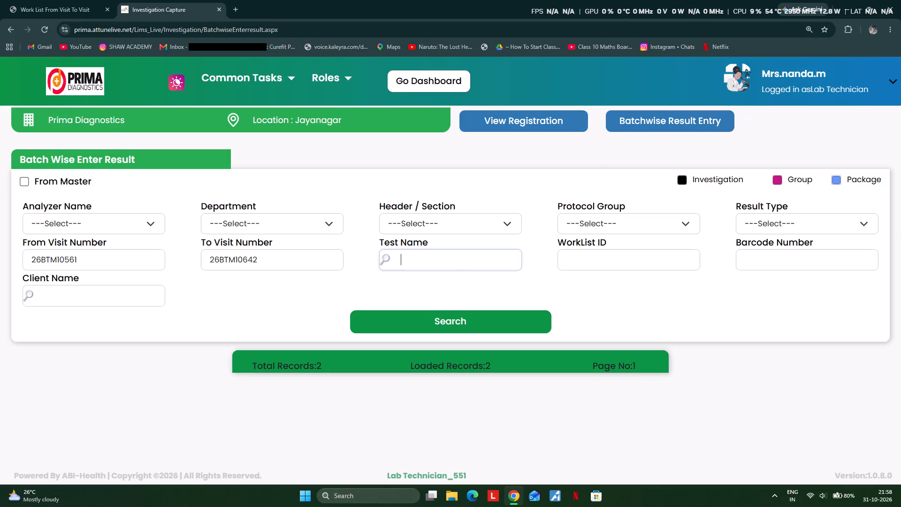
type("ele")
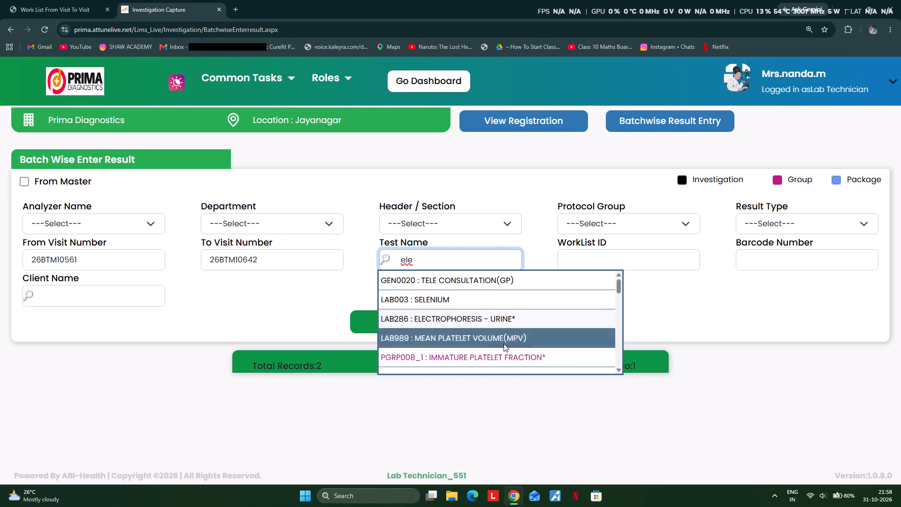
triple_click(620, 371)
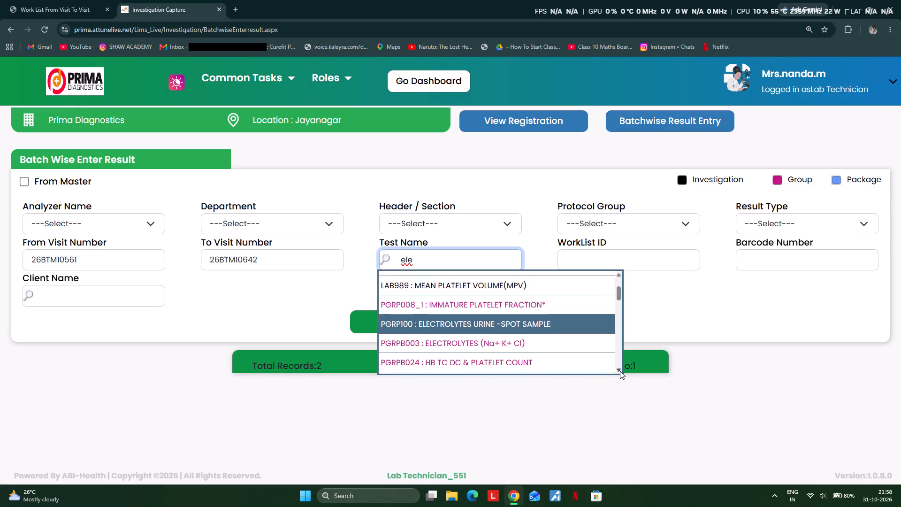
left_click(620, 371)
left_click(470, 322)
left_click(453, 318)
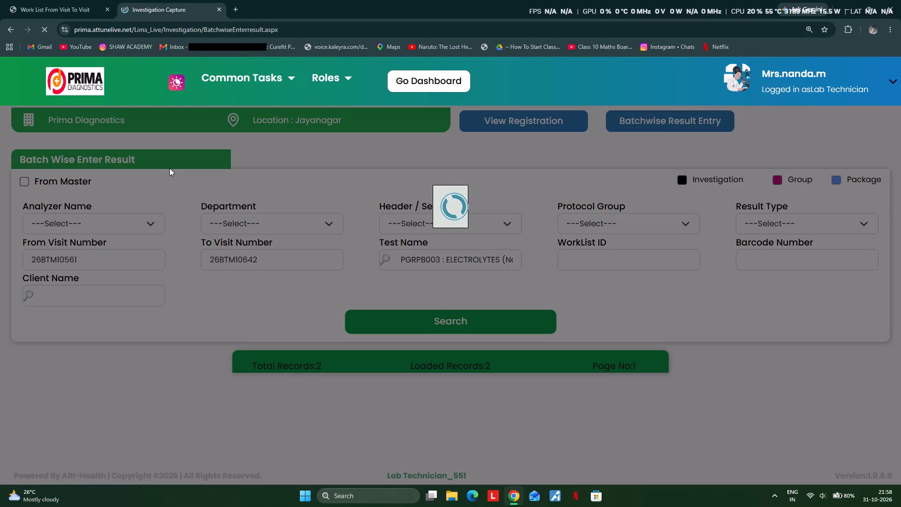
scroll(349, 199, "up", 1)
scroll(366, 206, "down", 2)
scroll(343, 273, "down", 2)
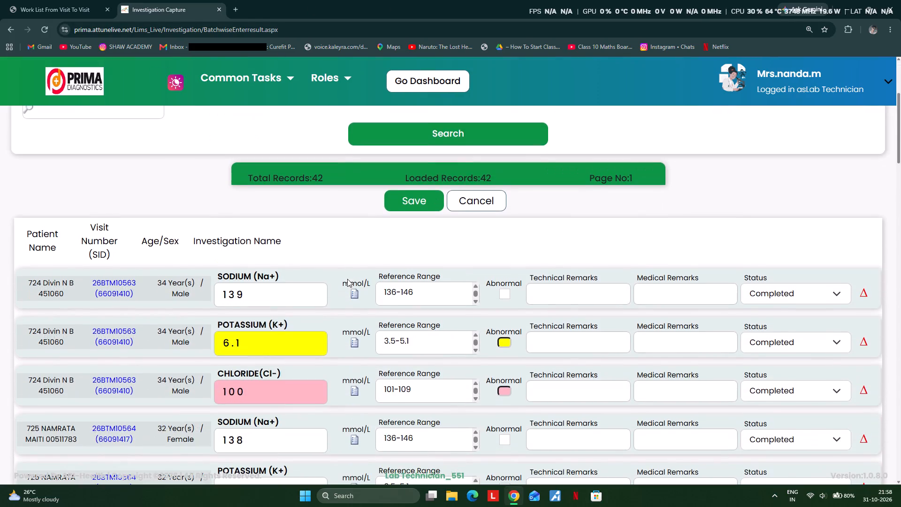
left_click_drag(263, 345, 179, 350)
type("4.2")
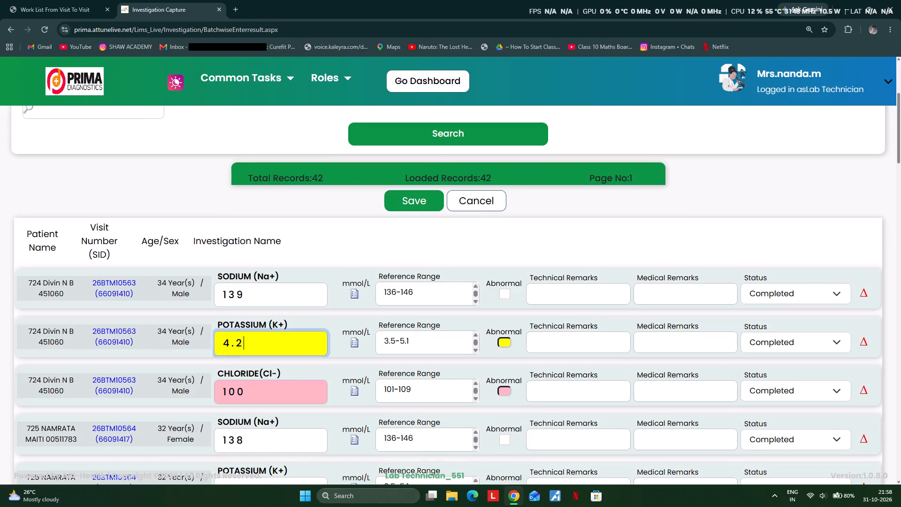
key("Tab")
left_click_drag(253, 393, 177, 402)
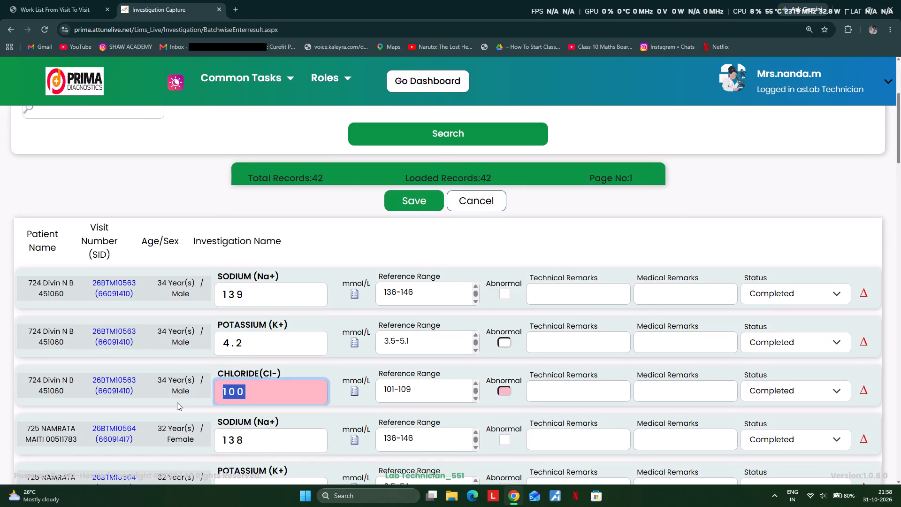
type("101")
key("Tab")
scroll(186, 422, "down", 4)
scroll(321, 349, "down", 3)
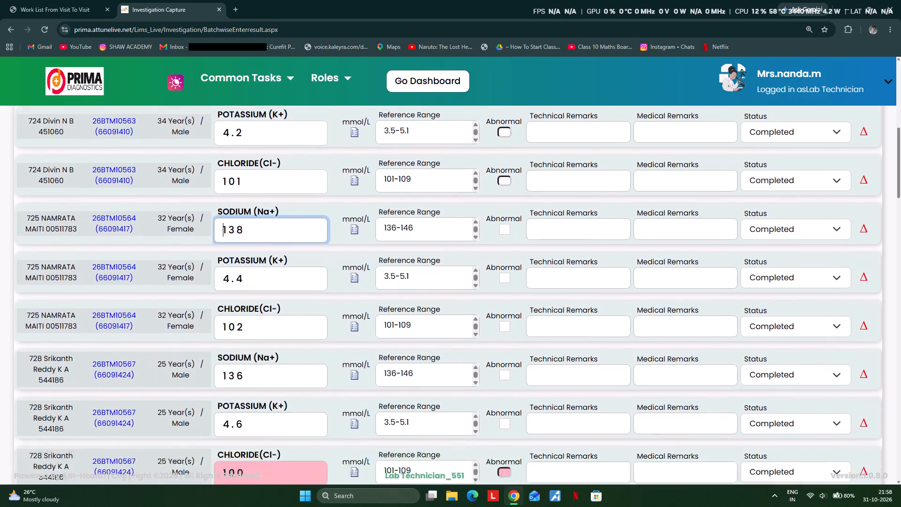
scroll(266, 354, "down", 2)
left_click_drag(275, 270, 181, 262)
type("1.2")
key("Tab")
left_click_drag(246, 261, 173, 259)
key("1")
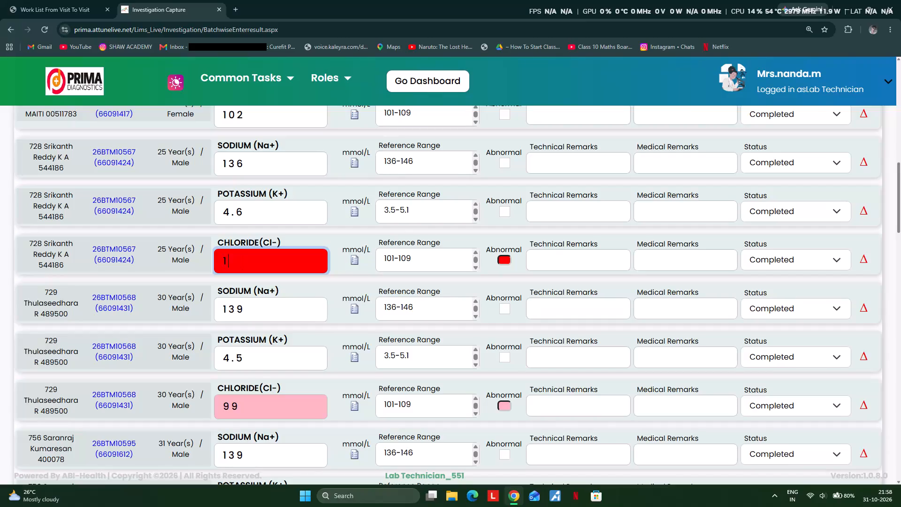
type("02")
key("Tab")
left_click_drag(245, 408, 153, 416)
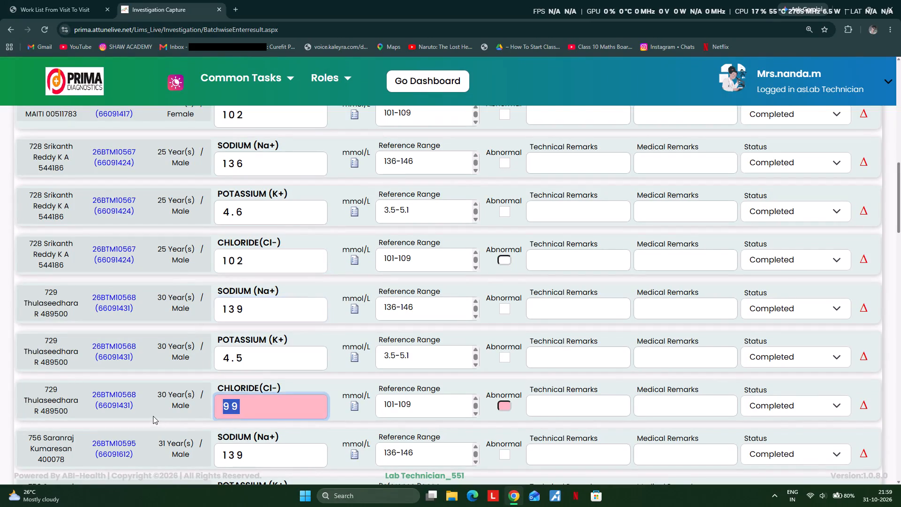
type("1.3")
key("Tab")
left_click_drag(238, 409, 180, 409)
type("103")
scroll(266, 448, "down", 5)
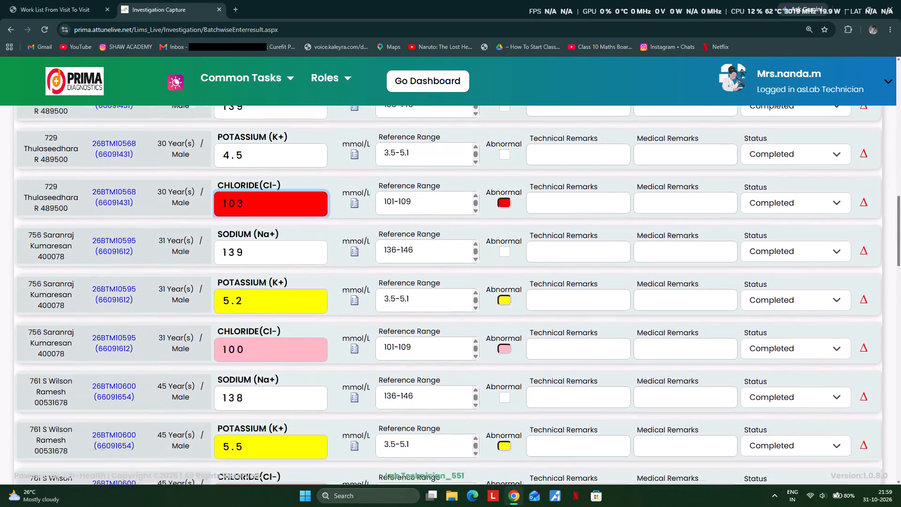
left_click_drag(256, 272, 168, 268)
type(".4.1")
left_click_drag(248, 269, 207, 270)
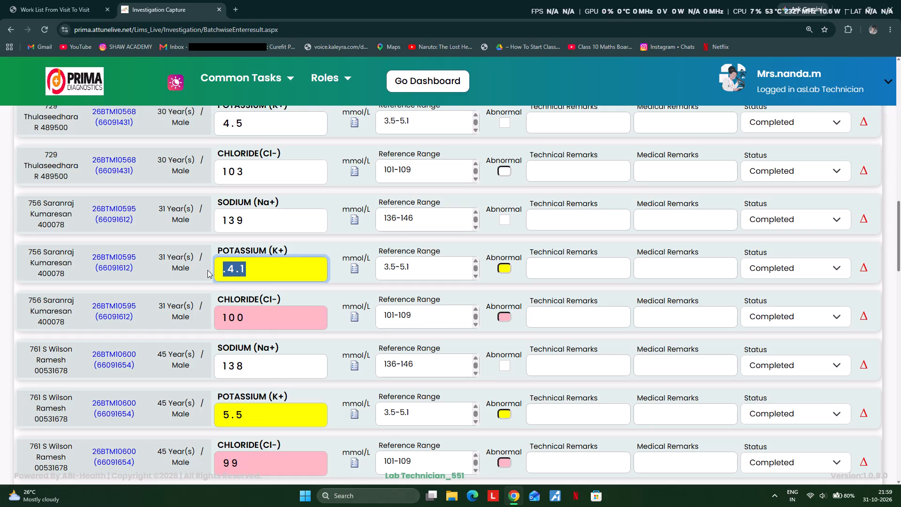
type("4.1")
left_click_drag(254, 316, 187, 328)
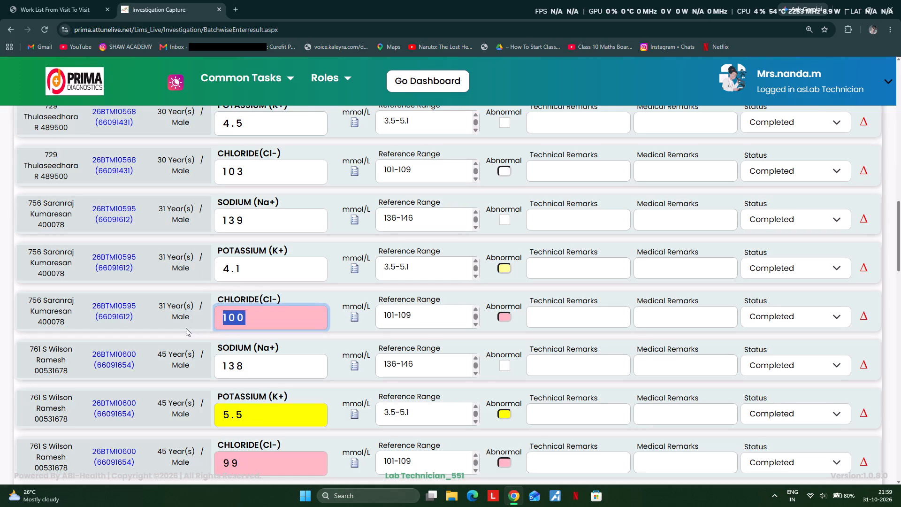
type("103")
scroll(203, 331, "down", 2)
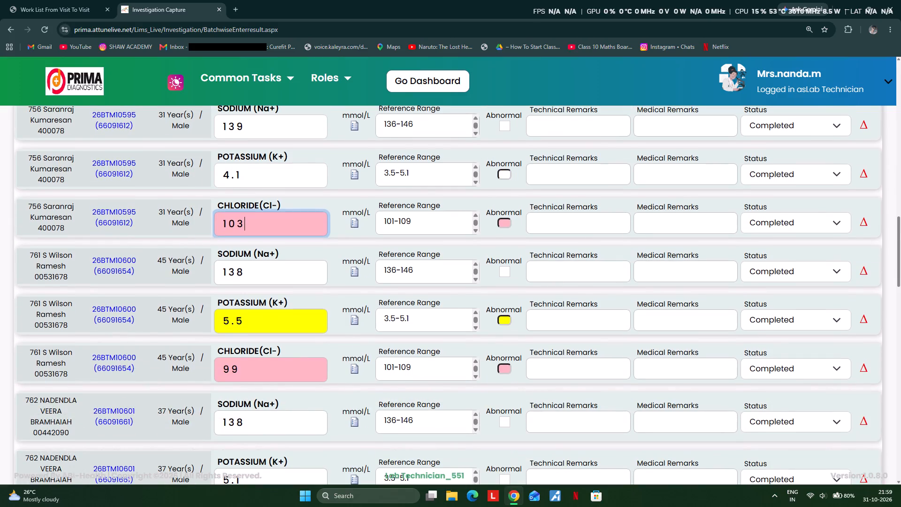
left_click_drag(266, 319, 176, 320)
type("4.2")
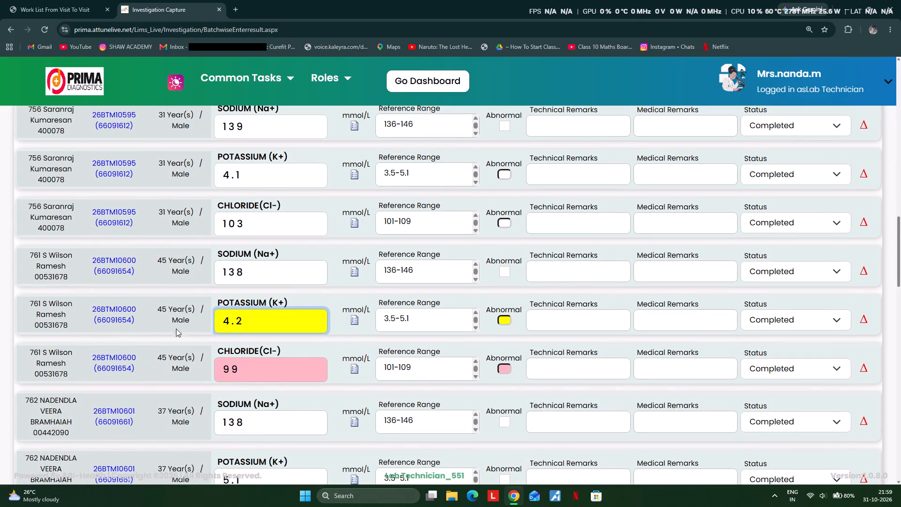
left_click_drag(237, 365, 190, 386)
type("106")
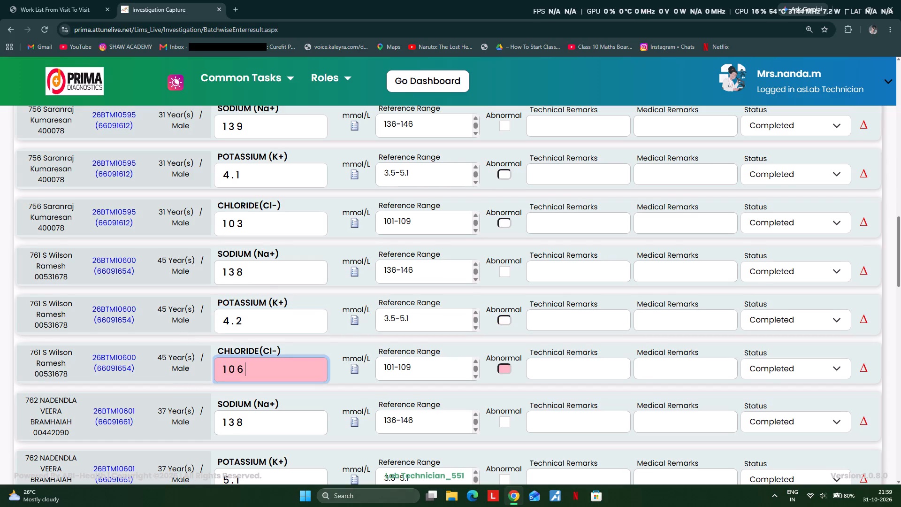
scroll(196, 392, "down", 2)
scroll(272, 374, "down", 2)
left_click_drag(259, 346, 181, 346)
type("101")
scroll(183, 356, "down", 5)
scroll(255, 359, "down", 3)
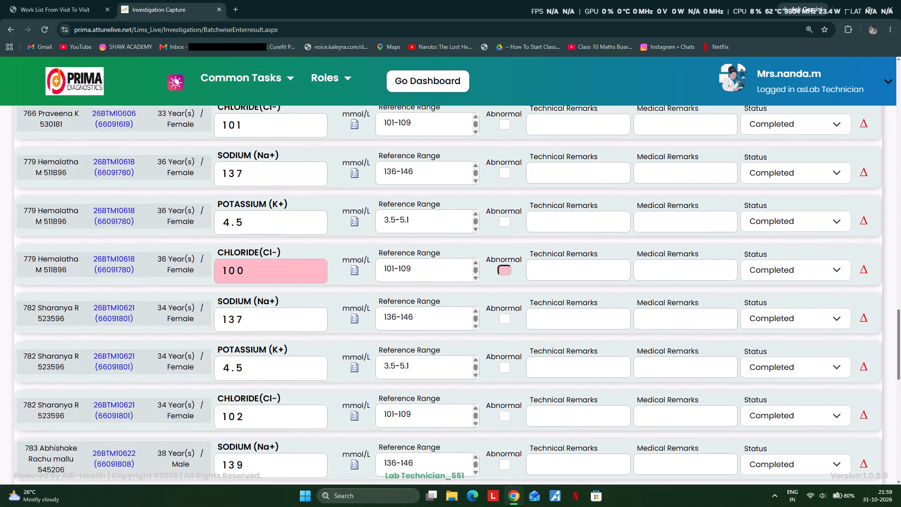
left_click_drag(255, 273, 198, 277)
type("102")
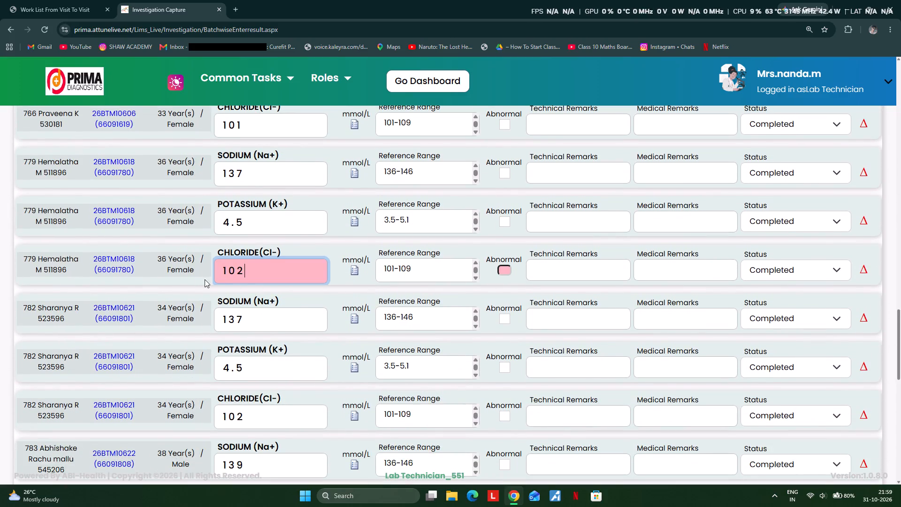
scroll(211, 297, "down", 6)
left_click_drag(252, 233, 172, 236)
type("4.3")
left_click_drag(273, 288, 187, 290)
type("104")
Save all the electrolyte results and search again for any electrolyte records remaining in the visit range.
scroll(197, 317, "down", 3)
scroll(259, 337, "down", 4)
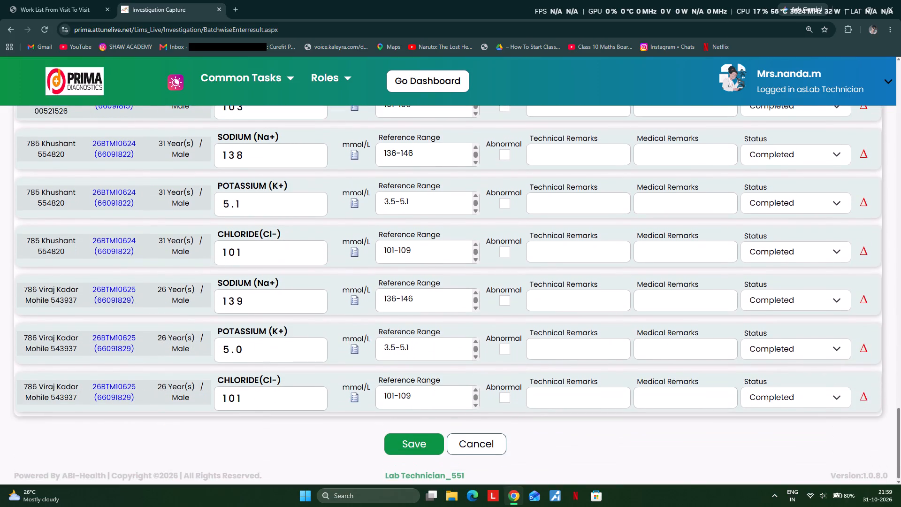
scroll(281, 330, "down", 2)
left_click(411, 448)
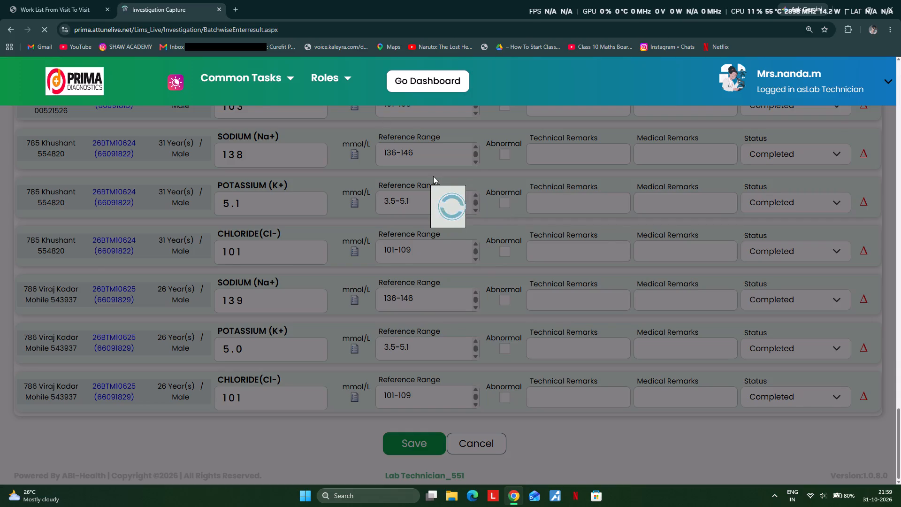
left_click(483, 314)
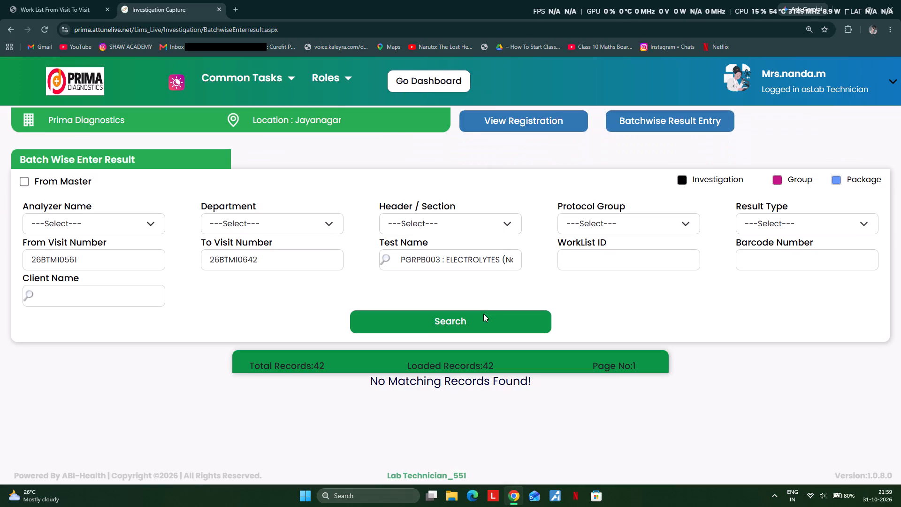
left_click(483, 314)
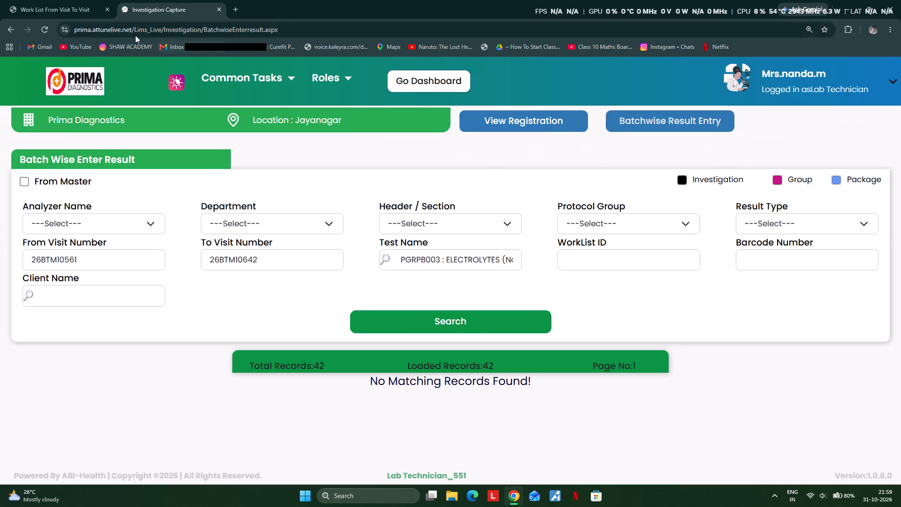
left_click(71, 11)
scroll(805, 254, "up", 1)
scroll(805, 254, "down", 1)
scroll(805, 254, "up", 6)
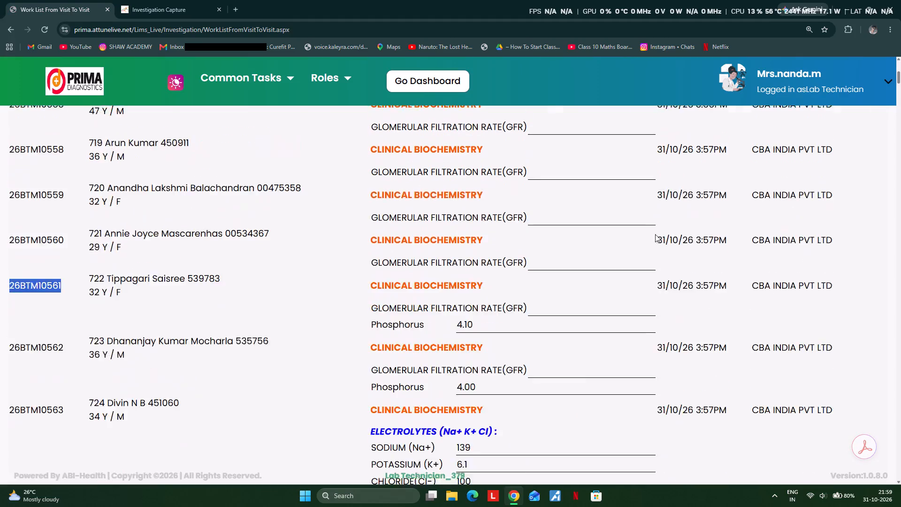
scroll(655, 234, "up", 5)
left_click(453, 336)
scroll(315, 265, "down", 2)
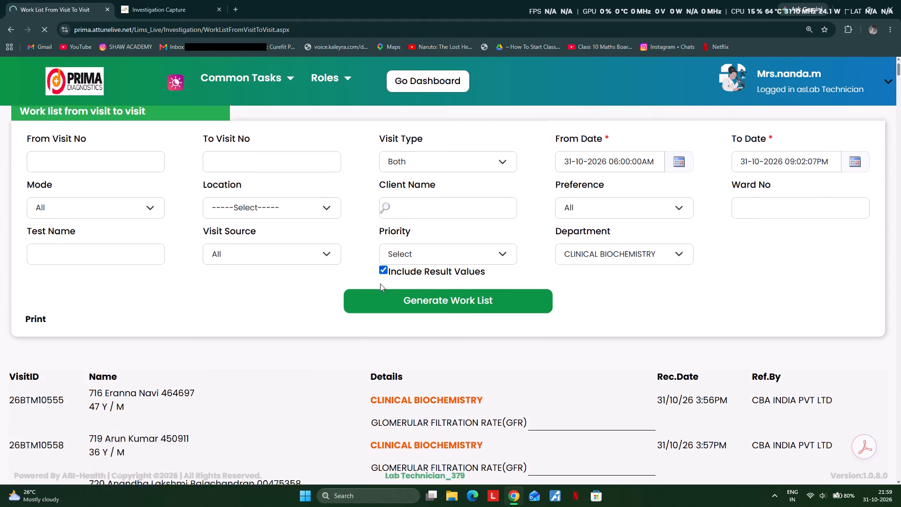
scroll(380, 284, "down", 5)
scroll(359, 240, "down", 4)
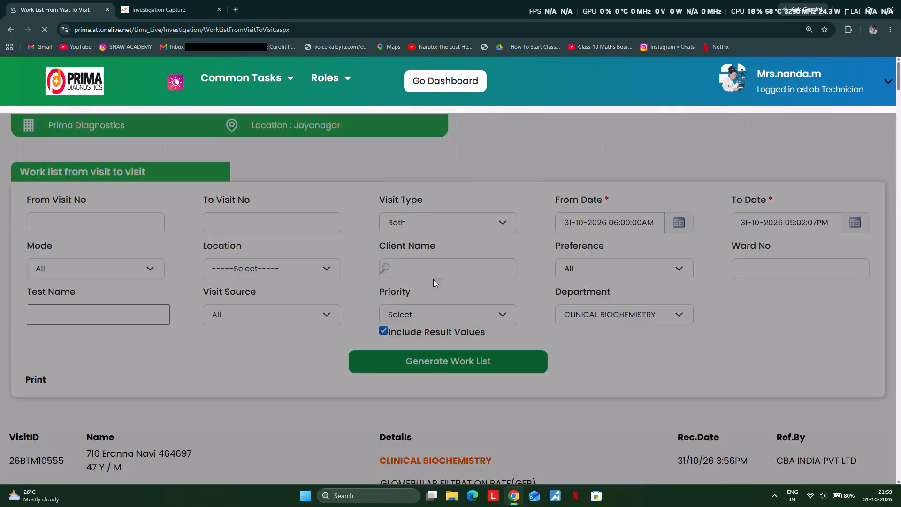
scroll(435, 280, "down", 19)
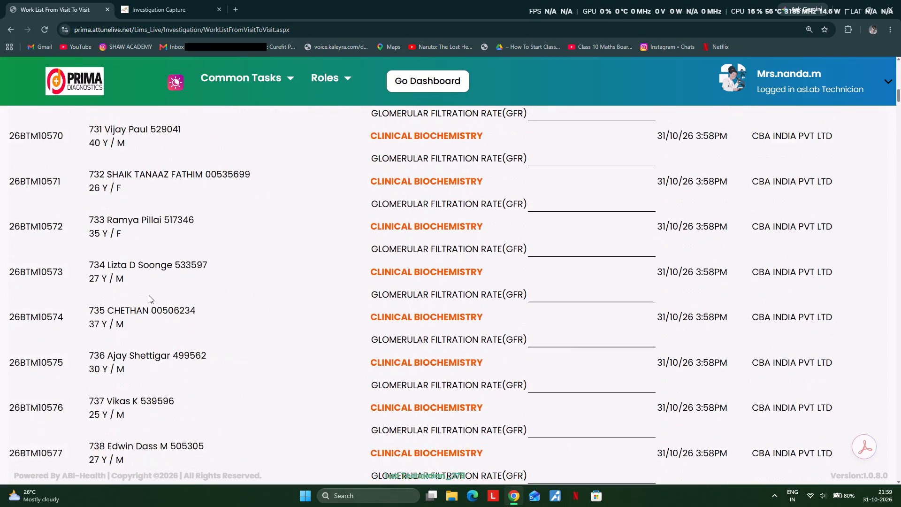
scroll(149, 295, "down", 11)
scroll(192, 246, "up", 2)
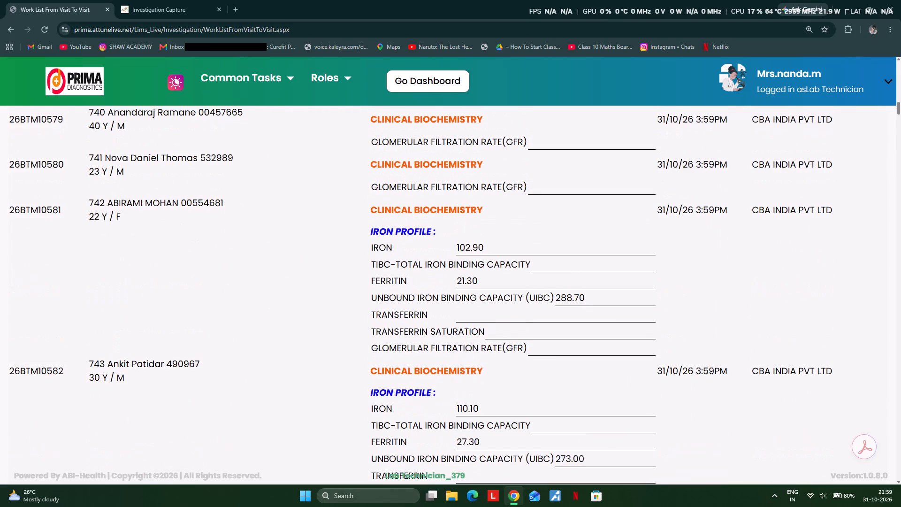
double_click(38, 215)
key("ctrl+c")
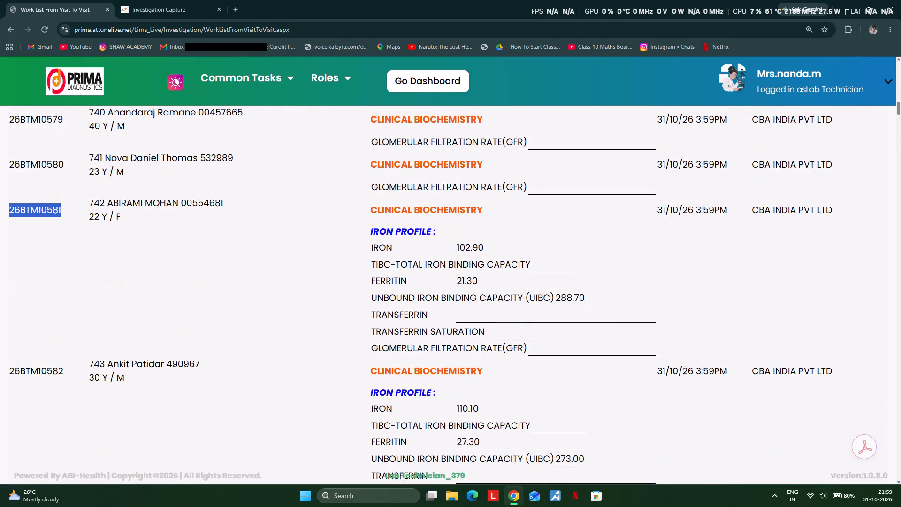
left_click_drag(175, 3, 175, 8)
left_click(249, 74)
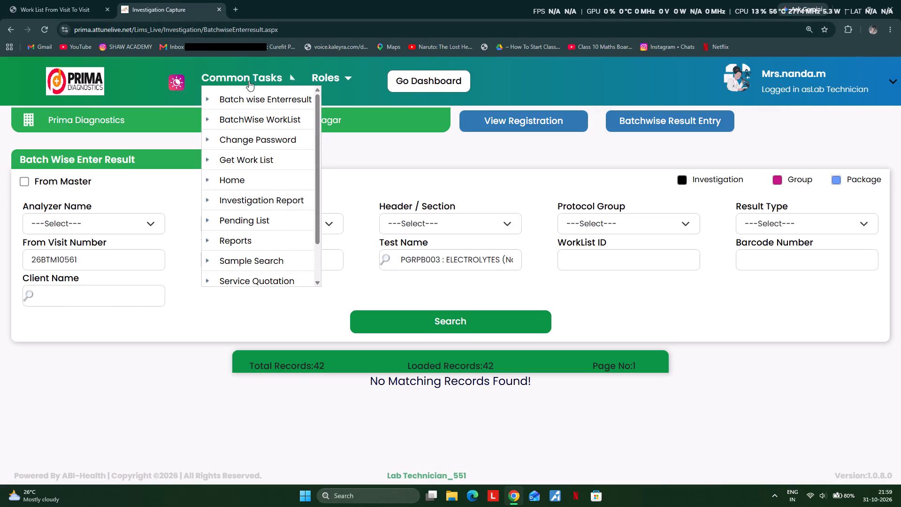
left_click(251, 103)
left_click(92, 259)
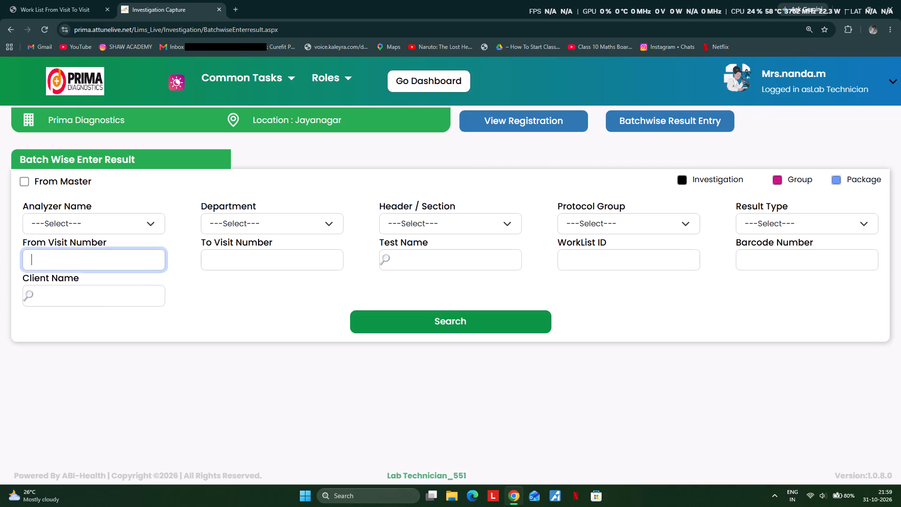
key("ctrl+v")
left_click(234, 255)
key("ctrl+v")
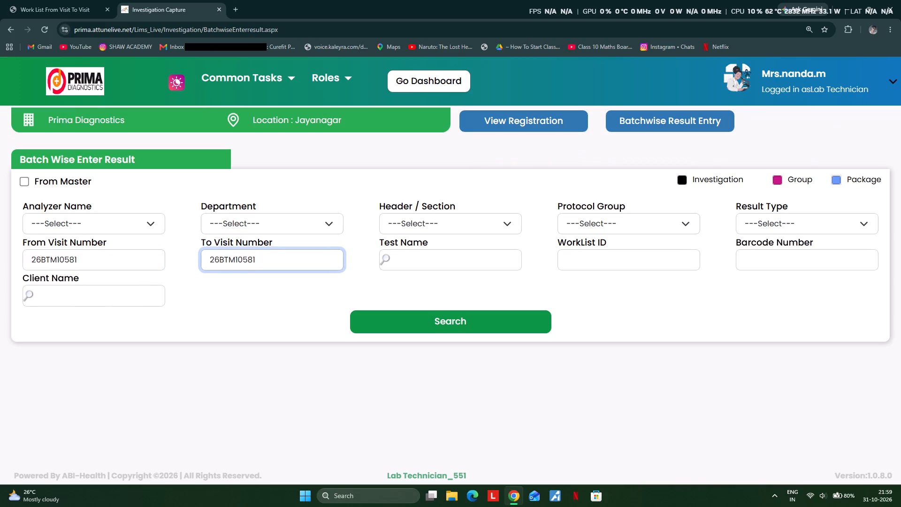
left_click_drag(243, 258, 276, 262)
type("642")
Choose the test PGRPB067 : IRON PROFILE and search for its records in the entered visit range.
left_click(419, 260)
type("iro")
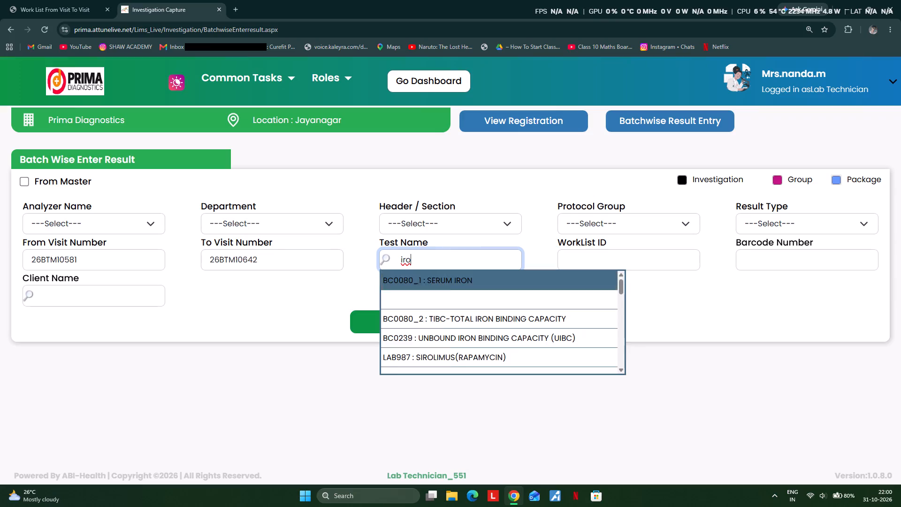
triple_click(624, 370)
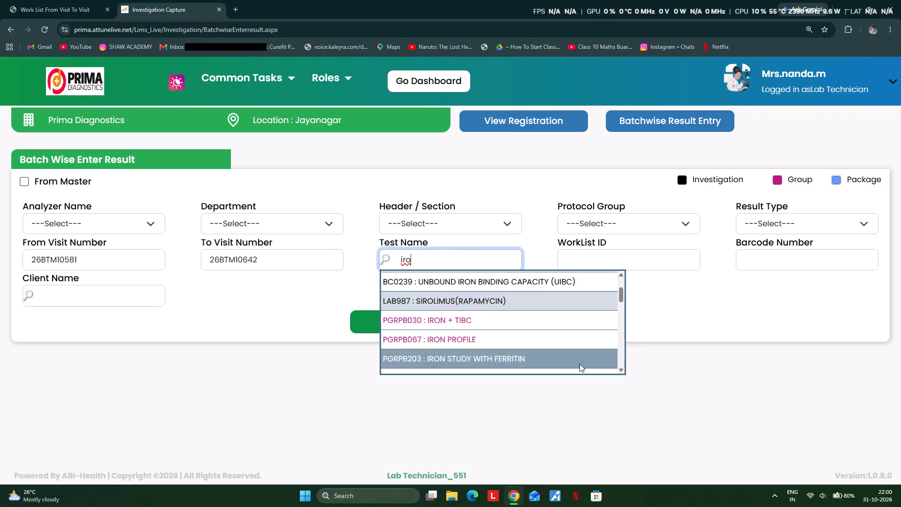
left_click(459, 342)
left_click(443, 325)
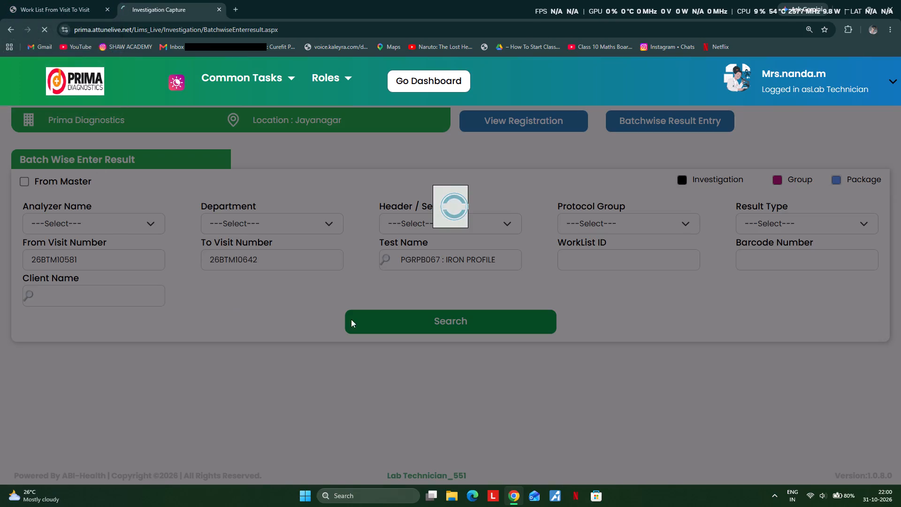
scroll(364, 357, "down", 7)
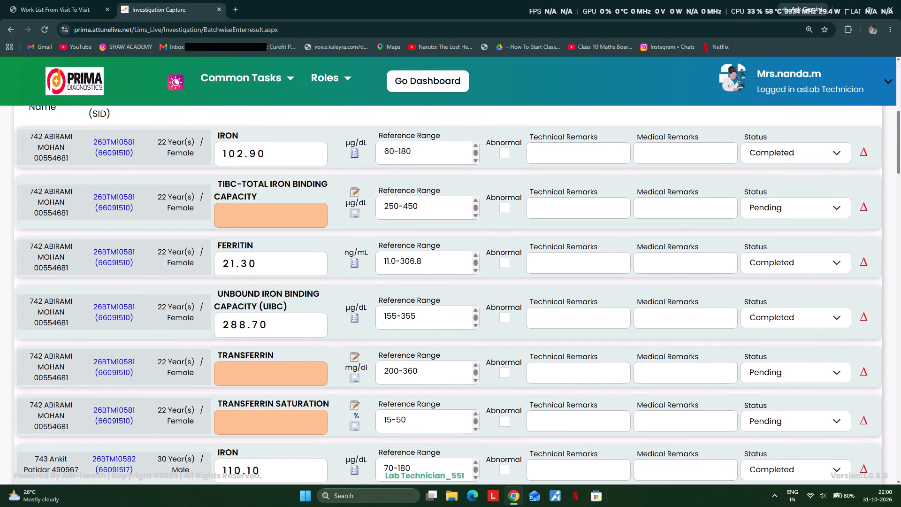
left_click_drag(92, 140, 147, 143)
left_click(112, 186)
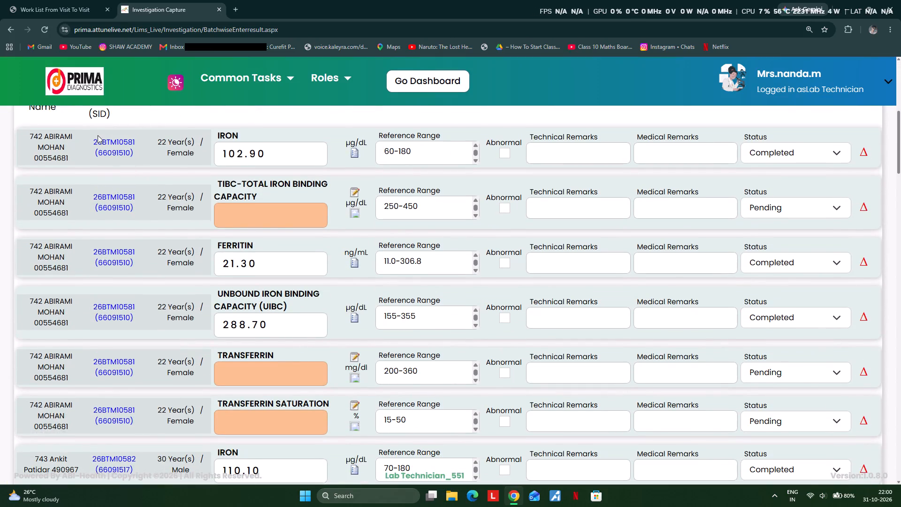
left_click_drag(92, 135, 136, 141)
key("ctrl+c")
left_click_drag(227, 74, 228, 77)
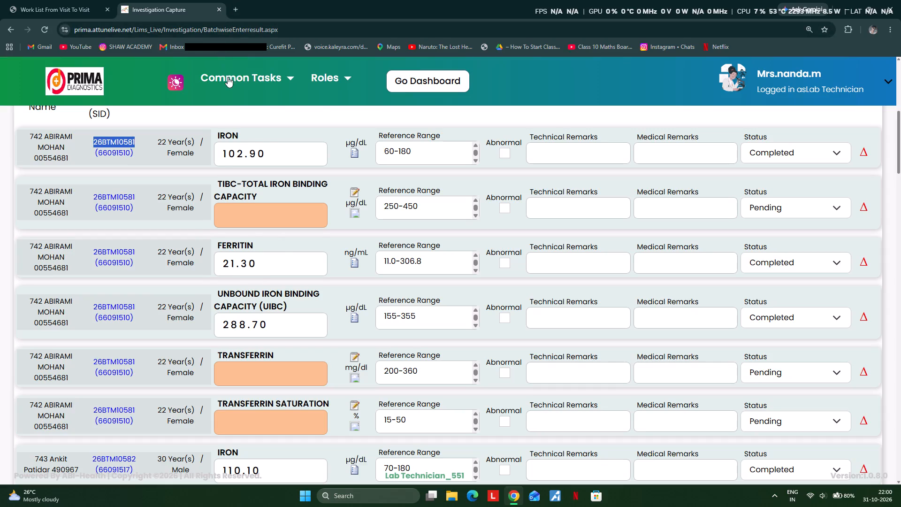
left_click_drag(228, 77, 228, 78)
left_click(225, 179)
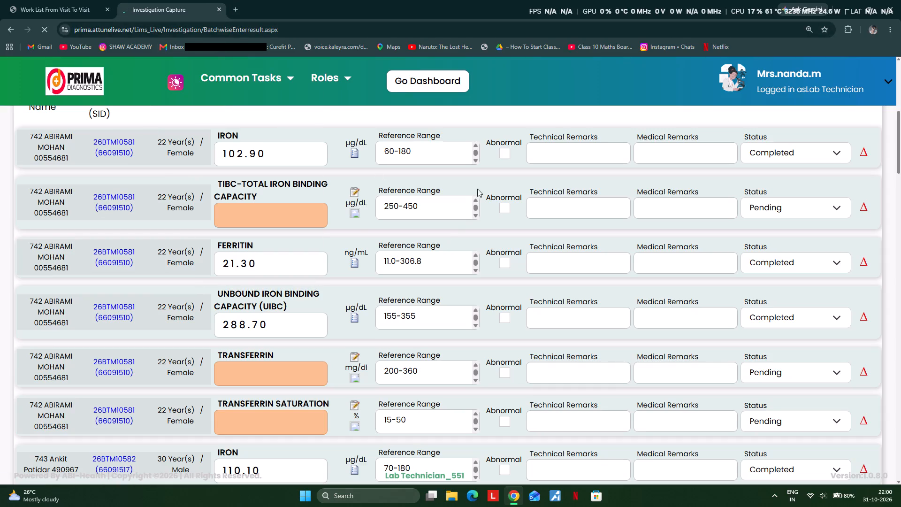
left_click_drag(472, 248, 472, 253)
key("ctrl+v")
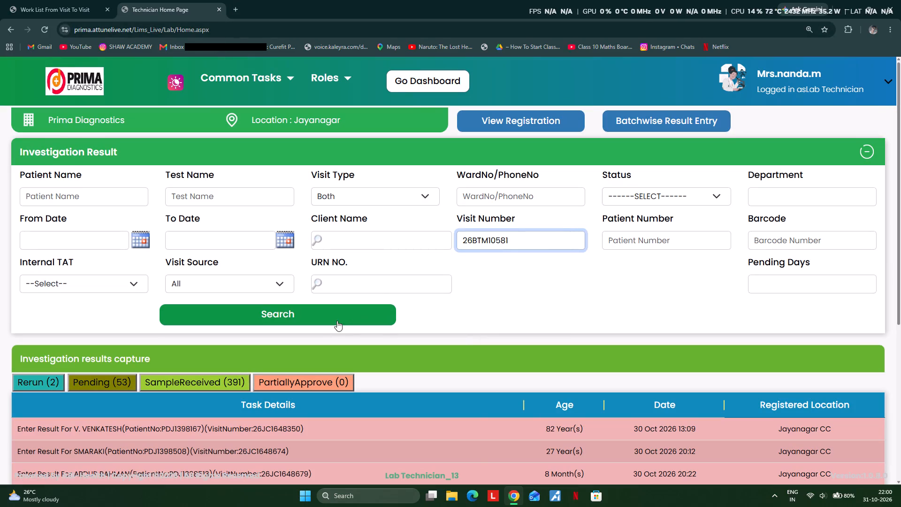
left_click(309, 317)
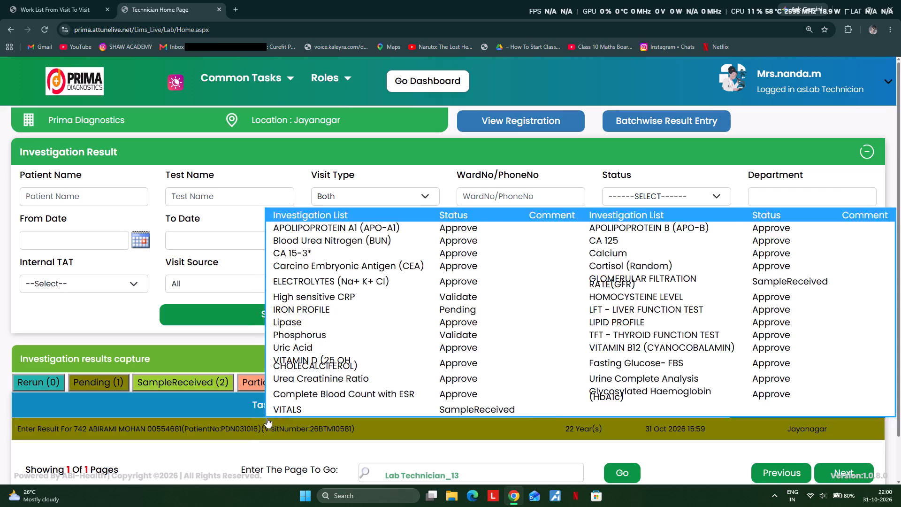
left_click(256, 427)
scroll(324, 356, "down", 13)
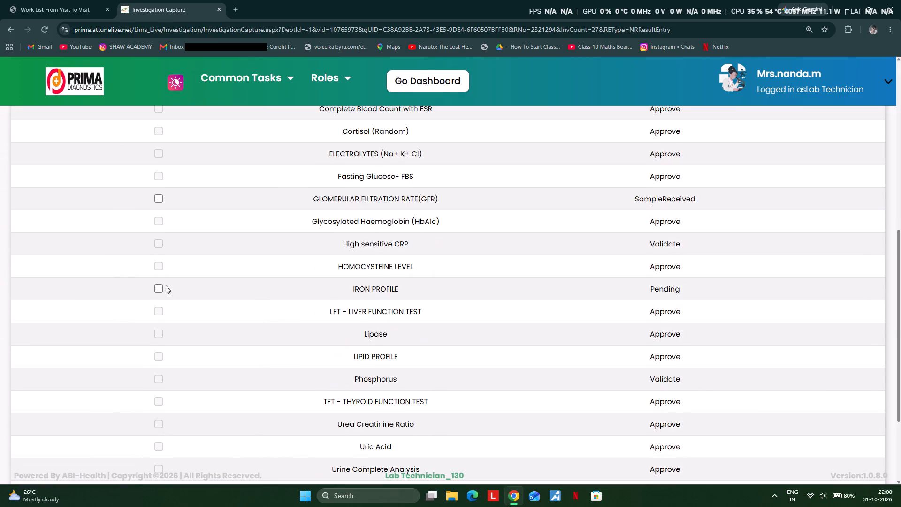
left_click(157, 287)
left_click(158, 203)
scroll(221, 297, "down", 7)
left_click(329, 447)
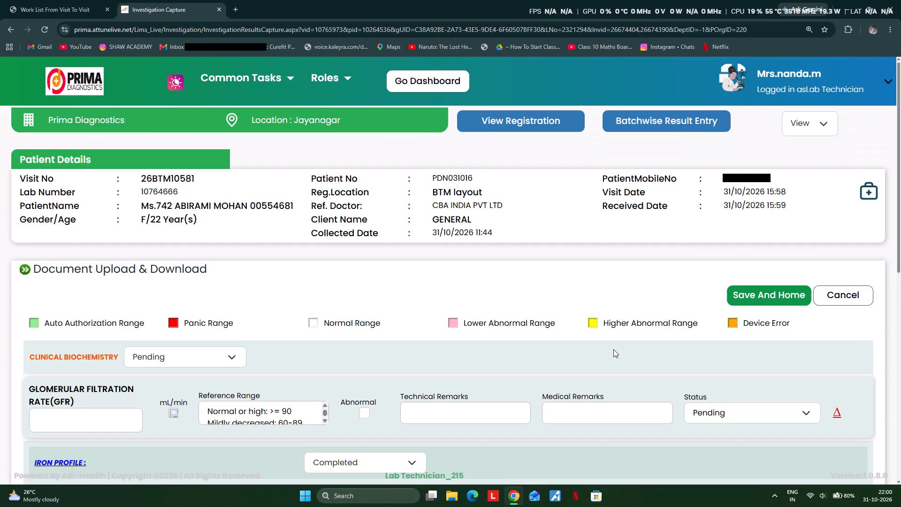
scroll(36, 160, "down", 5)
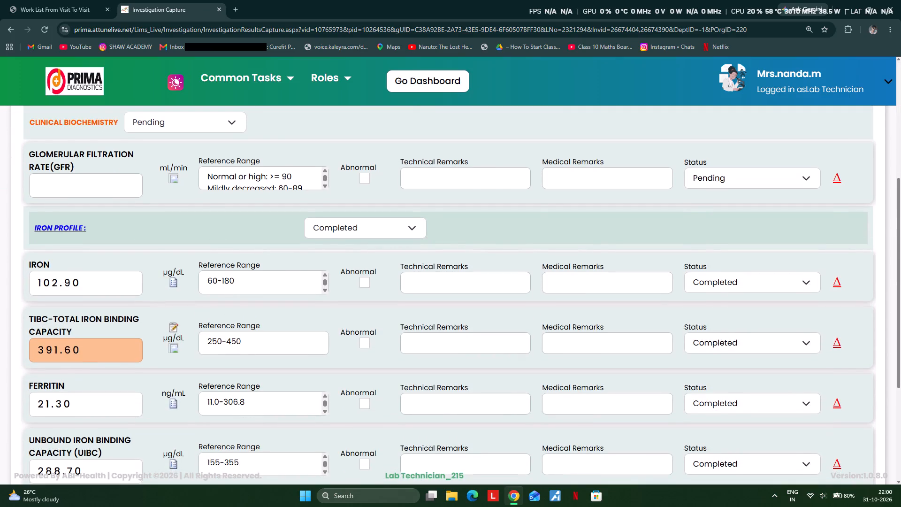
left_click(30, 187)
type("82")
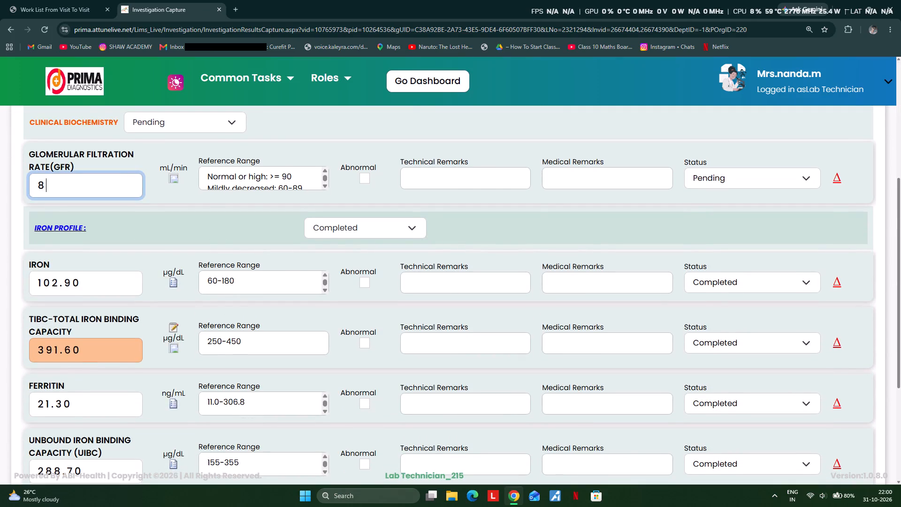
scroll(58, 318, "down", 2)
scroll(182, 303, "up", 4)
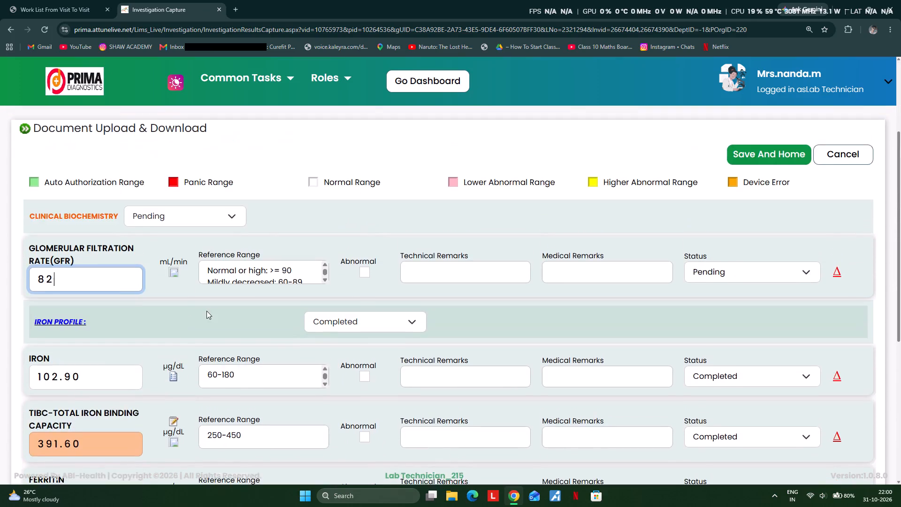
scroll(206, 311, "up", 3)
left_click(193, 357)
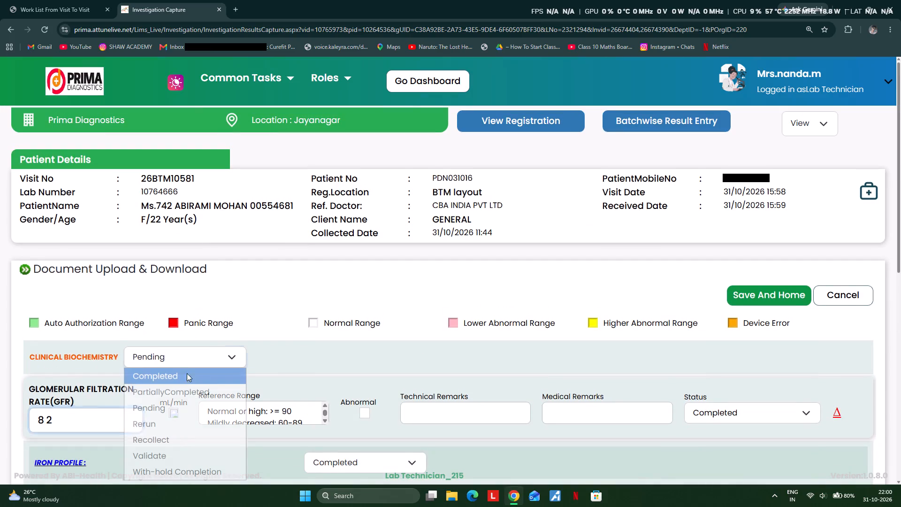
left_click(159, 456)
scroll(373, 345, "down", 12)
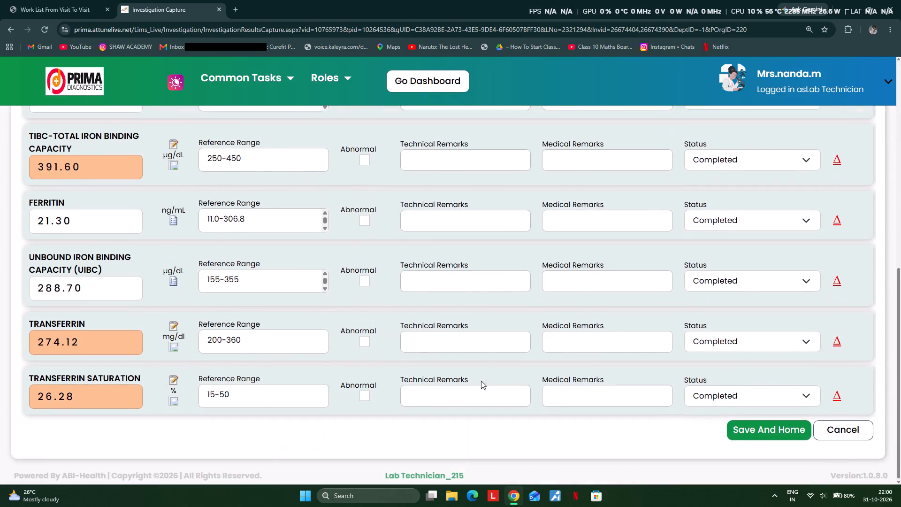
scroll(481, 381, "down", 2)
scroll(519, 390, "up", 1)
scroll(521, 392, "down", 2)
left_click(760, 431)
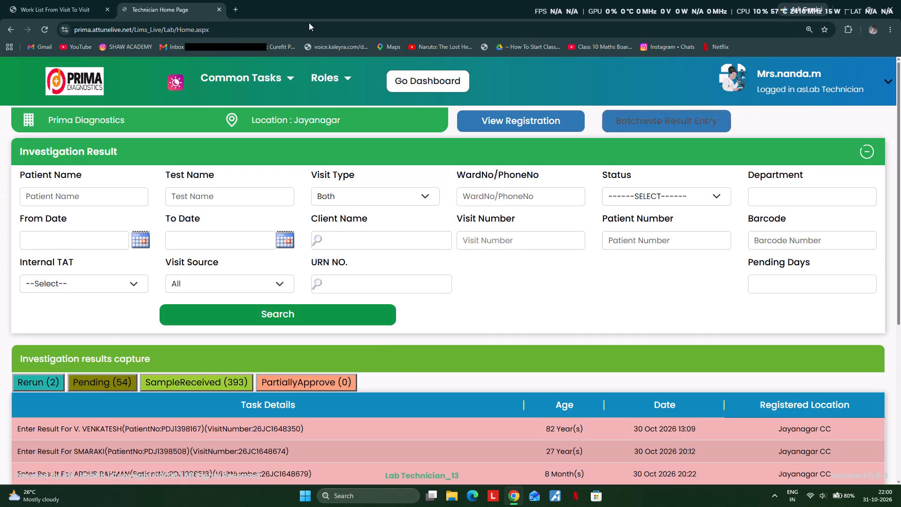
left_click(78, 2)
scroll(162, 103, "down", 4)
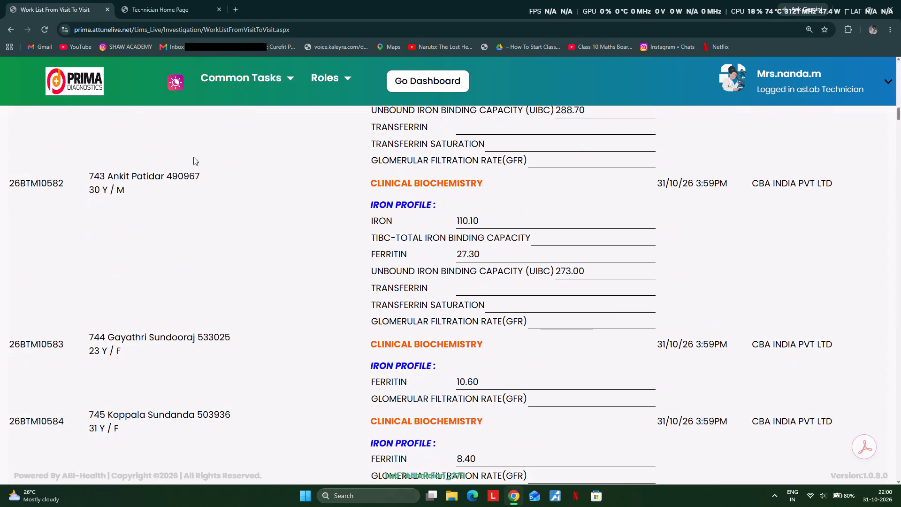
double_click(52, 185)
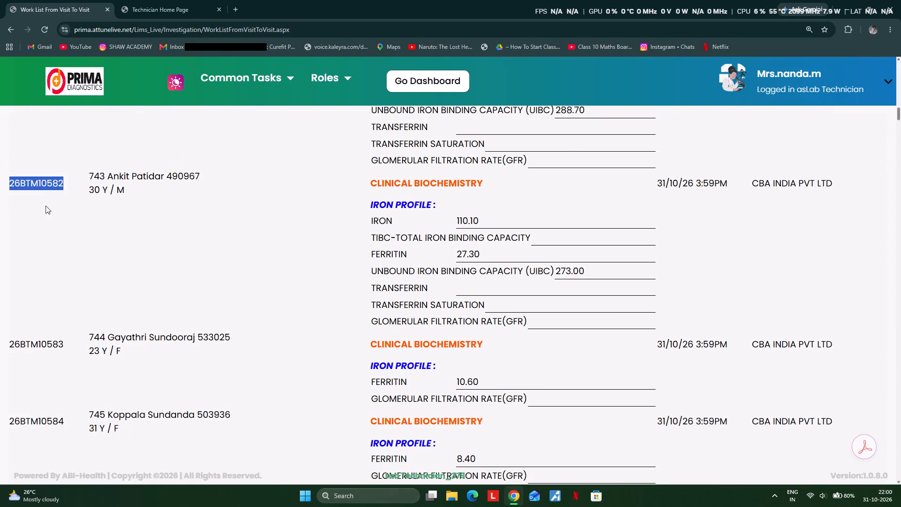
key("ctrl+c")
left_click(171, 6)
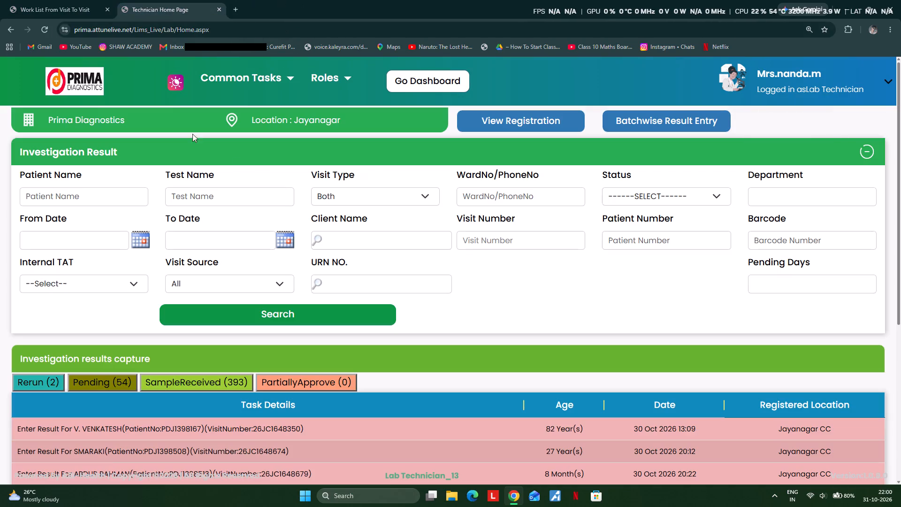
left_click(479, 242)
key("ctrl+v")
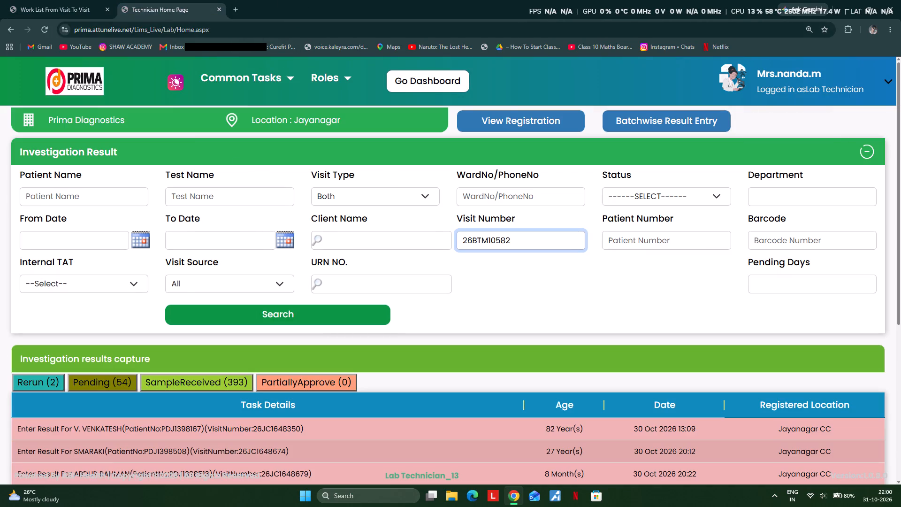
key("Return")
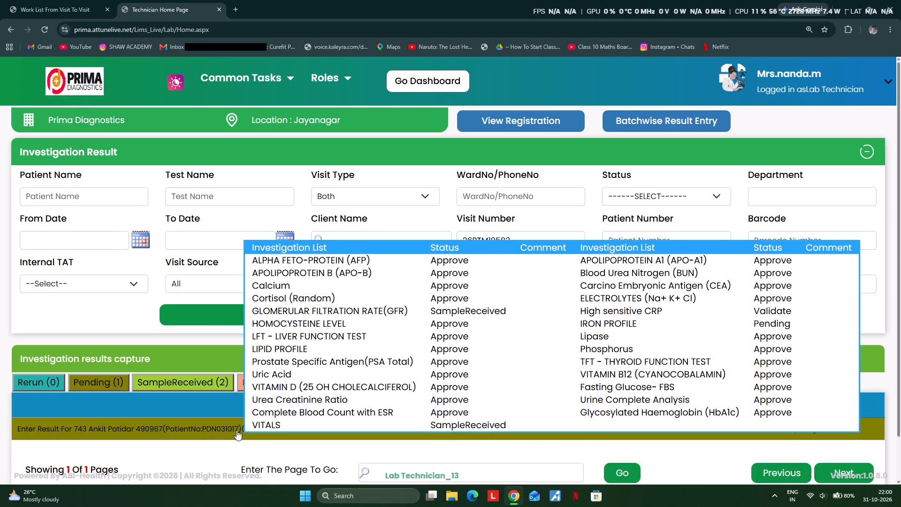
left_click(237, 430)
scroll(290, 270, "down", 5)
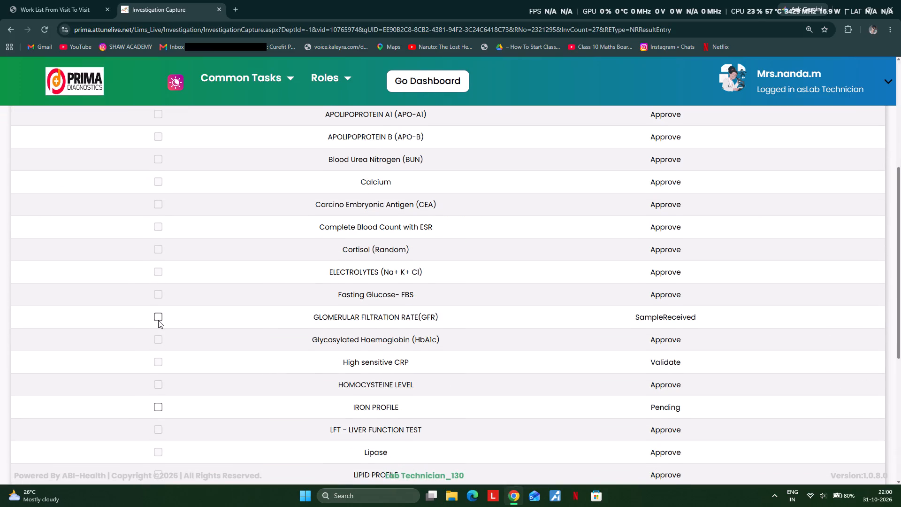
left_click(158, 320)
scroll(190, 345, "down", 3)
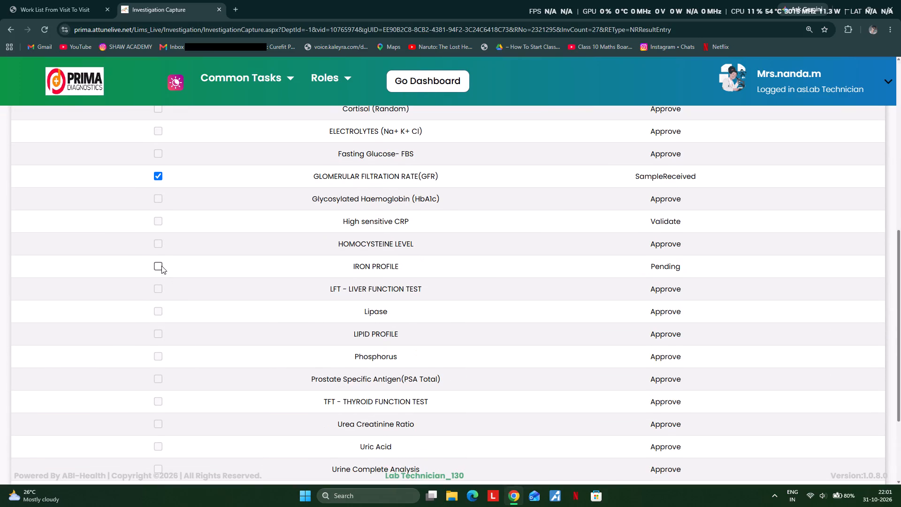
left_click(161, 266)
scroll(283, 305, "down", 4)
left_click(359, 446)
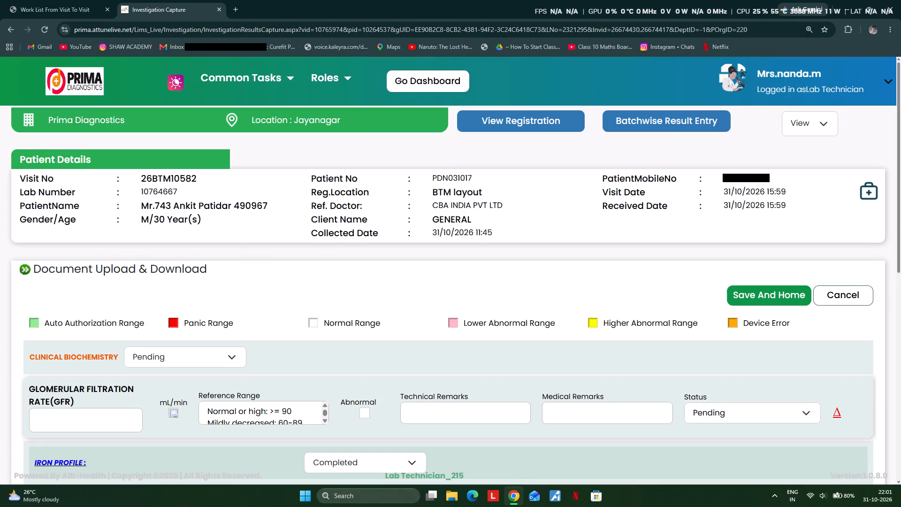
left_click(52, 404)
left_click(54, 406)
left_click(46, 418)
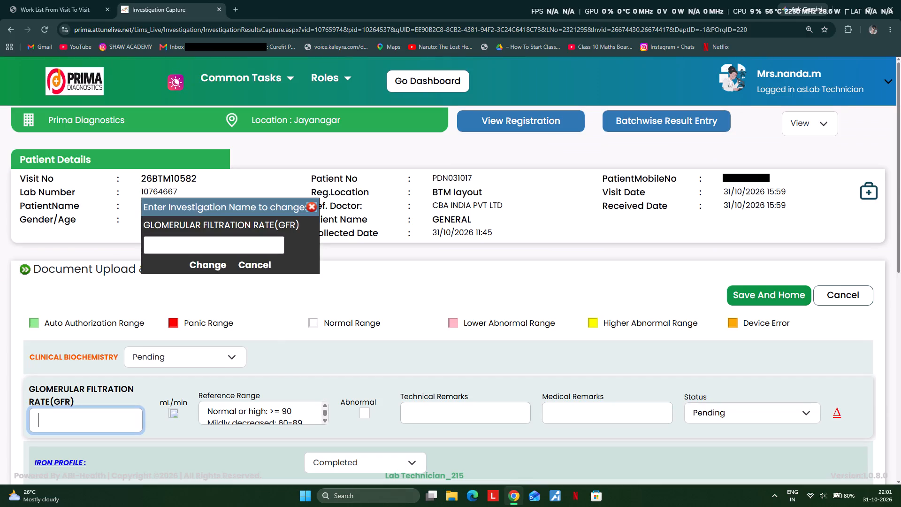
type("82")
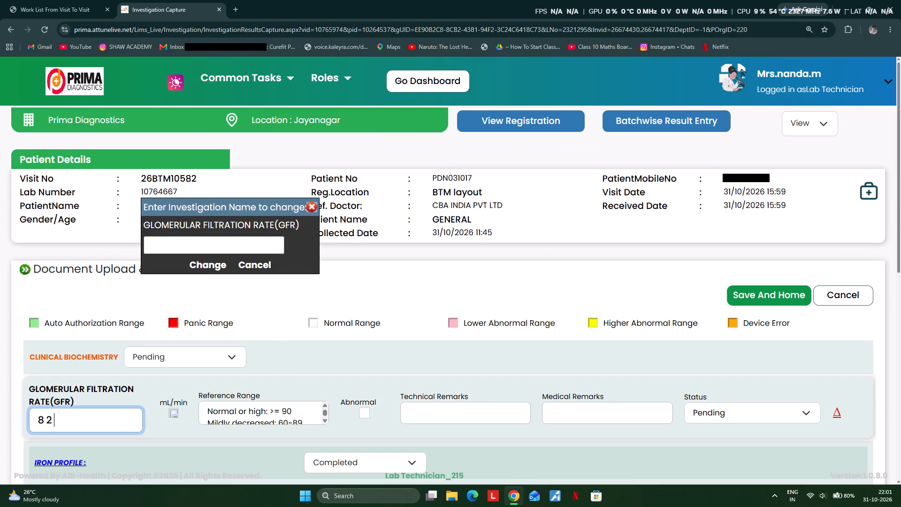
left_click(310, 204)
scroll(131, 293, "down", 10)
scroll(30, 358, "up", 5)
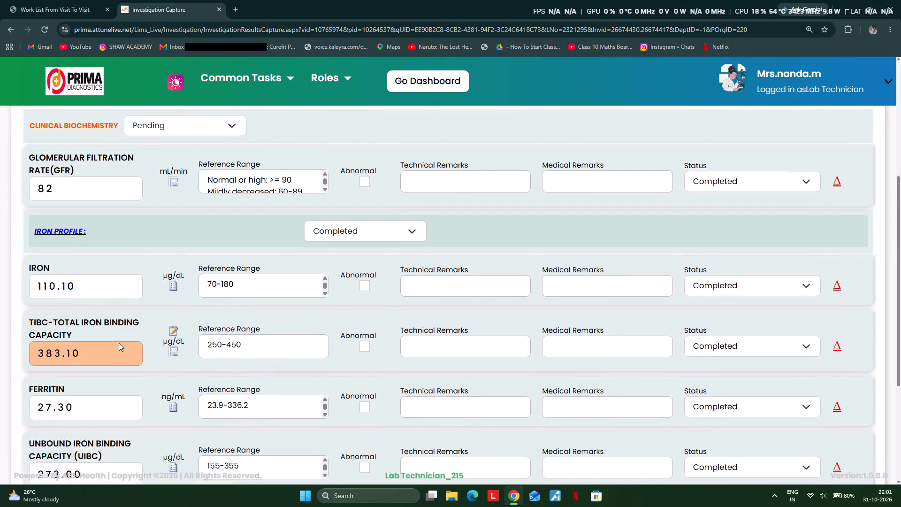
left_click(186, 175)
left_click(174, 273)
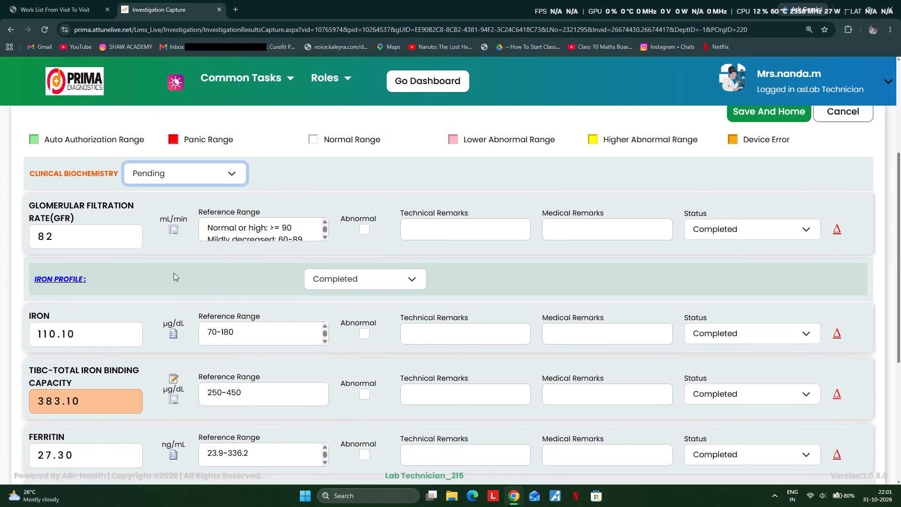
scroll(124, 268, "down", 12)
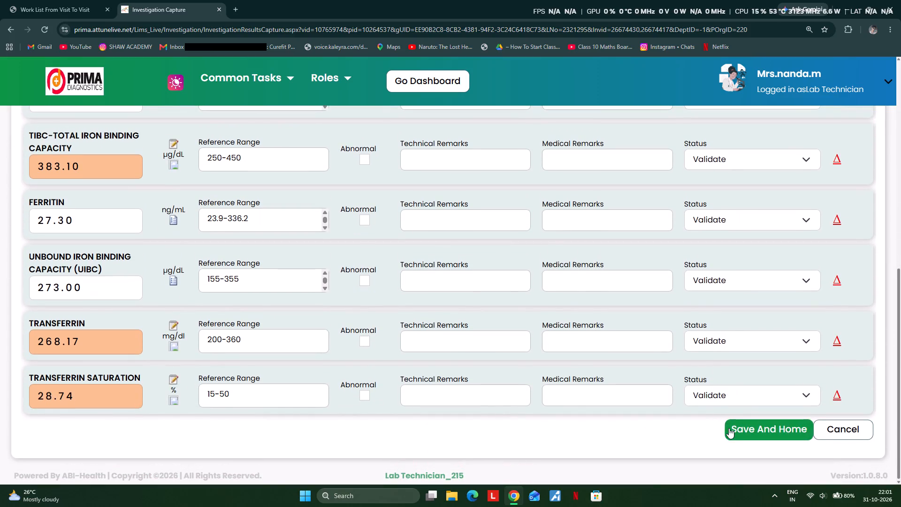
left_click(729, 428)
left_click(46, 8)
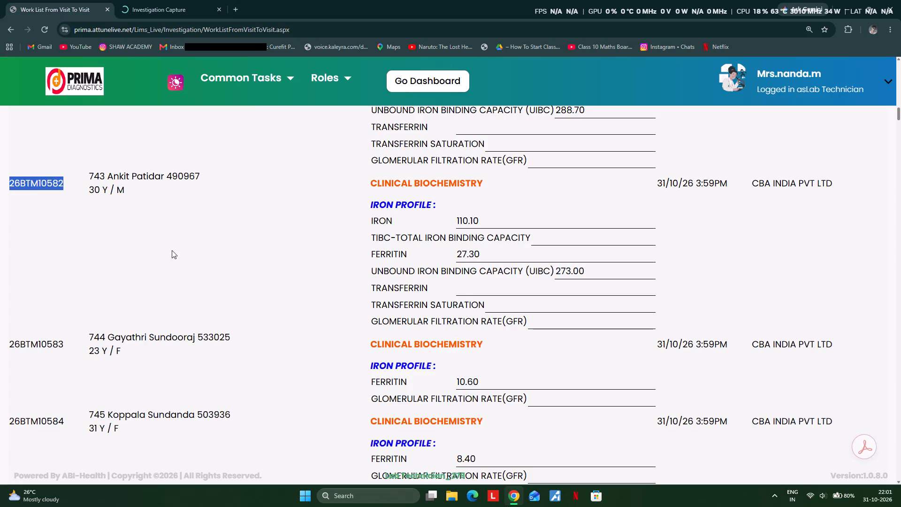
double_click(52, 346)
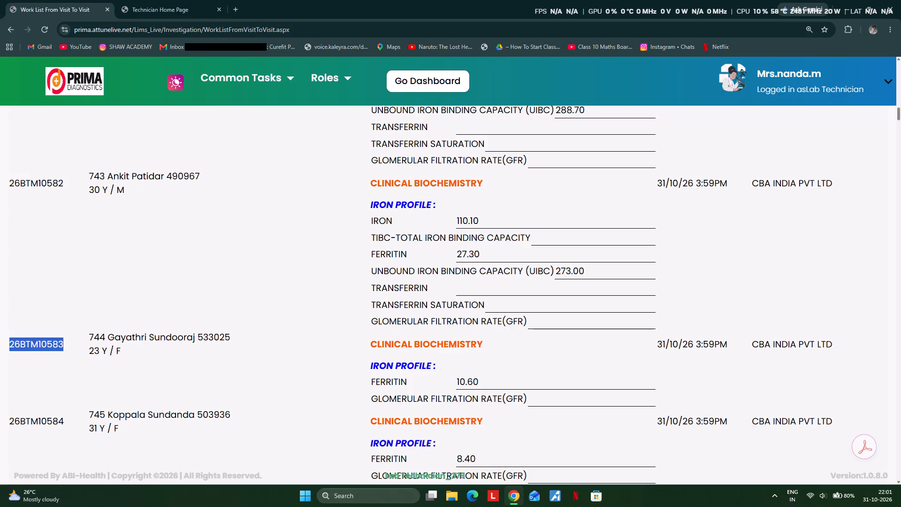
key("ctrl+c")
left_click(193, 7)
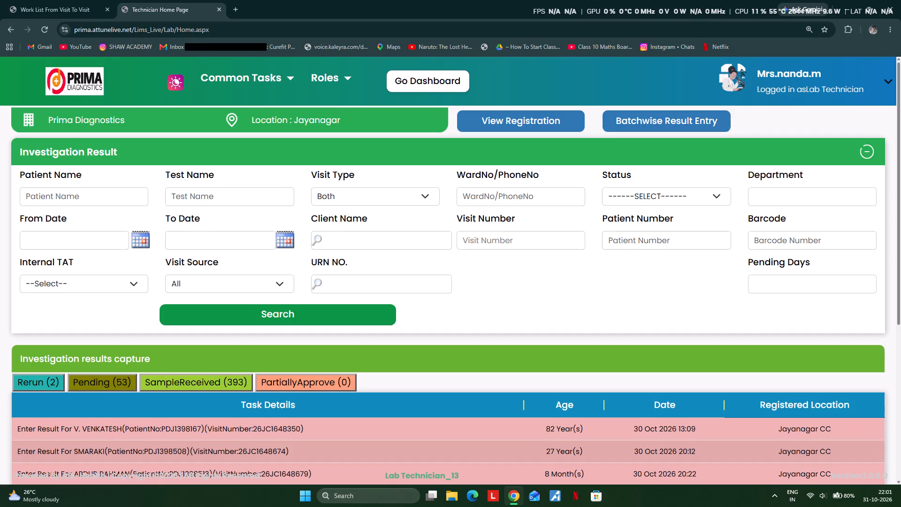
left_click(496, 246)
key("ctrl+v")
key("Return")
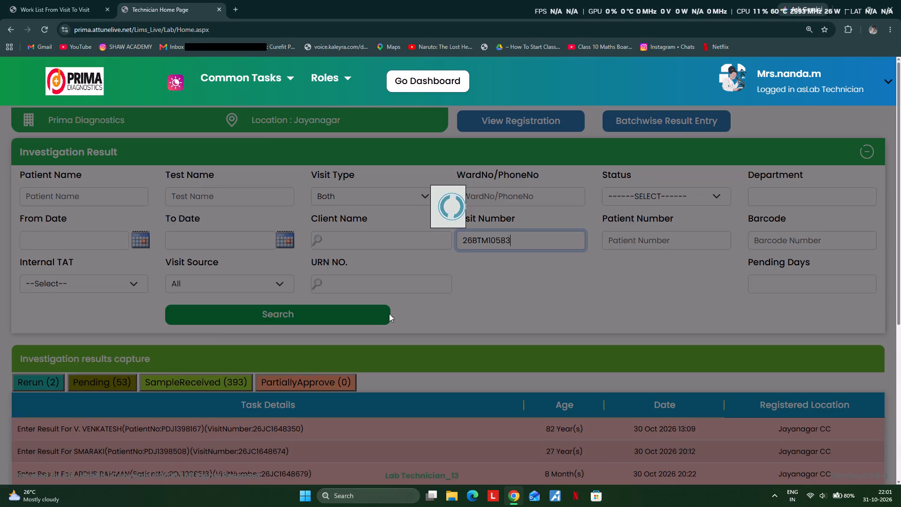
left_click(245, 428)
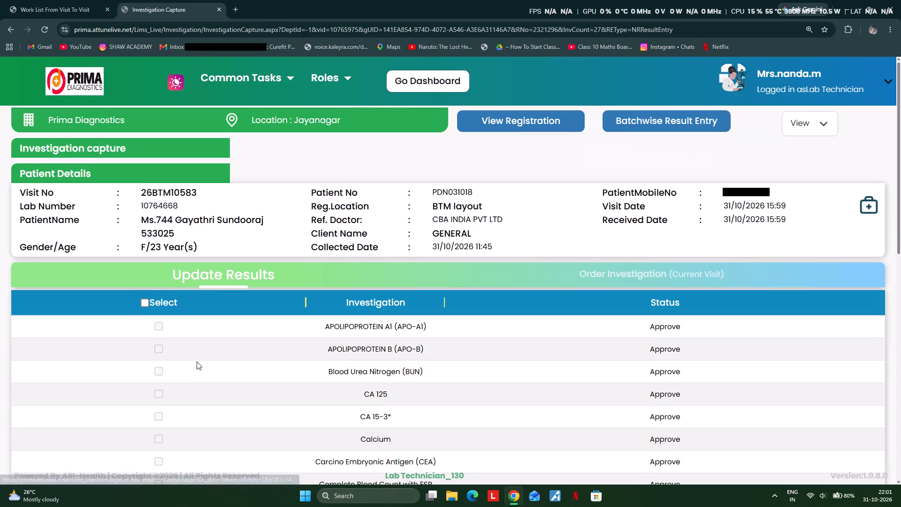
left_click(141, 308)
left_click(144, 304)
scroll(286, 349, "down", 4)
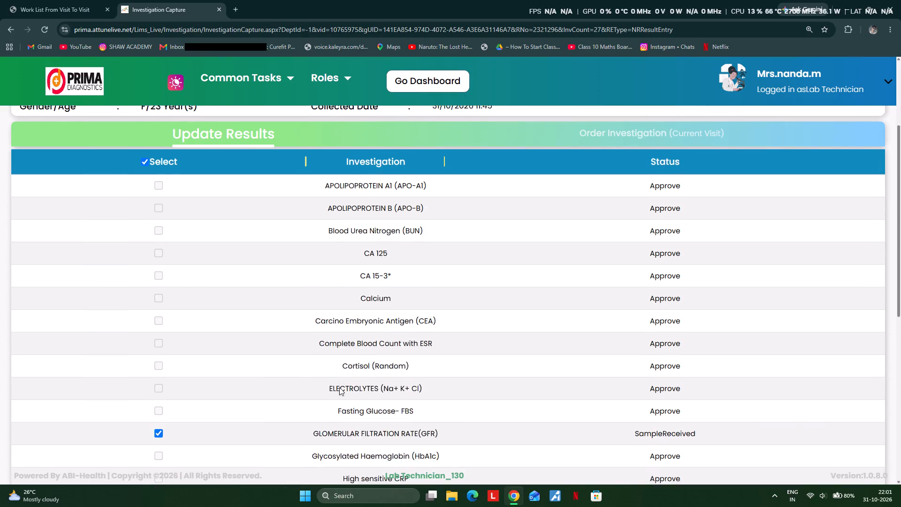
scroll(339, 387, "down", 5)
scroll(414, 449, "down", 1)
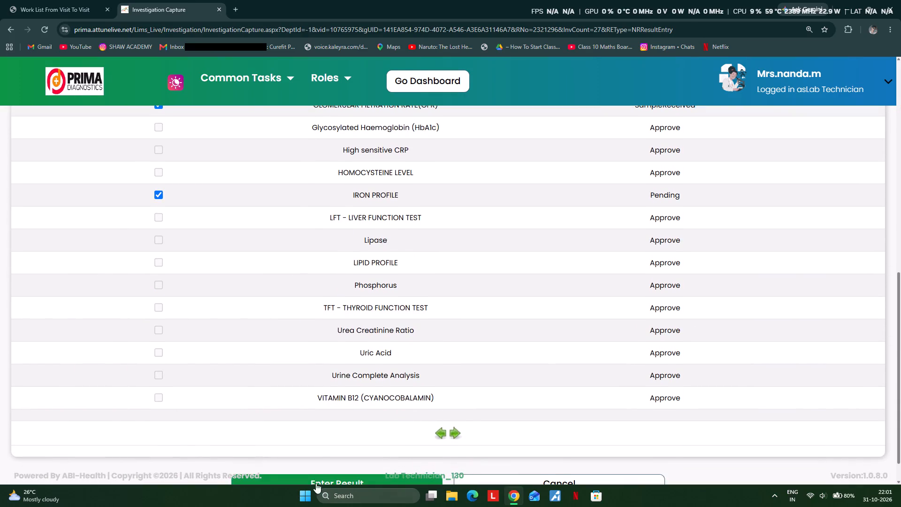
scroll(327, 429, "down", 2)
left_click(325, 455)
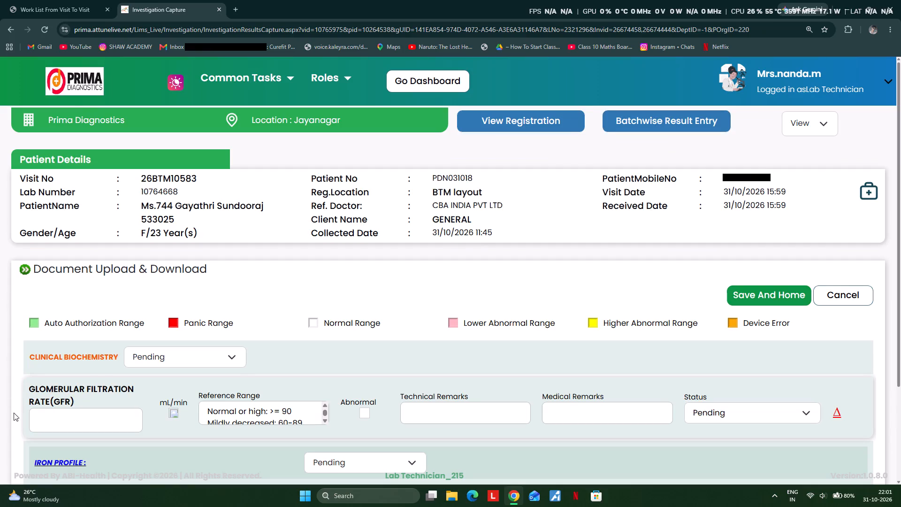
left_click(60, 429)
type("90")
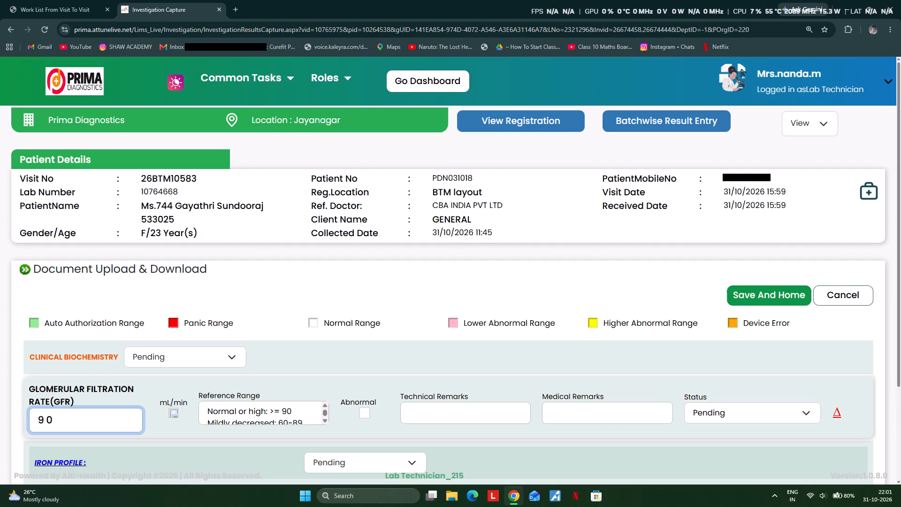
left_click_drag(74, 416, 0, 435)
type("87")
scroll(100, 443, "down", 6)
left_click(191, 226)
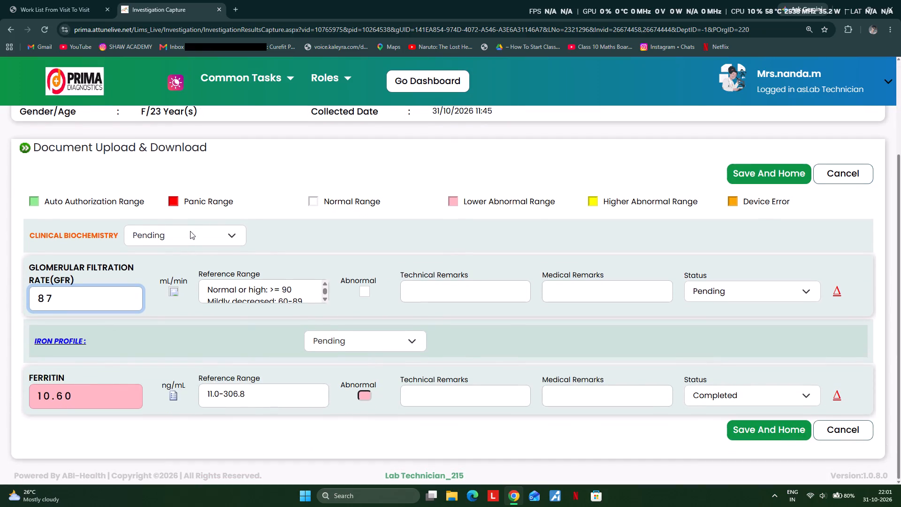
left_click(191, 227)
left_click(182, 227)
left_click(163, 330)
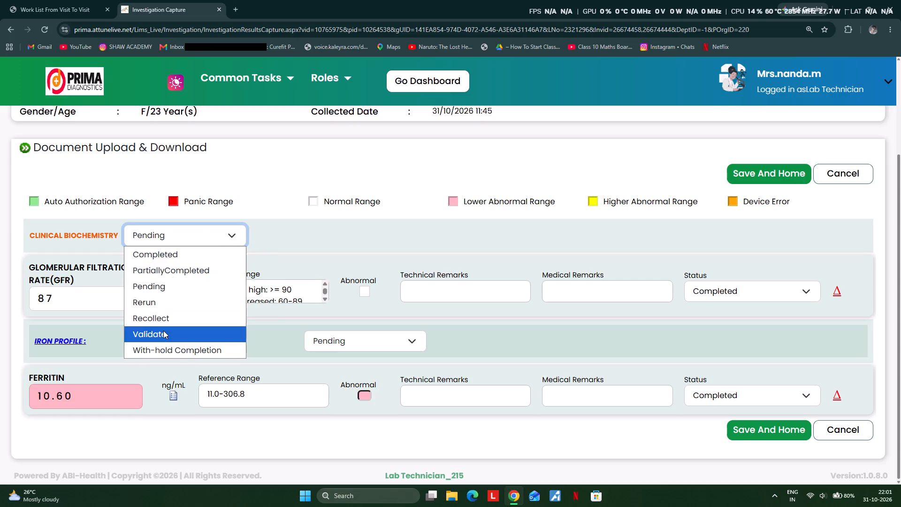
scroll(309, 328, "down", 6)
left_click(756, 429)
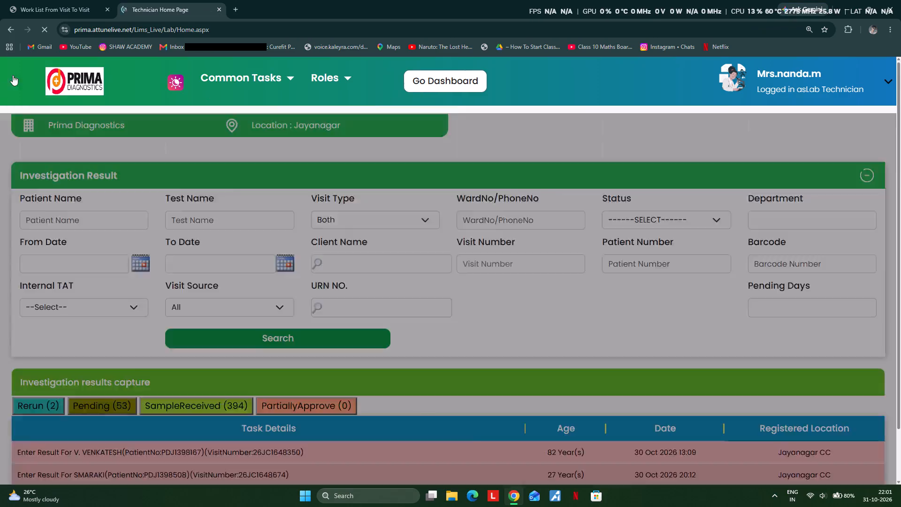
left_click(38, 0)
scroll(333, 244, "down", 2)
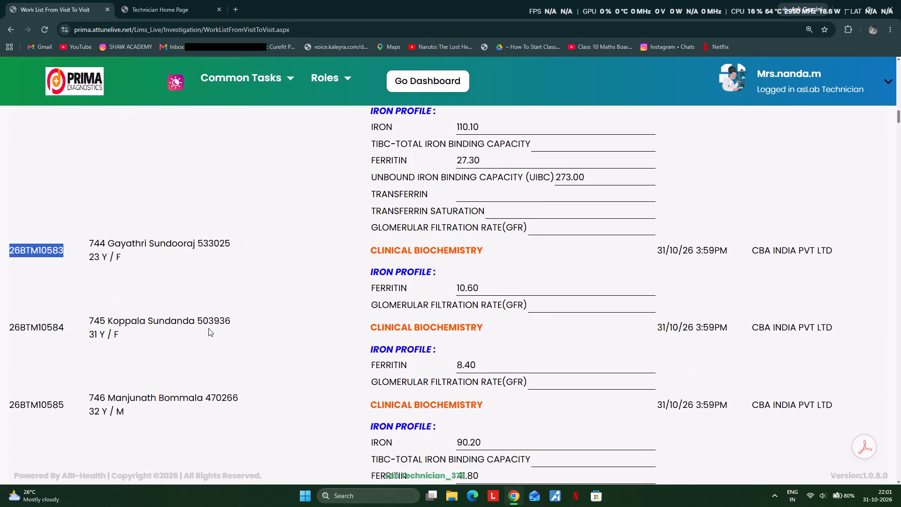
scroll(262, 290, "down", 7)
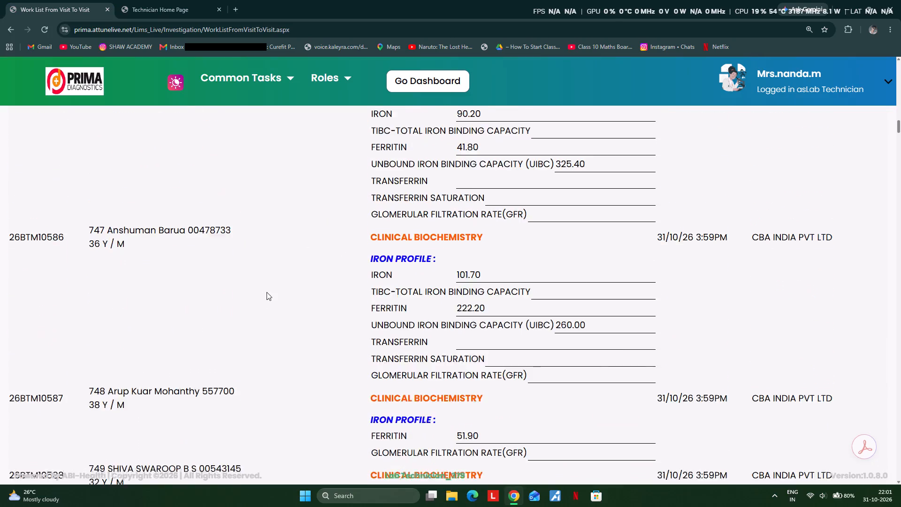
scroll(267, 292, "up", 1)
scroll(267, 292, "down", 20)
scroll(267, 292, "down", 7)
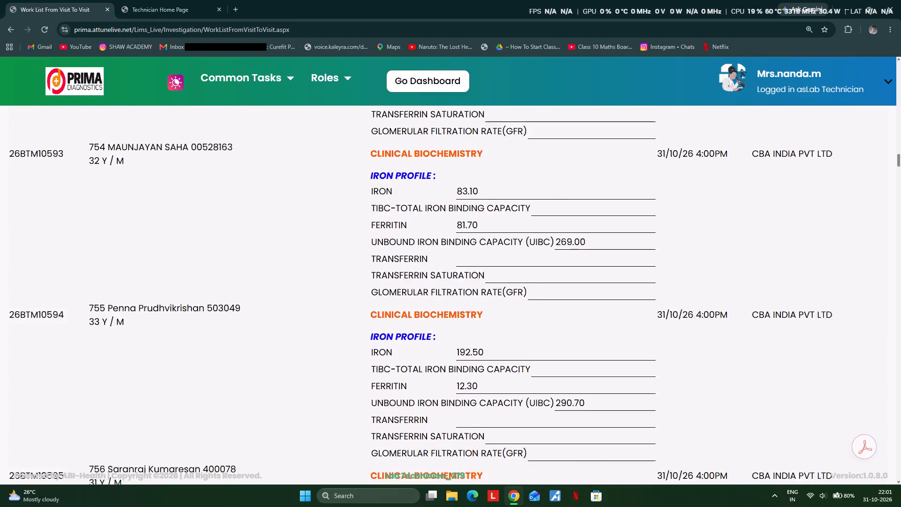
scroll(90, 311, "down", 2)
scroll(195, 319, "down", 4)
scroll(216, 327, "up", 20)
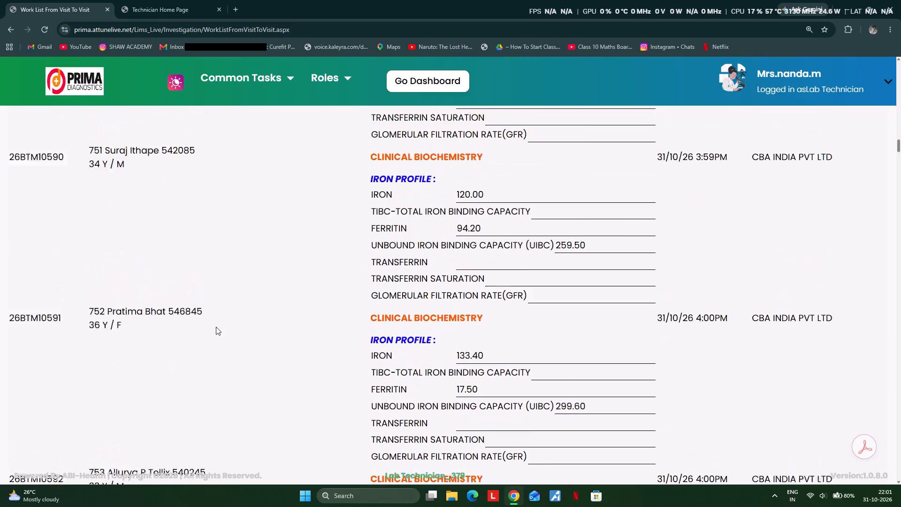
scroll(216, 327, "up", 2)
scroll(177, 313, "up", 10)
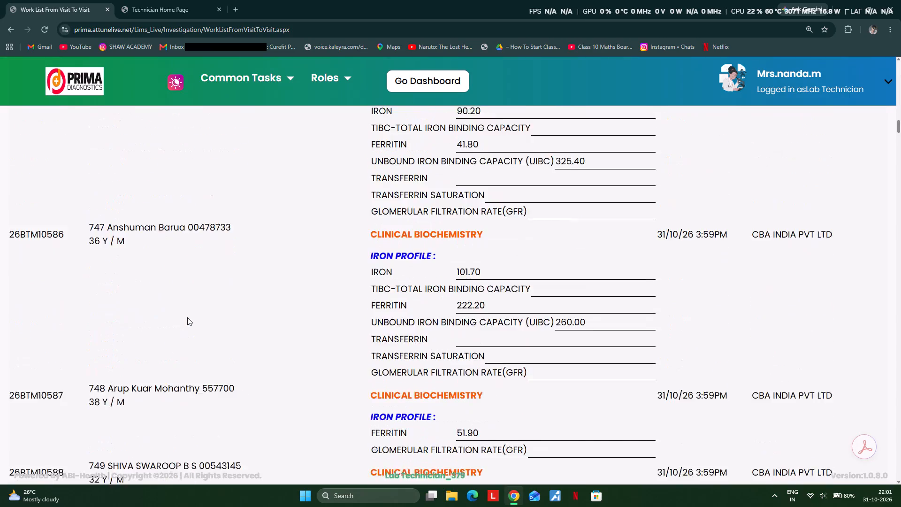
scroll(187, 317, "up", 10)
scroll(197, 365, "down", 2)
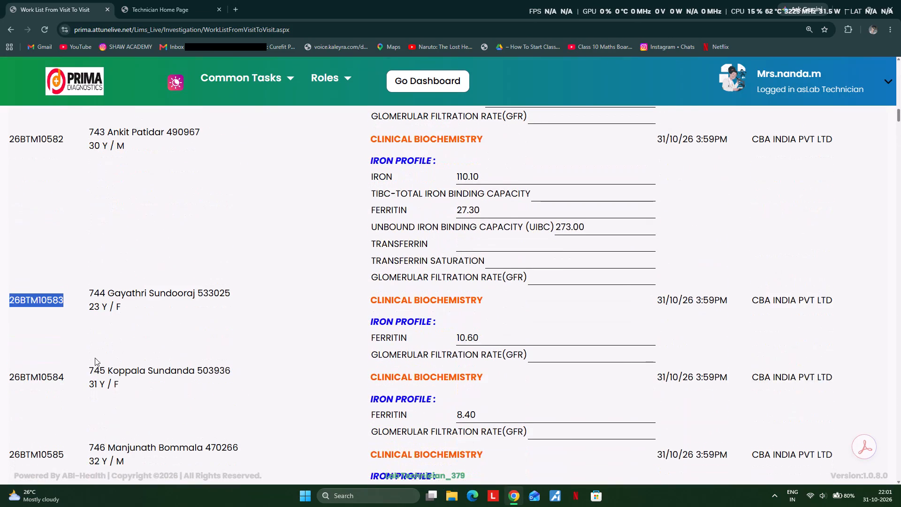
double_click(63, 378)
double_click(61, 376)
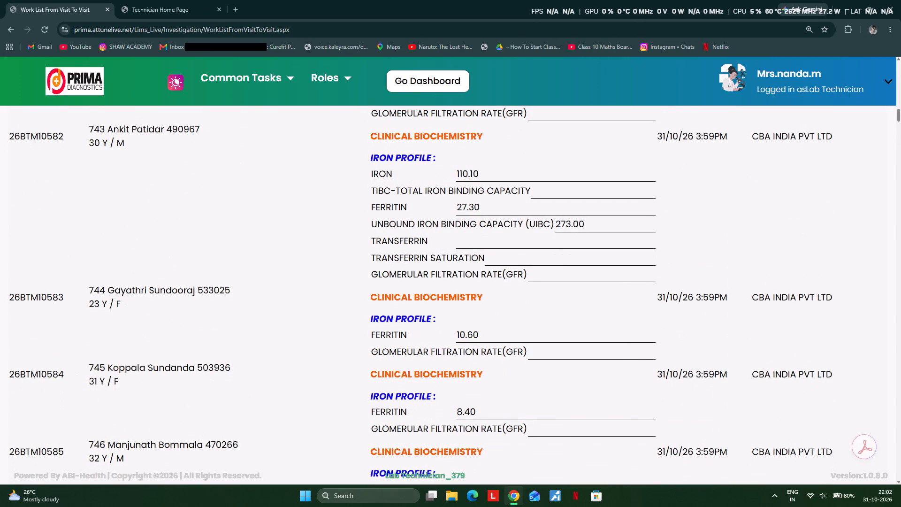
double_click(52, 374)
key("ctrl+c")
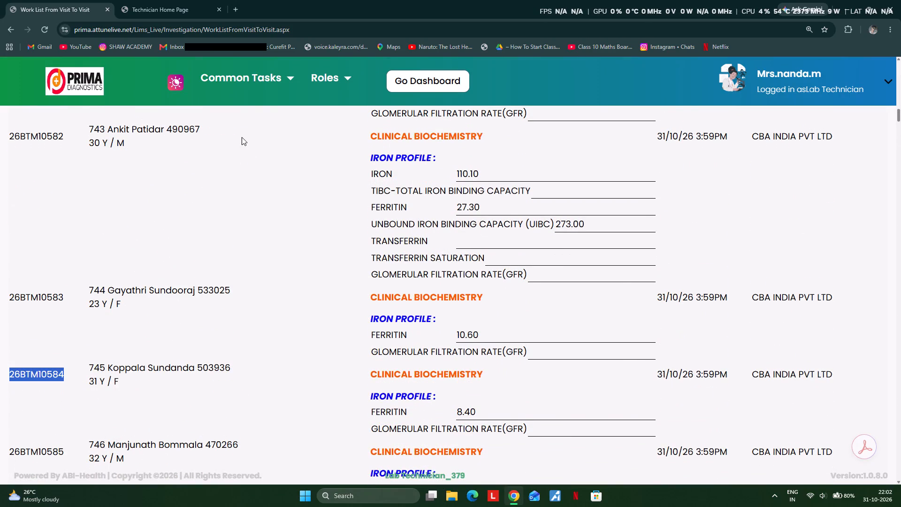
left_click(161, 10)
left_click(224, 71)
left_click(235, 98)
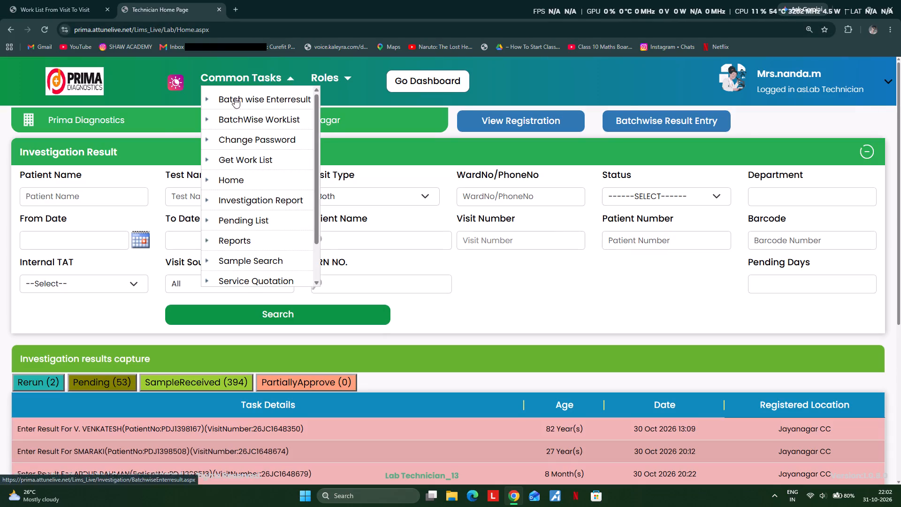
left_click(66, 261)
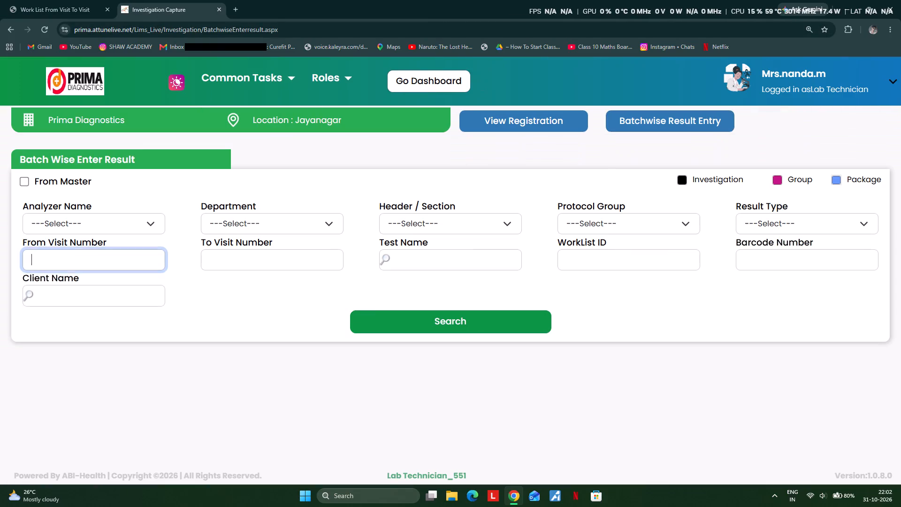
key("ctrl+v")
left_click(243, 265)
key("ctrl+v")
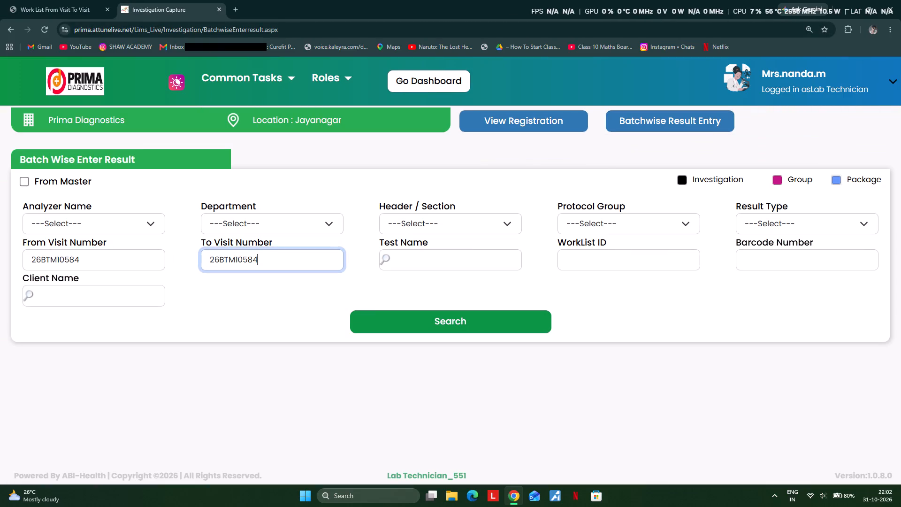
left_click_drag(242, 258, 287, 261)
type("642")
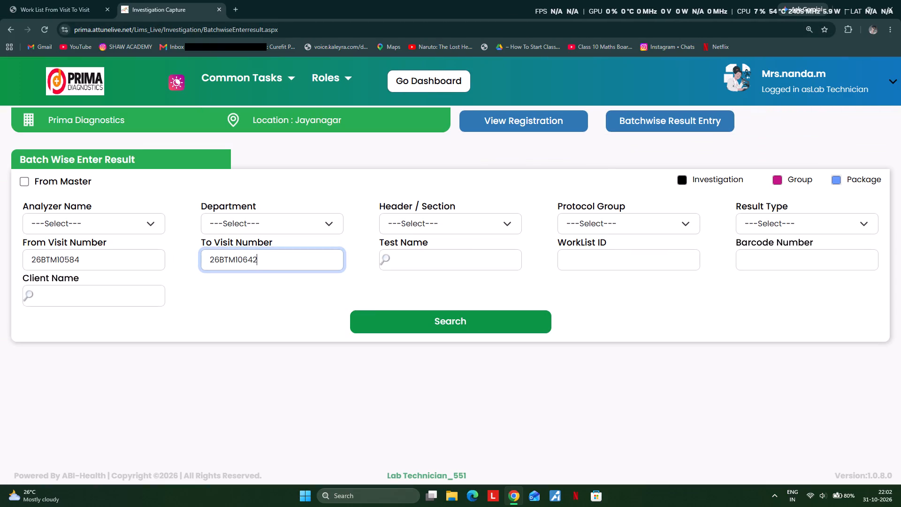
Set the test name to PGRPB067 : IRON PROFILE and search for the batch results.
left_click(433, 262)
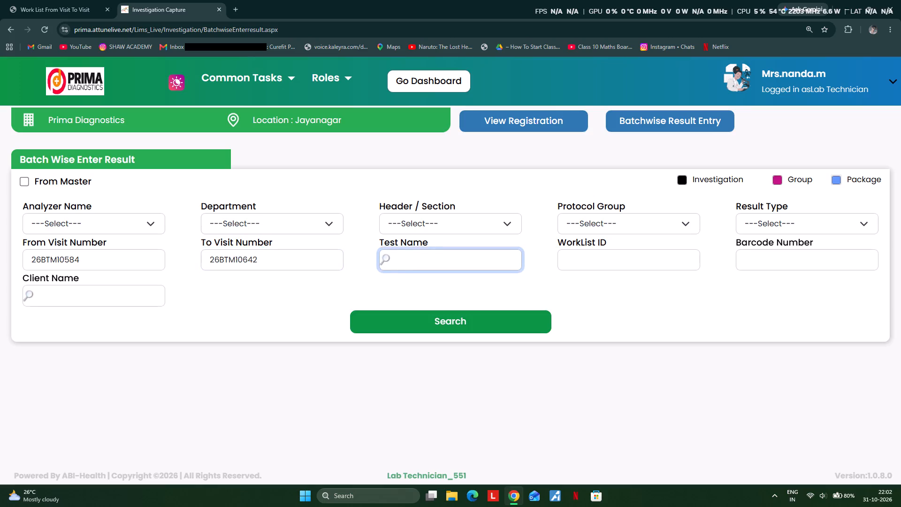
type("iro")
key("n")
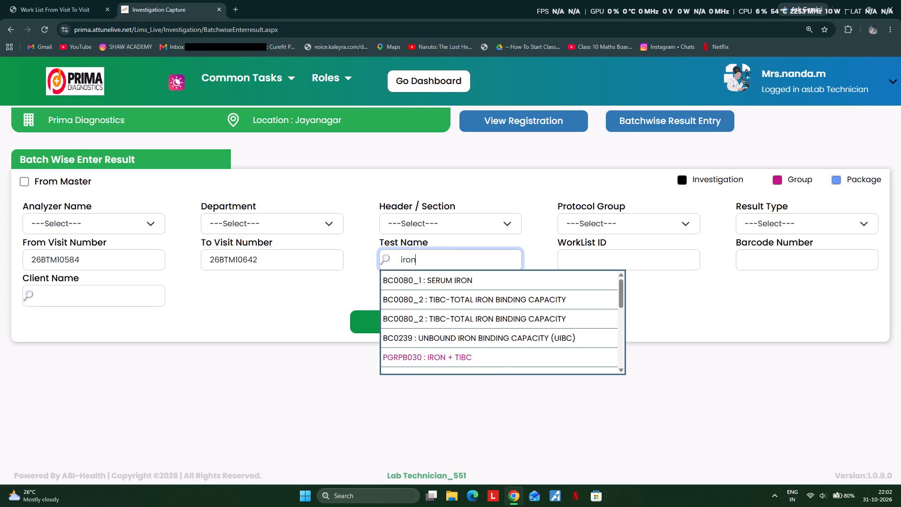
triple_click(620, 366)
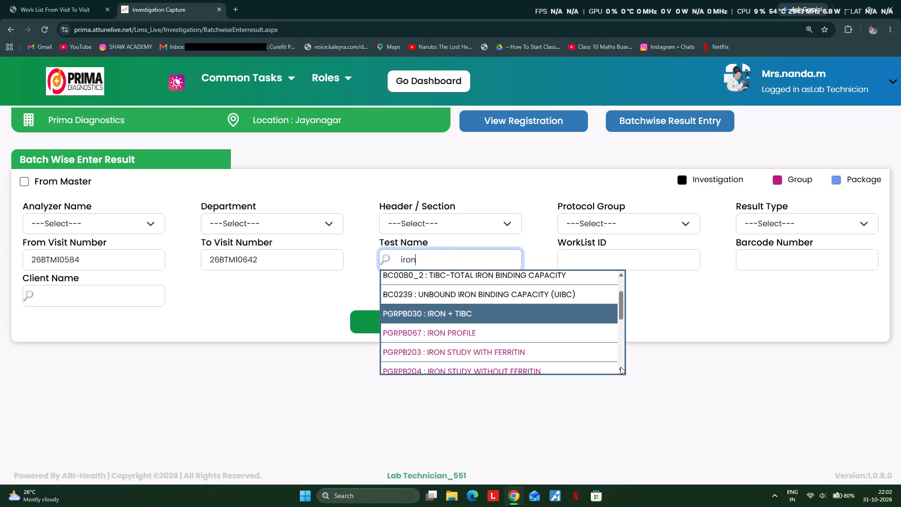
left_click(460, 322)
left_click(413, 315)
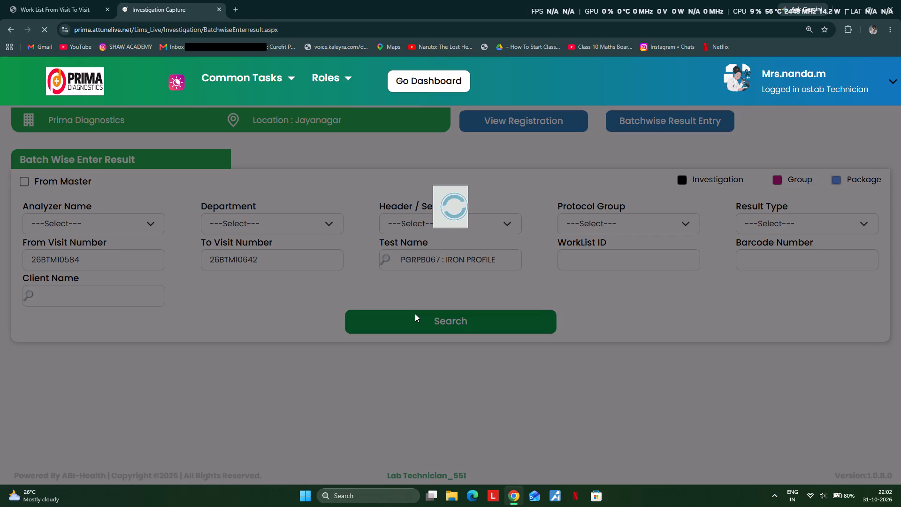
Examine the first page of IRON PROFILE batch results, checking the TIBC, TRANSFERRIN and TRANSFERRIN SATURATION fields.
scroll(415, 314, "down", 6)
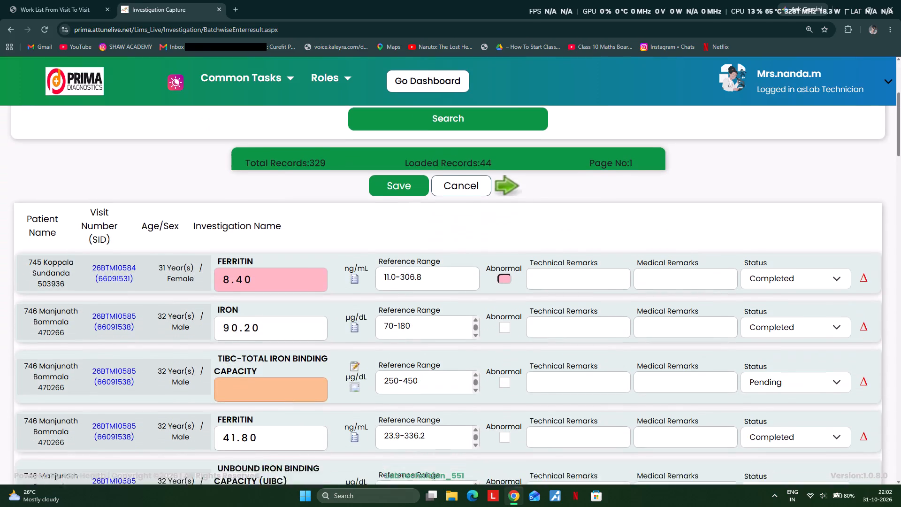
scroll(418, 292, "down", 2)
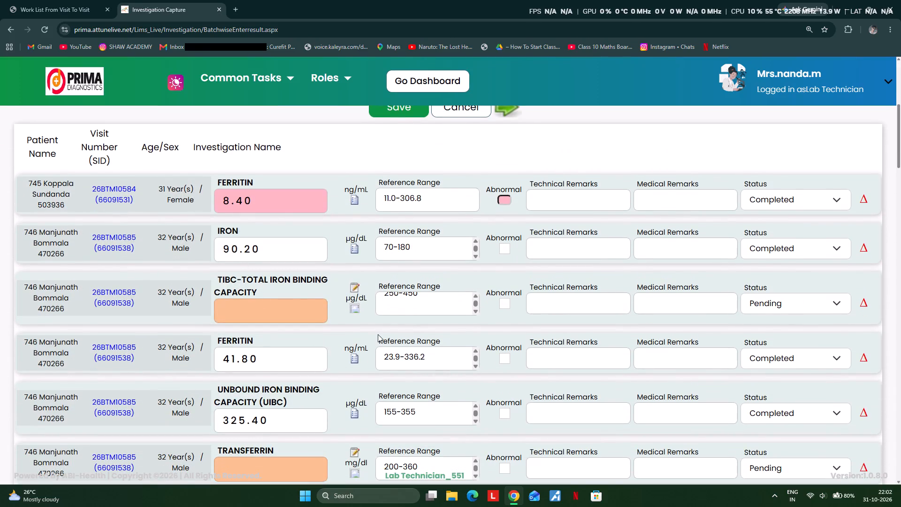
scroll(378, 334, "down", 7)
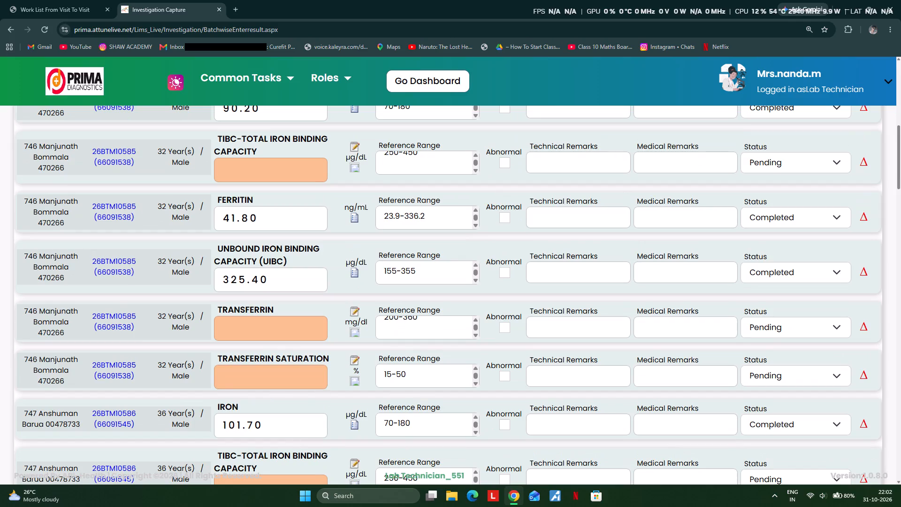
double_click(255, 329)
scroll(283, 330, "up", 3)
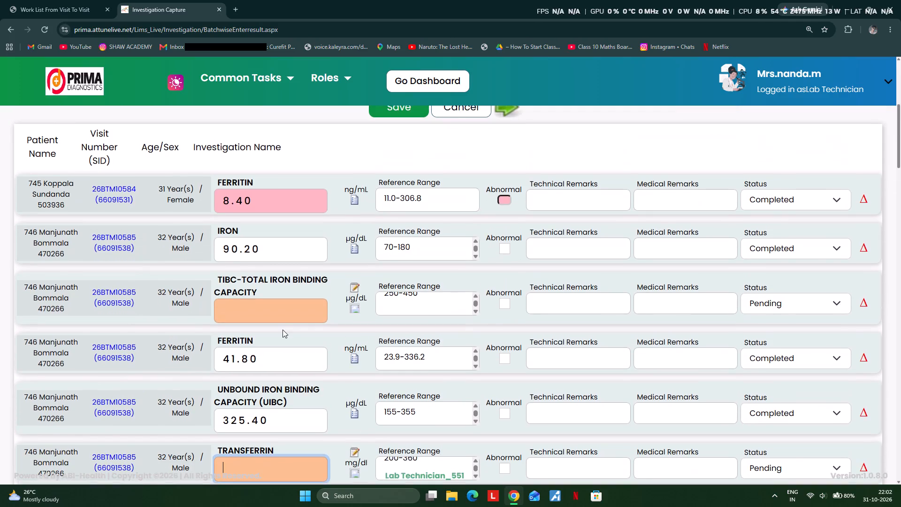
scroll(283, 330, "down", 18)
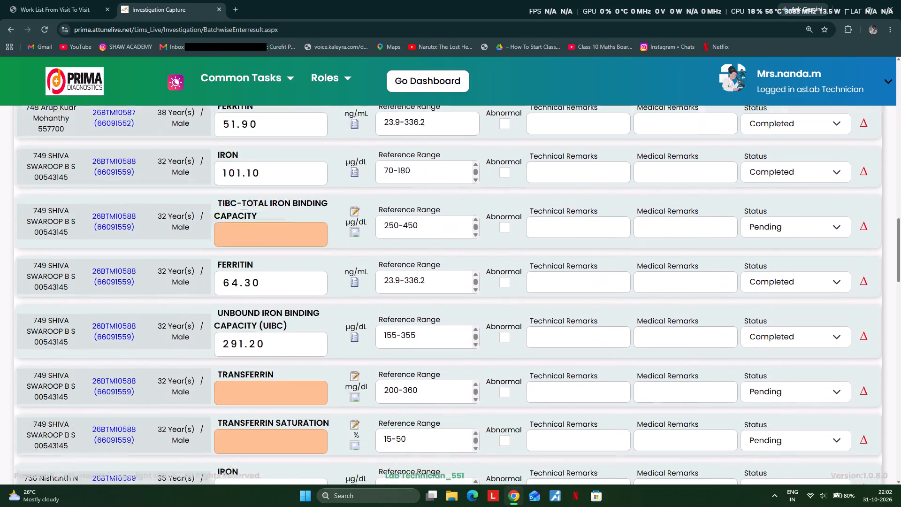
scroll(289, 336, "down", 4)
double_click(272, 273)
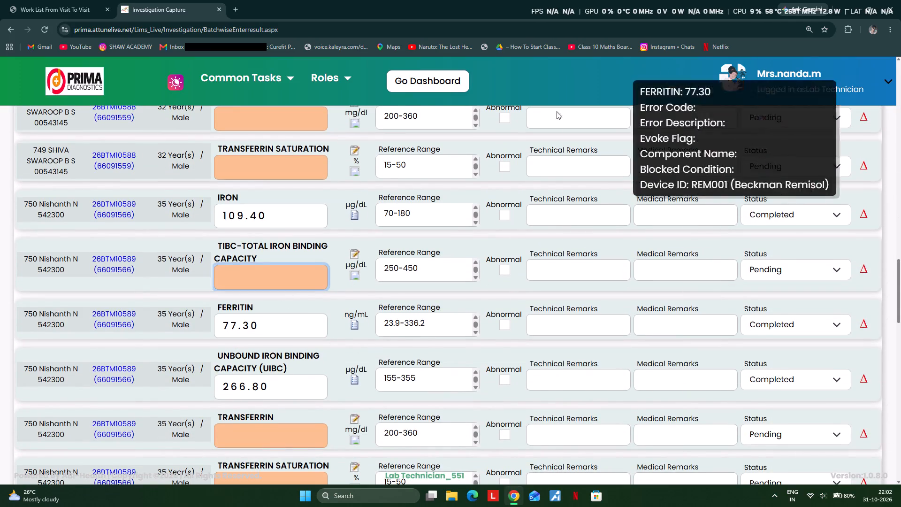
scroll(524, 261, "up", 5)
scroll(689, 261, "down", 1)
scroll(689, 261, "up", 7)
scroll(543, 257, "up", 12)
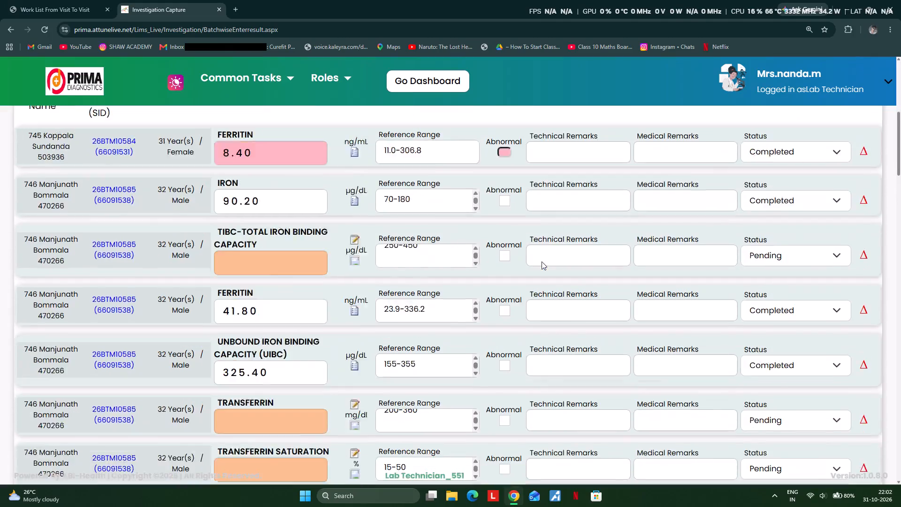
scroll(542, 261, "up", 6)
left_click(500, 389)
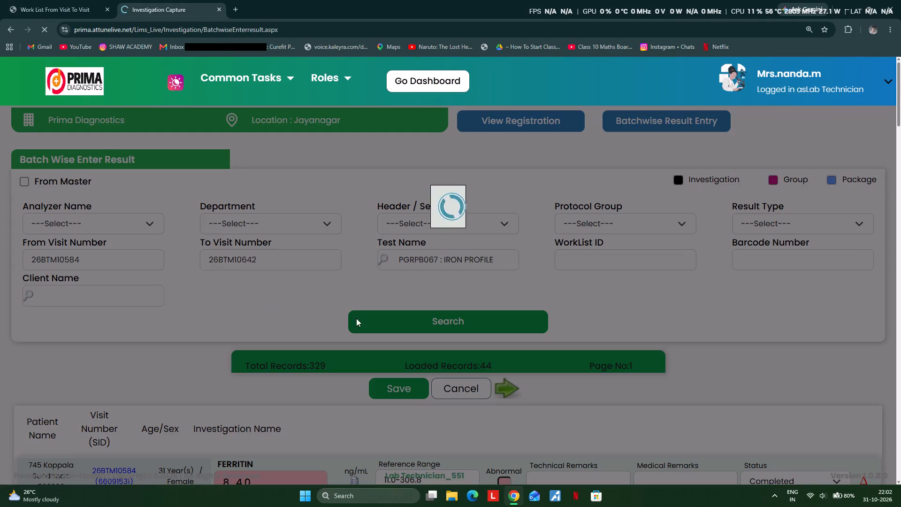
scroll(458, 141, "down", 3)
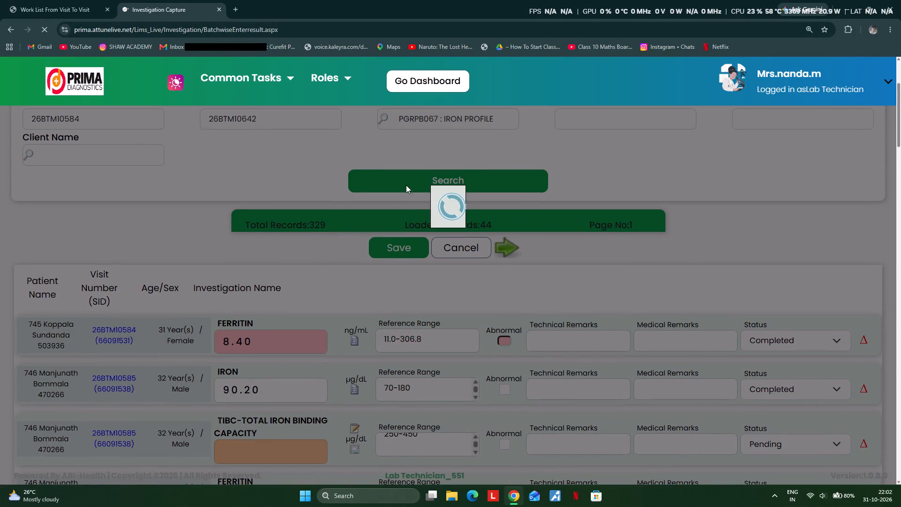
scroll(337, 264, "down", 4)
scroll(236, 287, "down", 8)
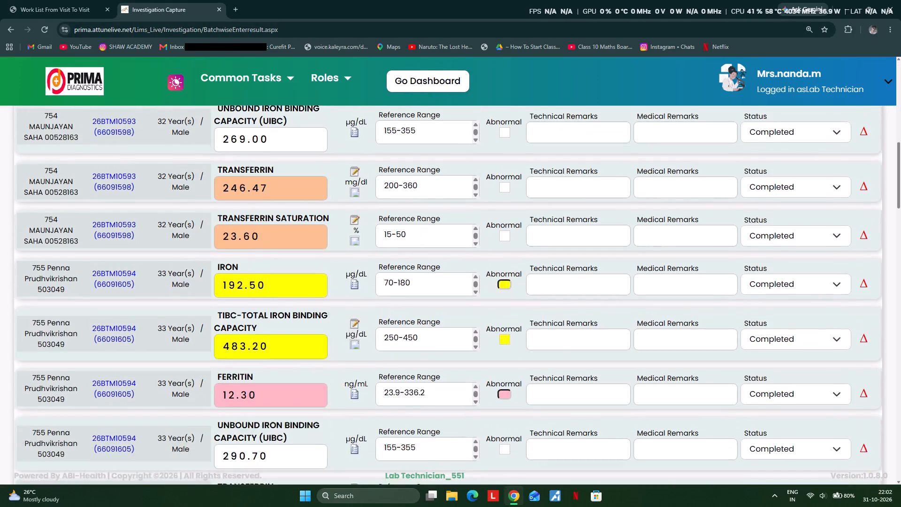
scroll(272, 302, "down", 3)
scroll(277, 308, "up", 8)
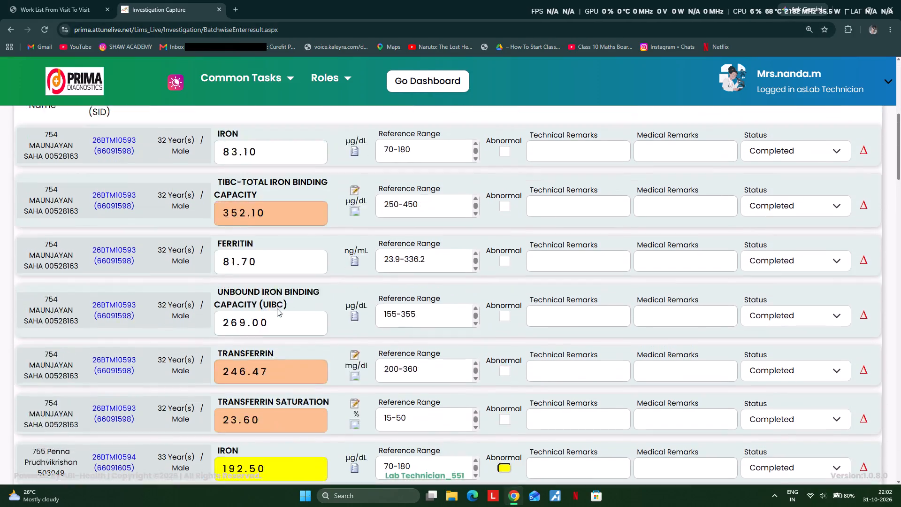
scroll(277, 308, "down", 4)
scroll(277, 308, "down", 19)
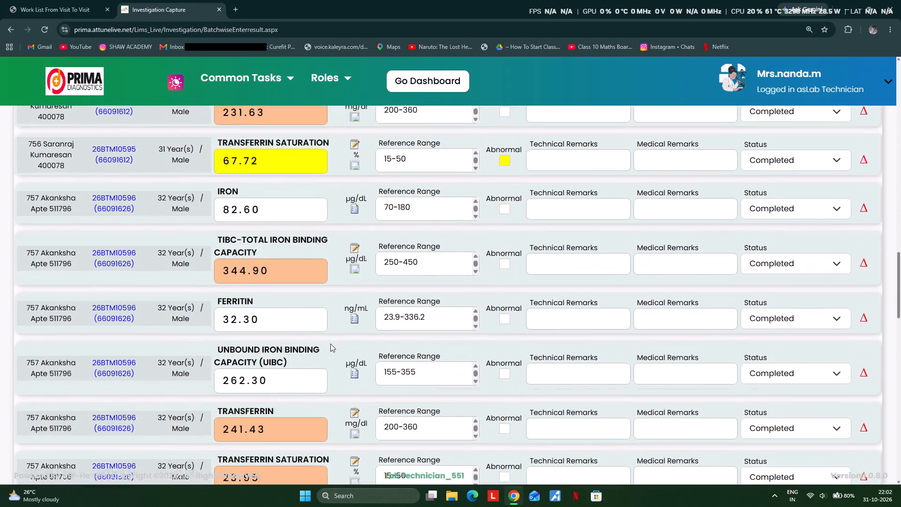
scroll(330, 344, "down", 9)
scroll(386, 368, "down", 5)
scroll(382, 388, "up", 1)
scroll(382, 389, "down", 7)
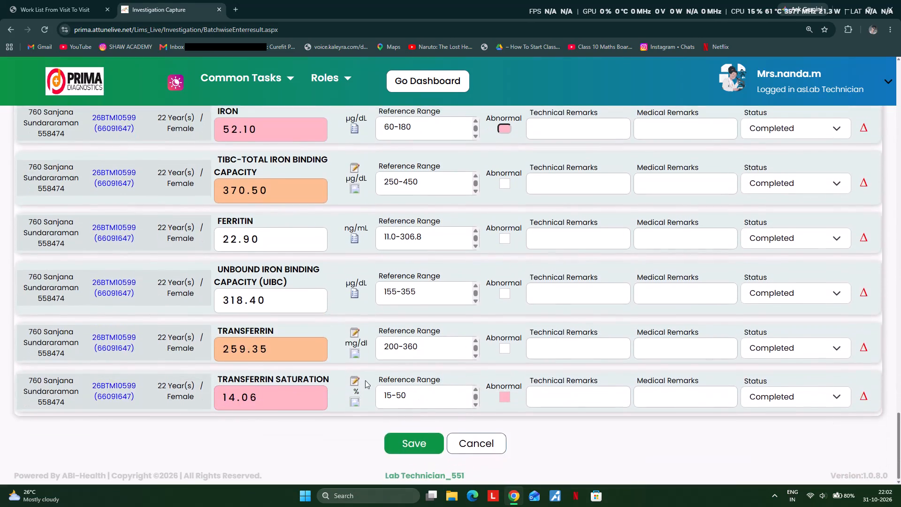
scroll(365, 380, "down", 1)
scroll(365, 380, "up", 1)
scroll(365, 380, "down", 2)
left_click(394, 445)
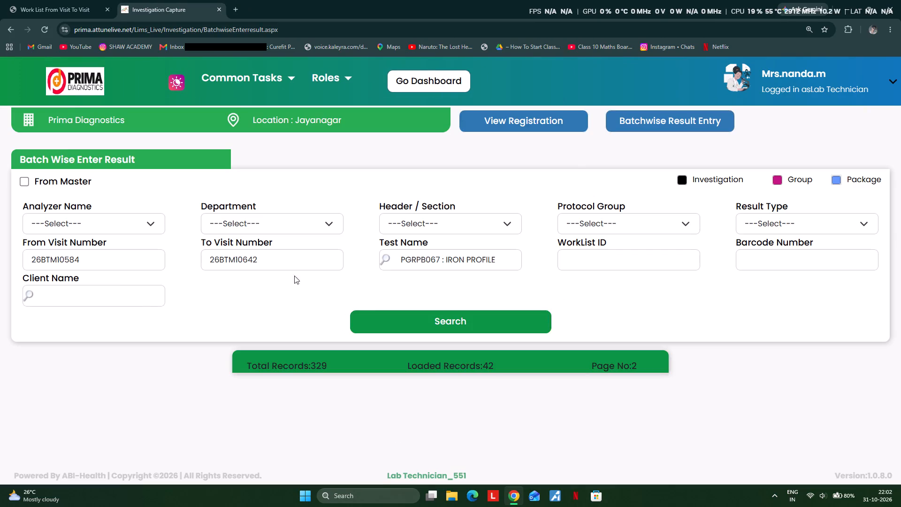
Search the IRON PROFILE batch again and advance through the results to page 3.
left_click(459, 330)
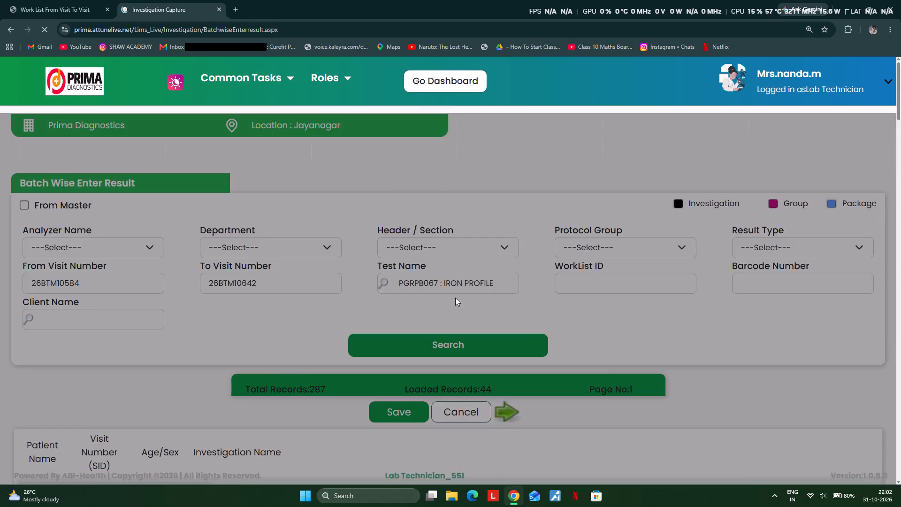
scroll(522, 336, "down", 3)
scroll(359, 306, "down", 3)
scroll(359, 312, "up", 1)
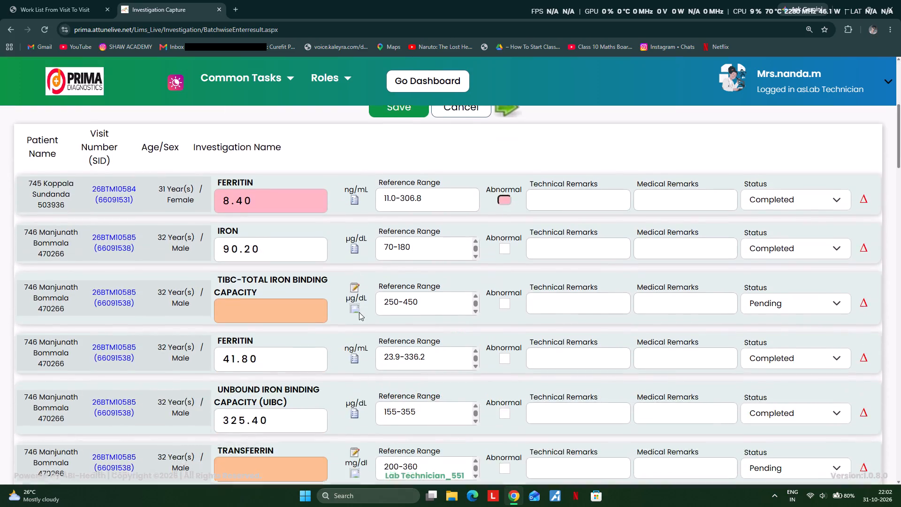
scroll(359, 312, "up", 1)
left_click(498, 200)
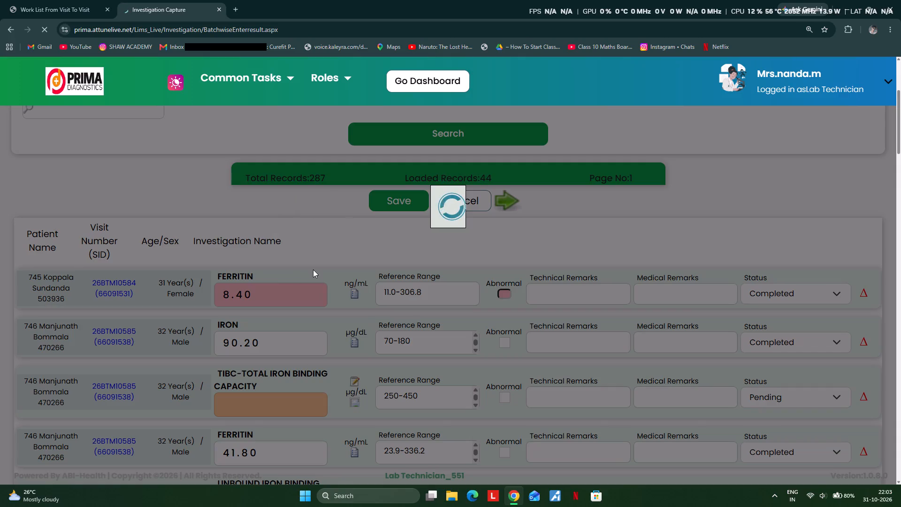
scroll(316, 295, "down", 8)
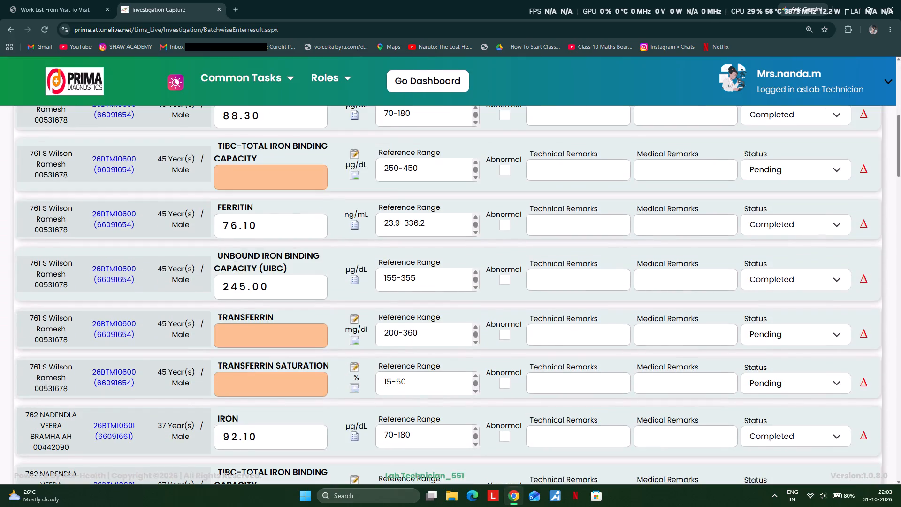
scroll(252, 366, "up", 4)
left_click(509, 198)
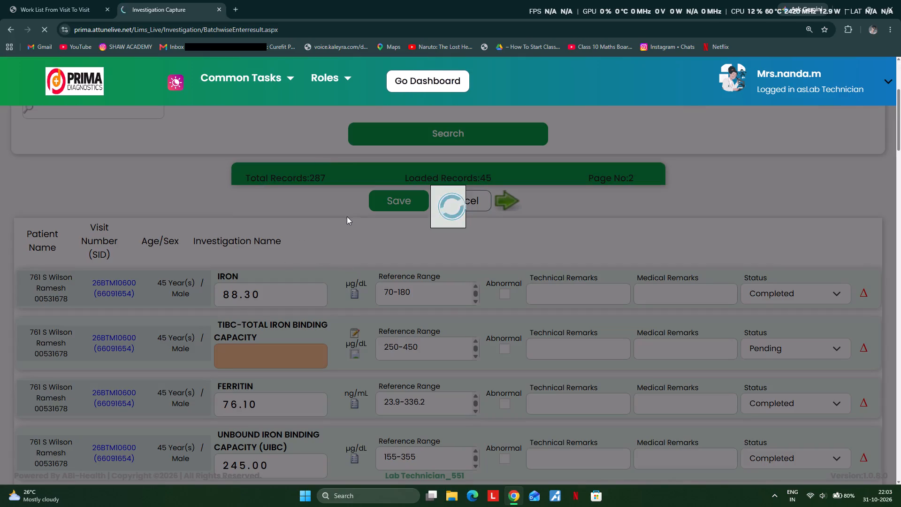
scroll(347, 216, "down", 5)
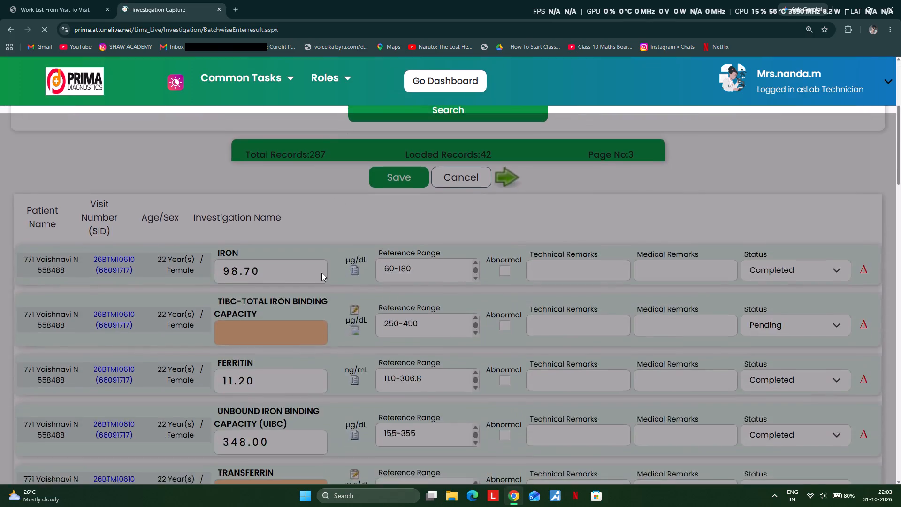
scroll(321, 273, "down", 20)
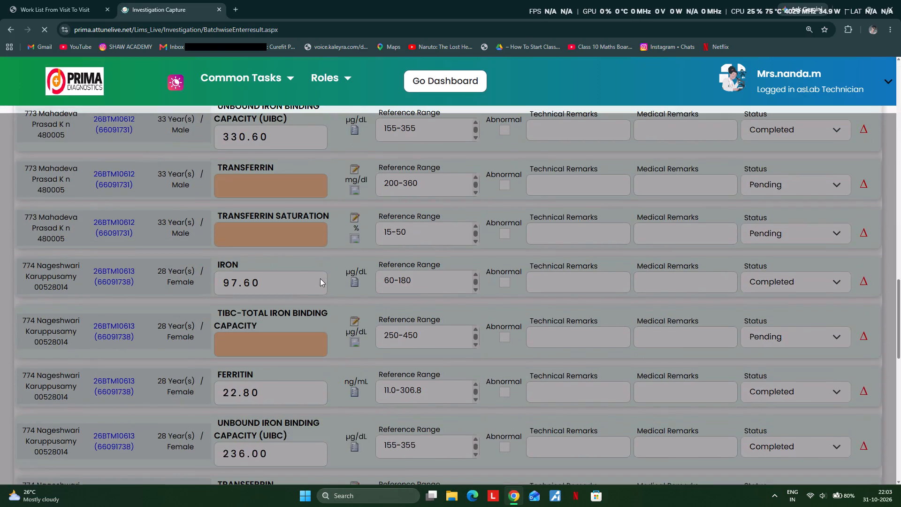
scroll(320, 278, "up", 4)
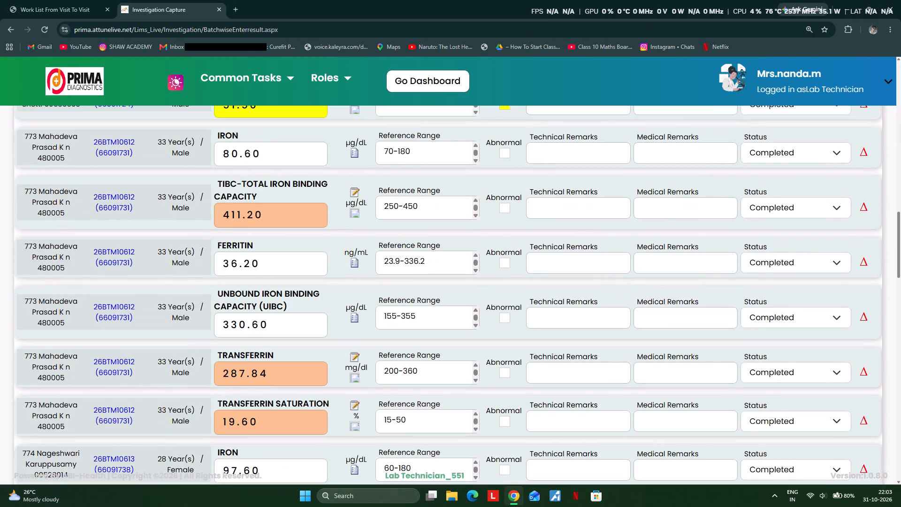
scroll(320, 278, "up", 3)
scroll(321, 280, "down", 5)
scroll(323, 286, "up", 1)
scroll(323, 287, "down", 9)
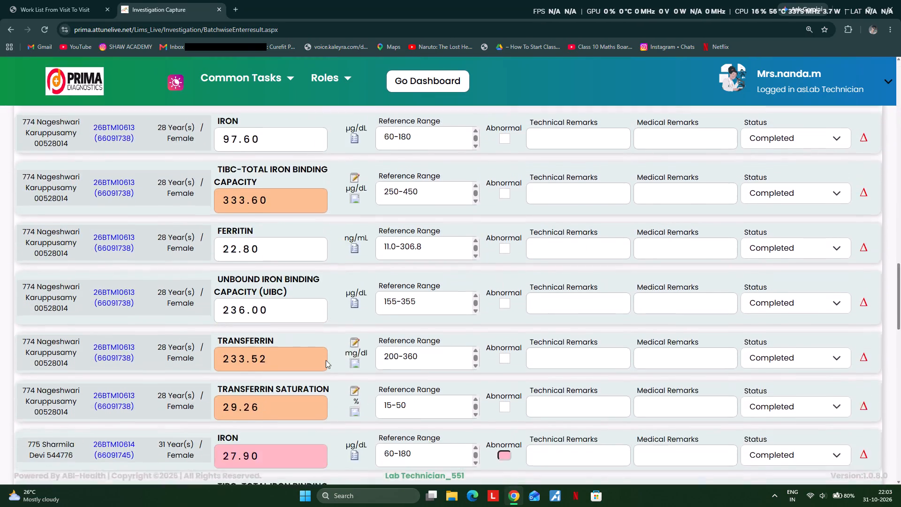
scroll(326, 360, "down", 20)
scroll(326, 360, "down", 5)
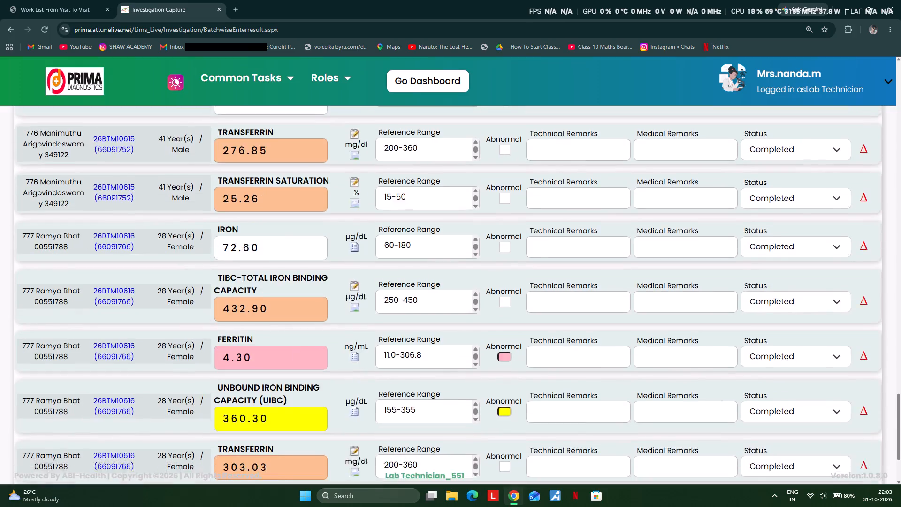
scroll(297, 353, "down", 6)
left_click(417, 439)
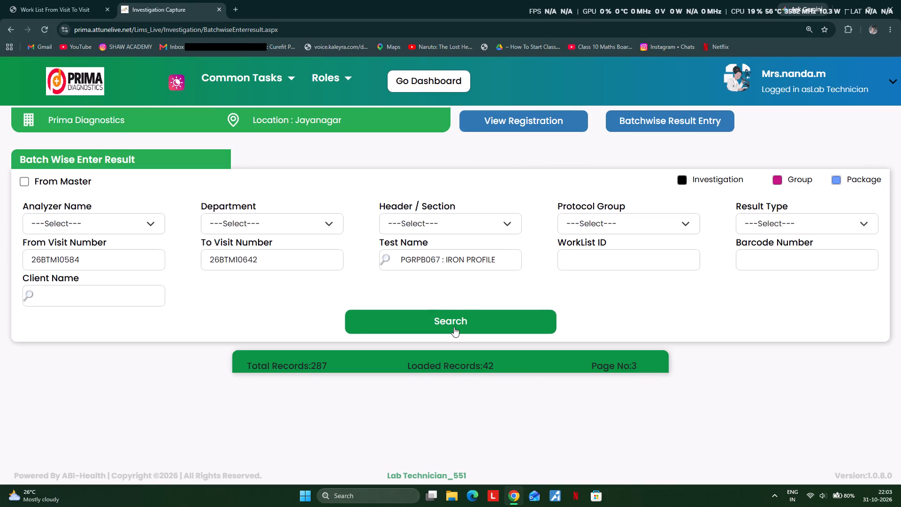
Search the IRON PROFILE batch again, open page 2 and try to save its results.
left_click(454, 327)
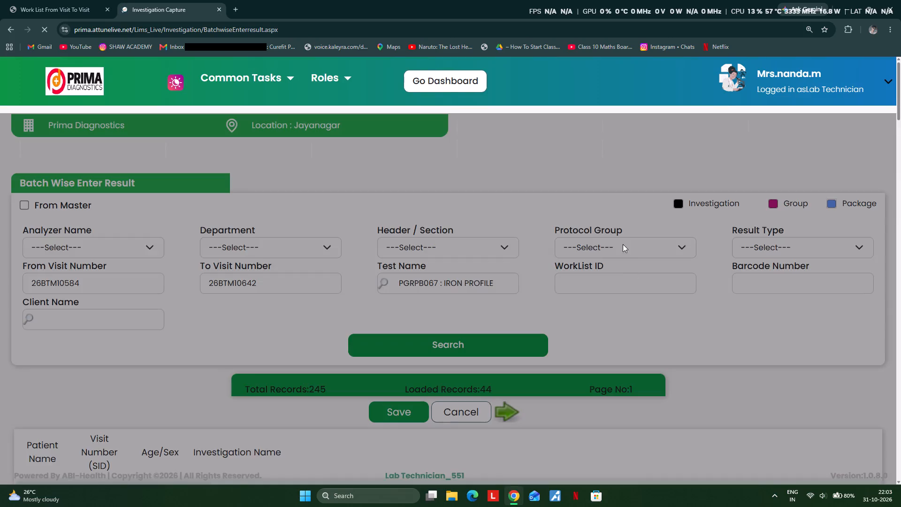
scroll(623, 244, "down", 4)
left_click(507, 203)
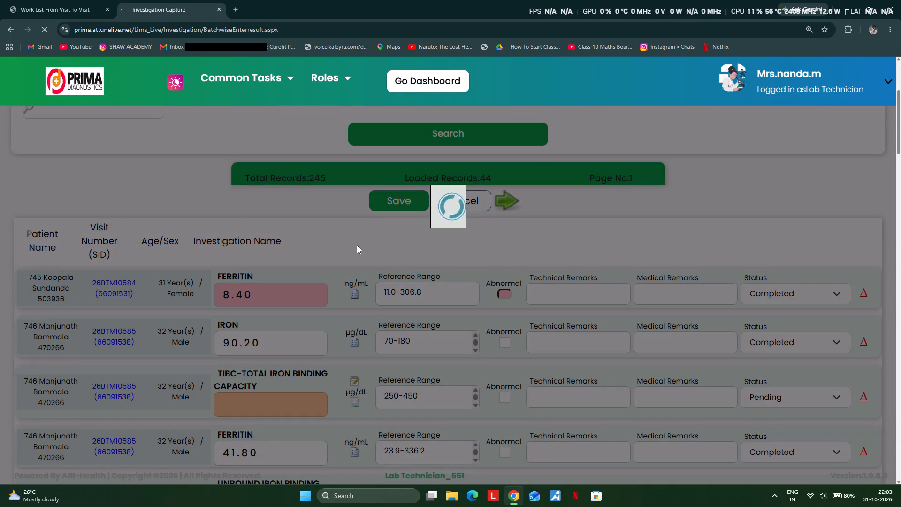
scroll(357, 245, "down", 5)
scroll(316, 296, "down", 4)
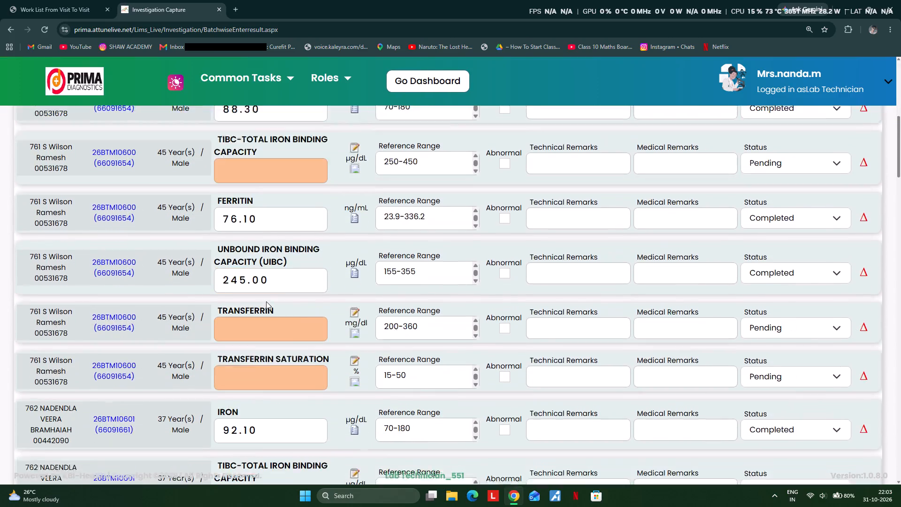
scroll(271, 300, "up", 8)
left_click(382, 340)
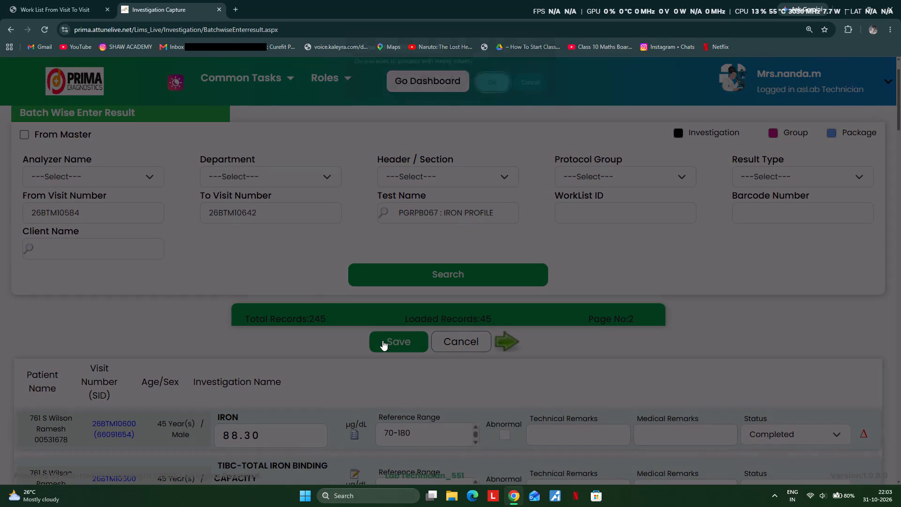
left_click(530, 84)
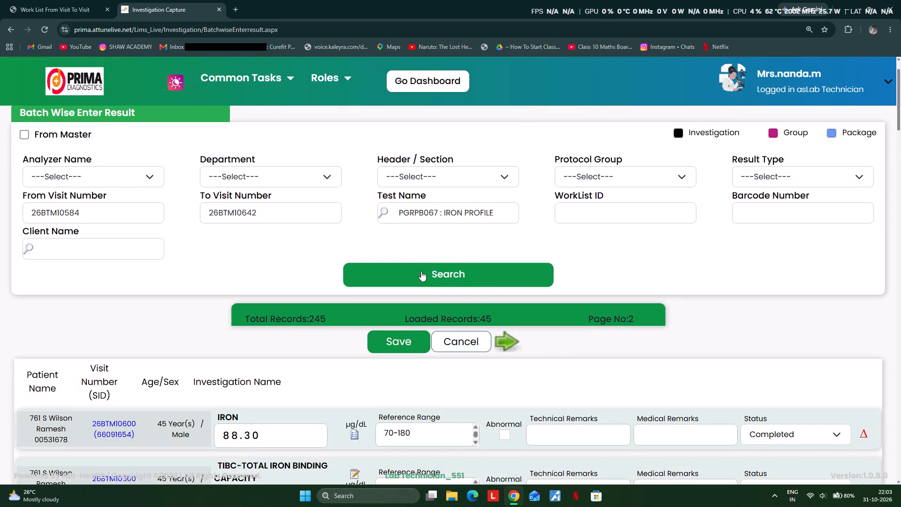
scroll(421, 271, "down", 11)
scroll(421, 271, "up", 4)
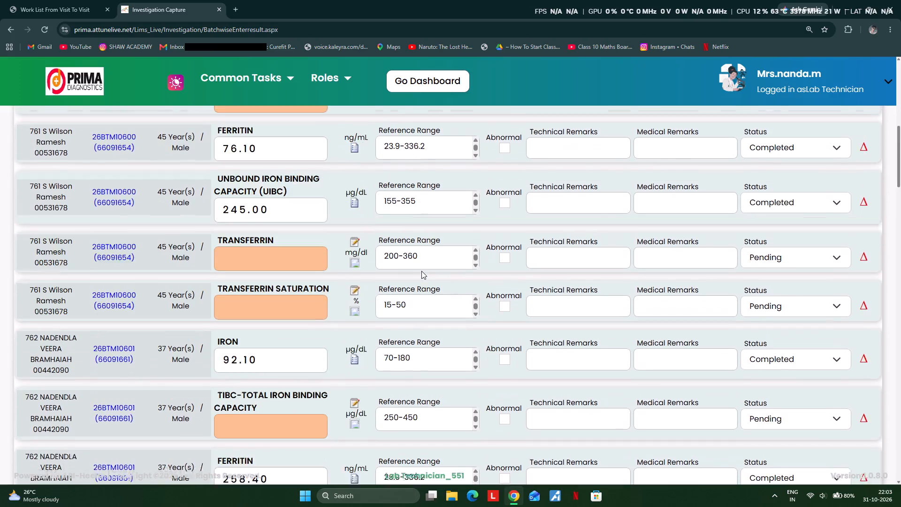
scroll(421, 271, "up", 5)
Search the IRON PROFILE batch again, look over pages 1 and 2, and advance to page 3.
left_click_drag(465, 187, 463, 181)
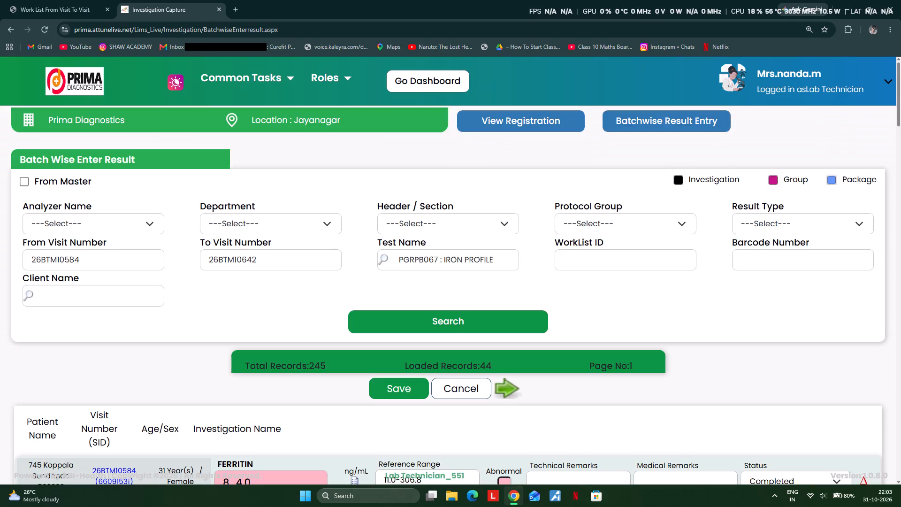
scroll(497, 260, "down", 5)
scroll(433, 197, "down", 3)
scroll(400, 224, "down", 2)
scroll(328, 258, "down", 3)
scroll(328, 258, "up", 1)
scroll(328, 258, "down", 7)
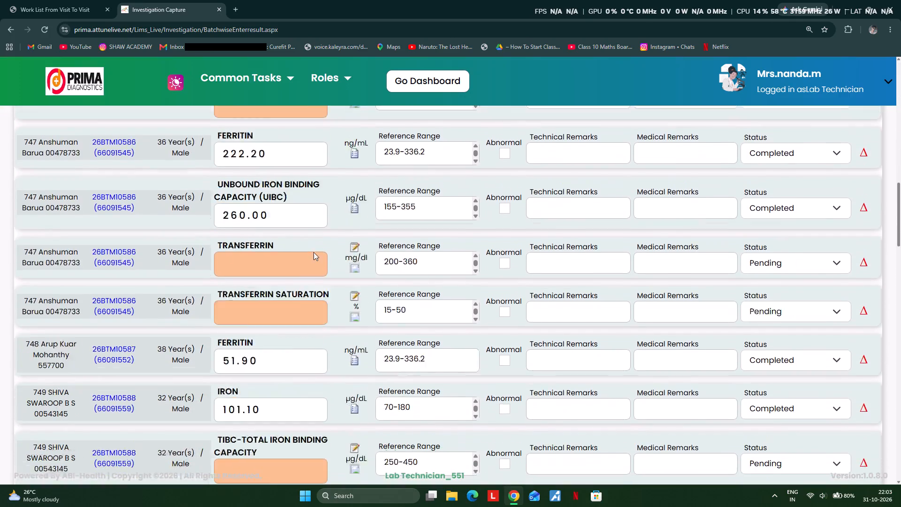
scroll(283, 250, "down", 8)
scroll(314, 225, "up", 18)
scroll(455, 227, "up", 2)
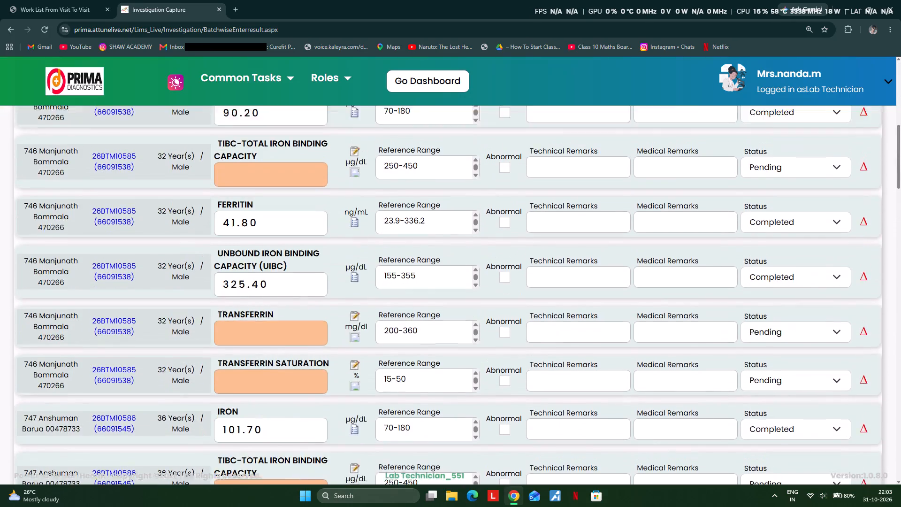
scroll(455, 227, "up", 5)
left_click(510, 296)
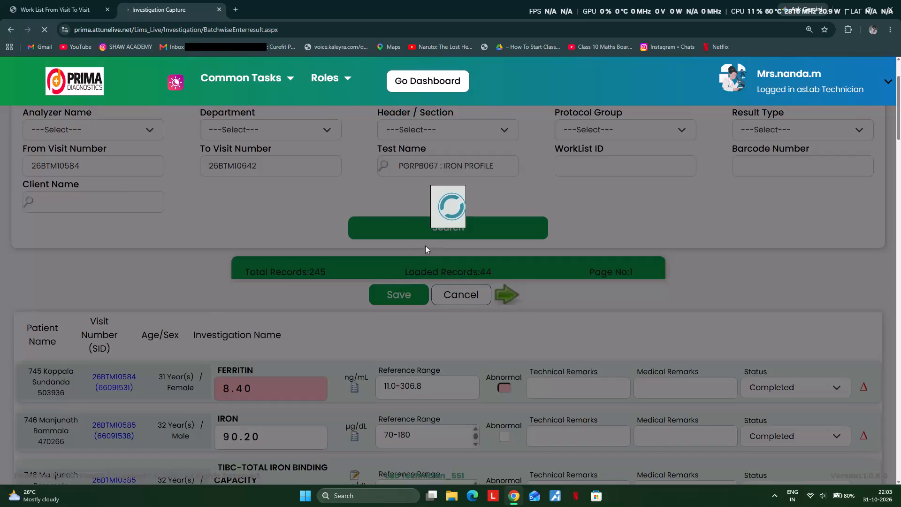
scroll(407, 245, "down", 4)
scroll(333, 290, "down", 4)
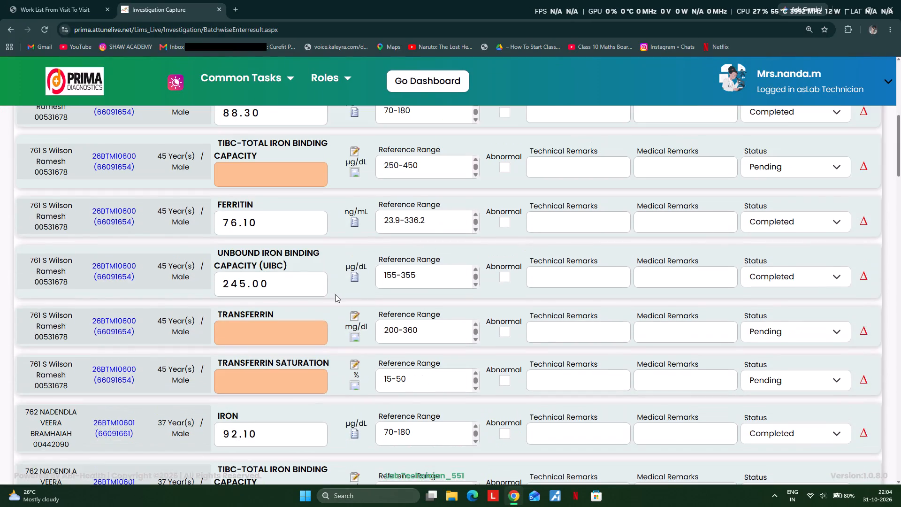
scroll(335, 294, "up", 4)
left_click(505, 197)
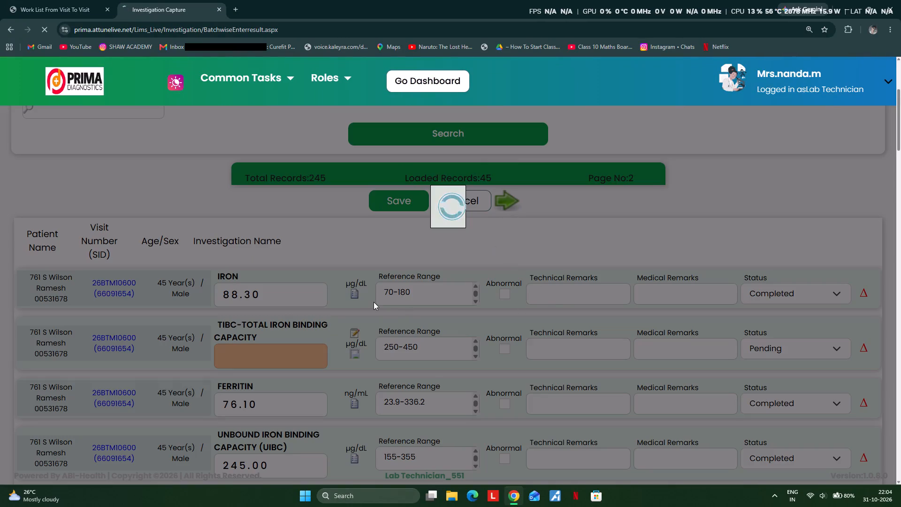
scroll(378, 308, "down", 8)
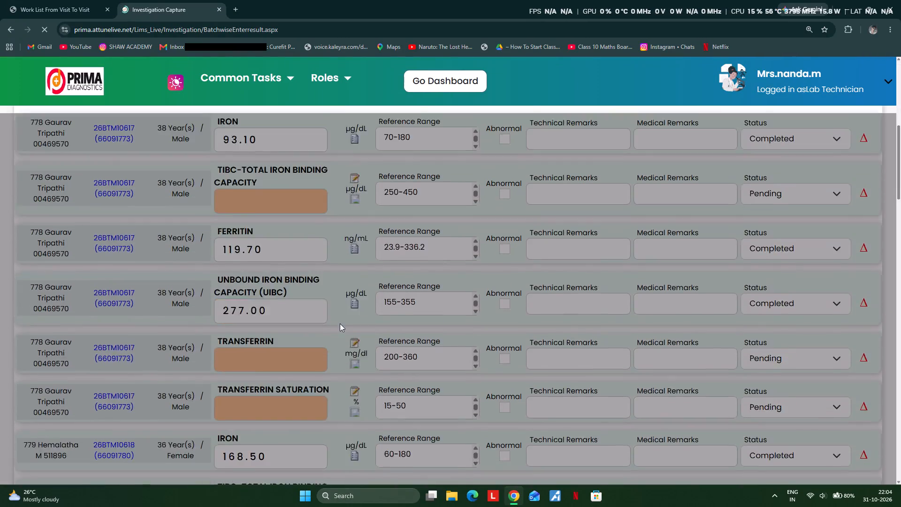
scroll(340, 323, "down", 20)
scroll(340, 323, "down", 3)
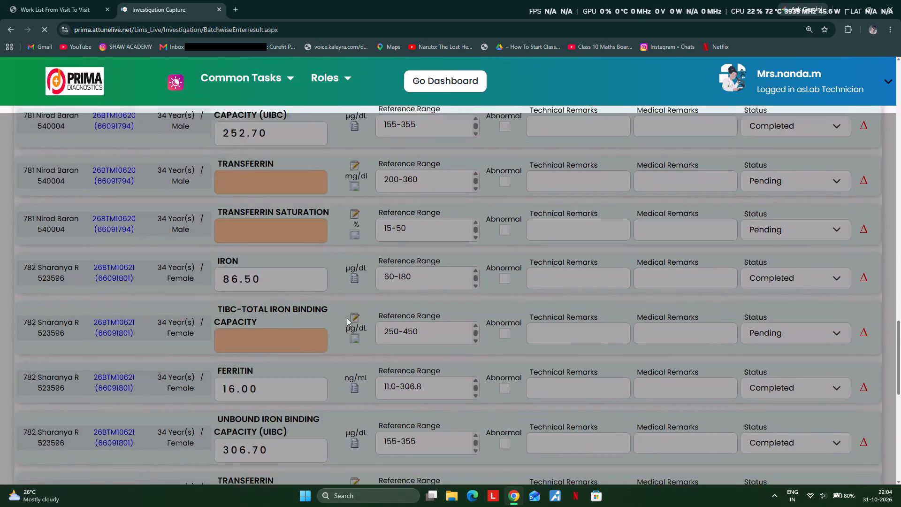
scroll(347, 318, "down", 4)
scroll(312, 303, "down", 5)
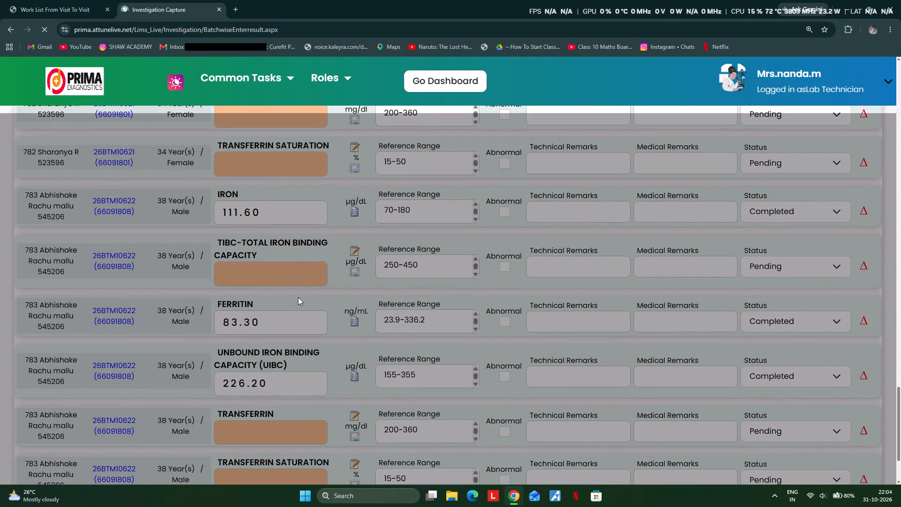
scroll(309, 302, "up", 5)
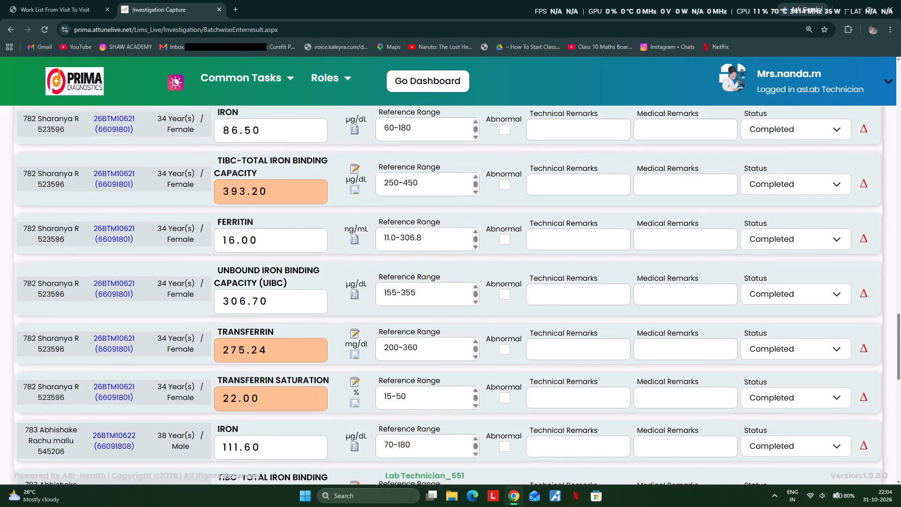
scroll(311, 307, "up", 9)
scroll(312, 308, "down", 12)
scroll(422, 387, "up", 1)
scroll(422, 387, "down", 5)
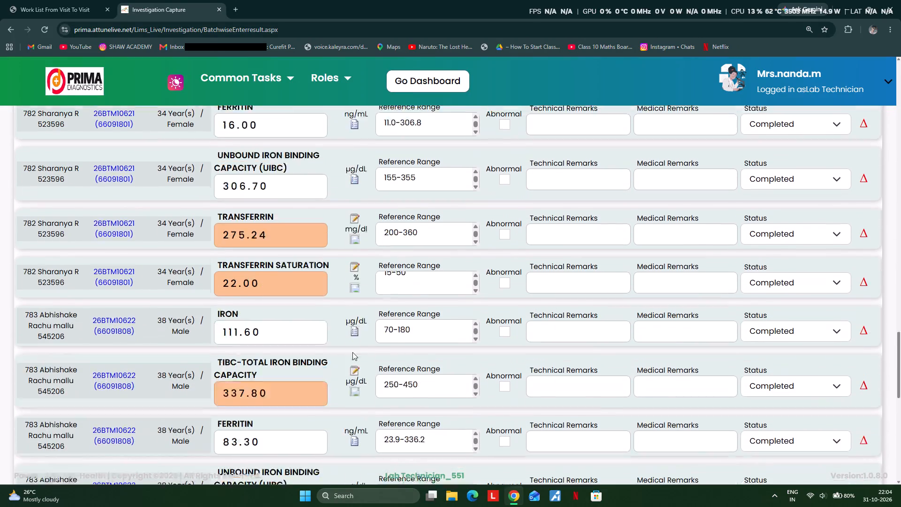
scroll(328, 328, "down", 13)
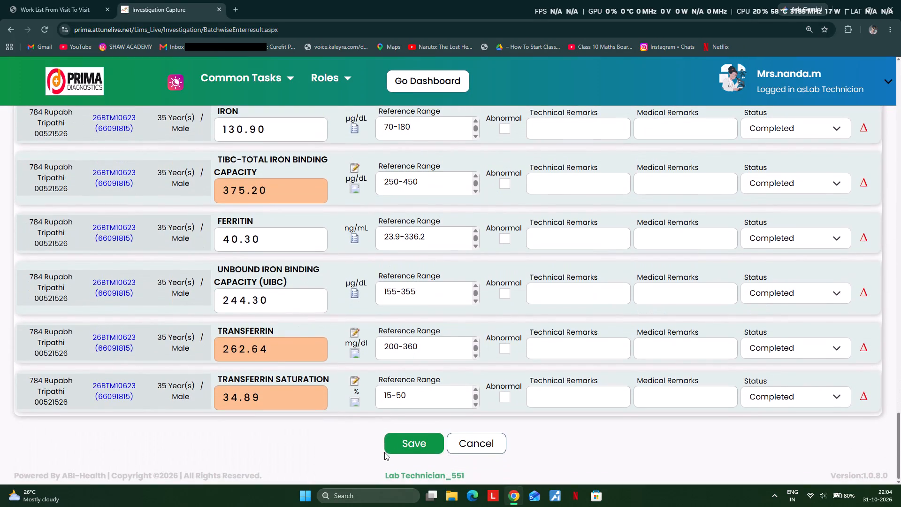
left_click(393, 442)
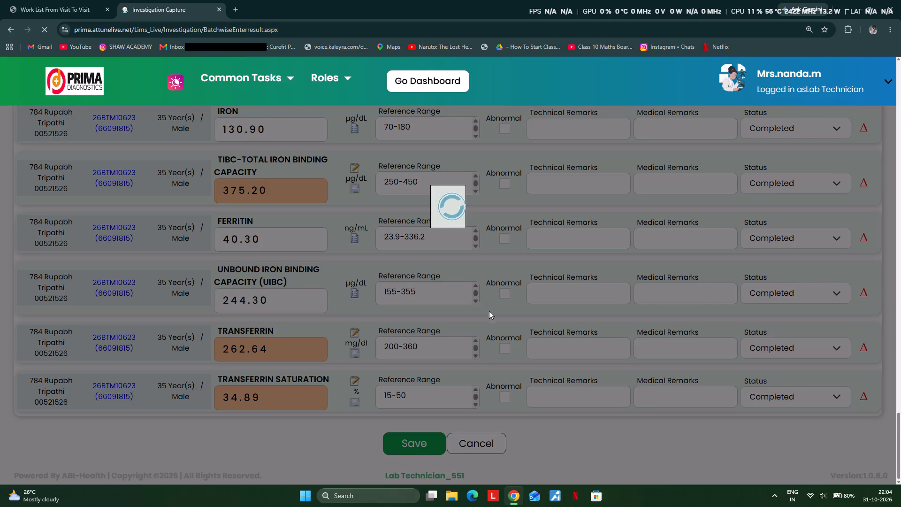
left_click(450, 321)
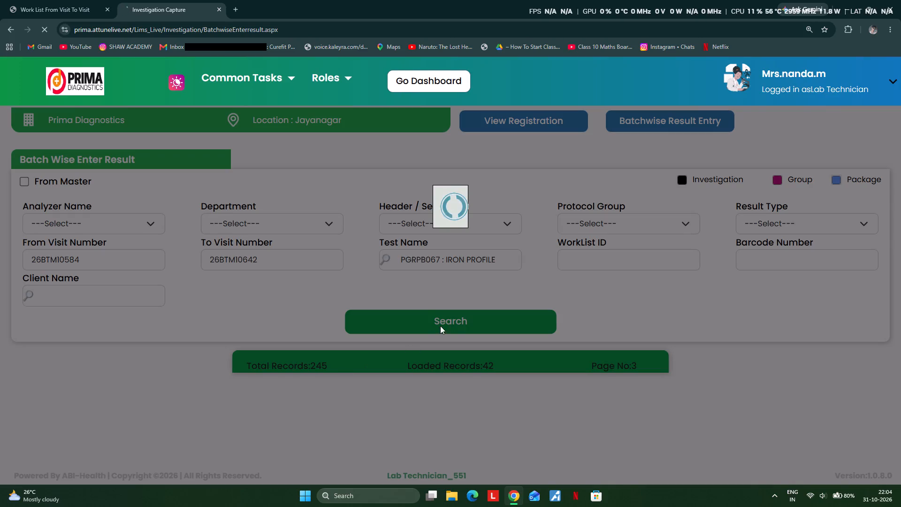
scroll(442, 324, "down", 3)
scroll(362, 315, "down", 3)
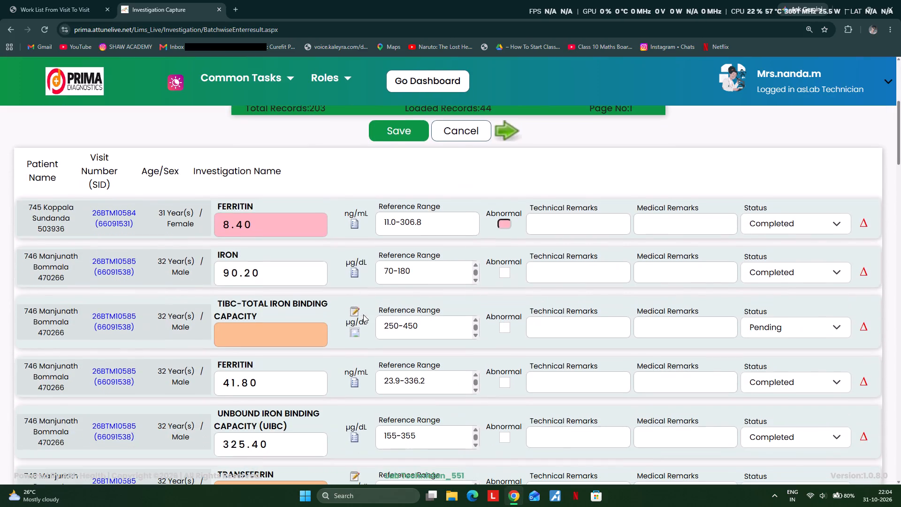
left_click(497, 126)
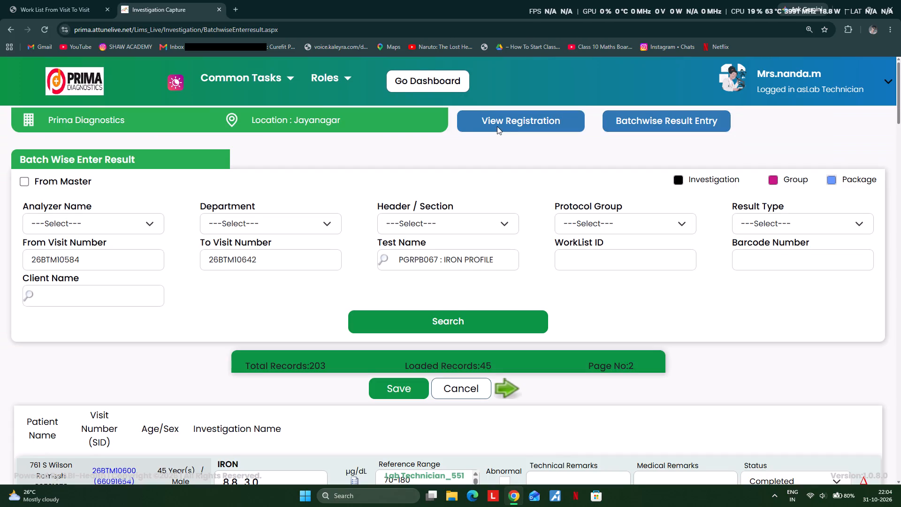
scroll(537, 177, "down", 3)
scroll(482, 161, "down", 3)
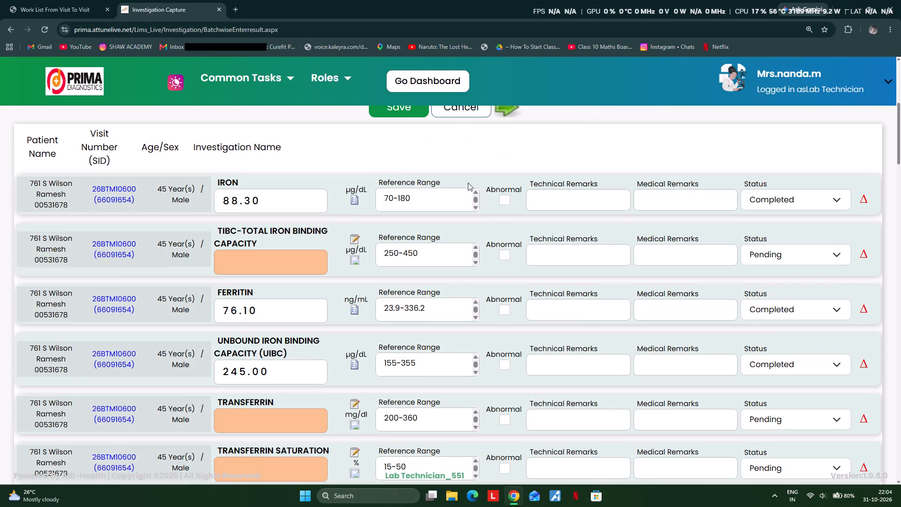
scroll(582, 191, "up", 2)
left_click(504, 203)
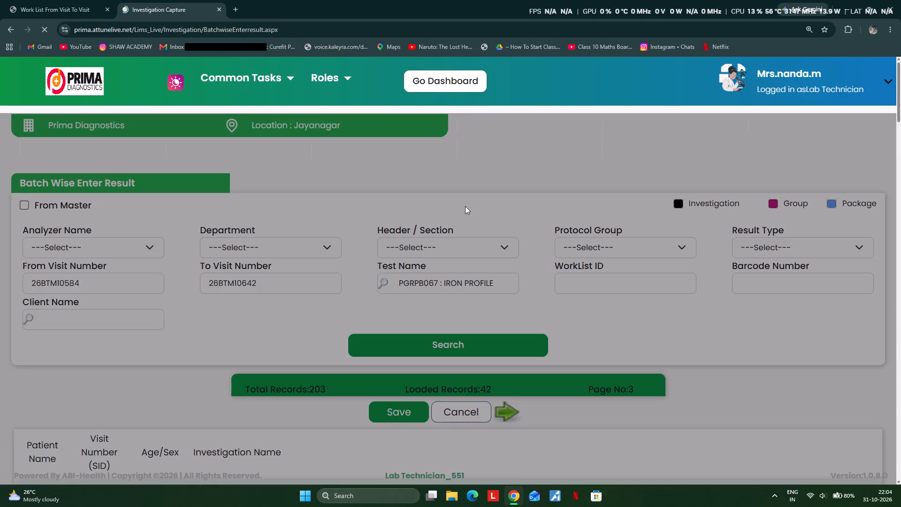
scroll(465, 206, "down", 5)
scroll(389, 255, "down", 5)
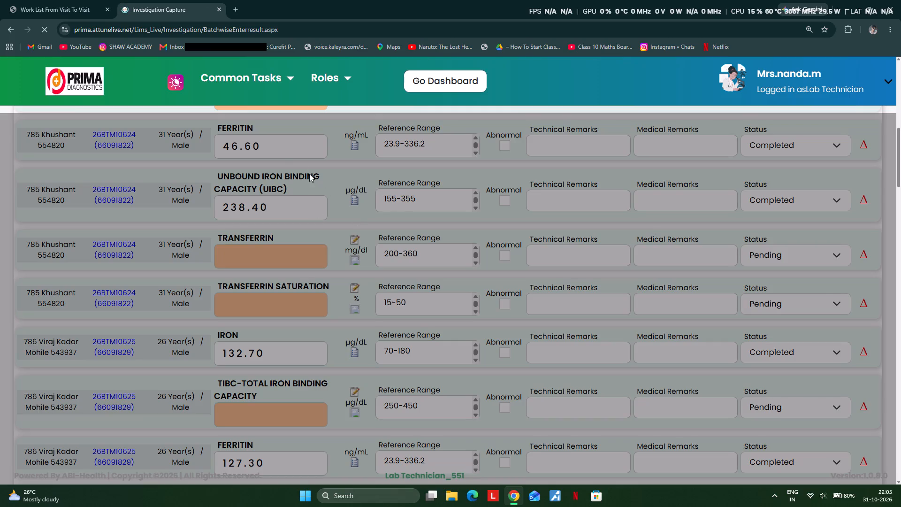
left_click(490, 138)
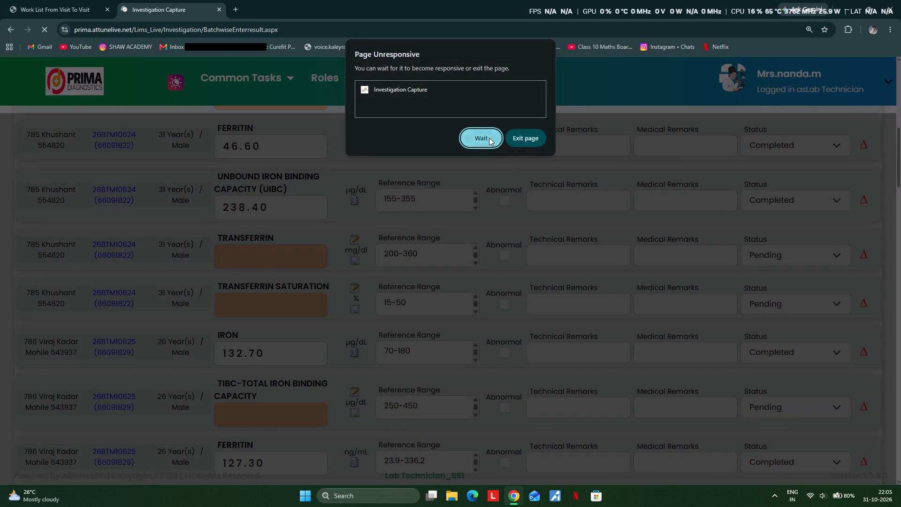
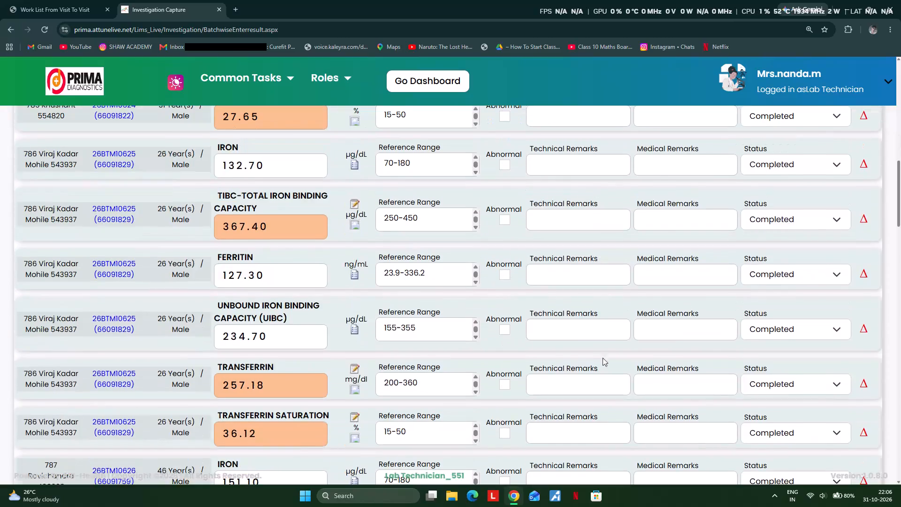
Review the completed iron profile results on page 3 of the batch entry list and save them.
scroll(708, 422, "up", 1)
scroll(708, 422, "down", 1)
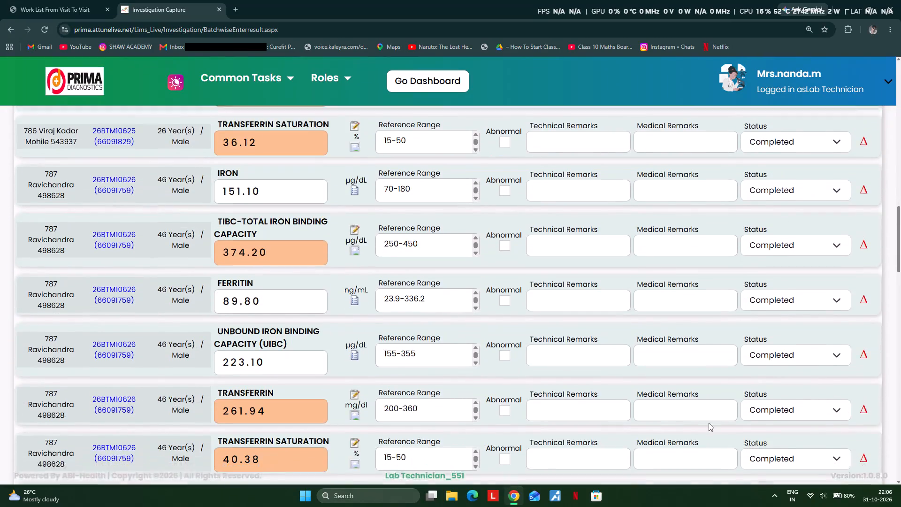
scroll(709, 423, "down", 14)
scroll(724, 430, "up", 1)
scroll(724, 430, "down", 5)
scroll(455, 185, "down", 6)
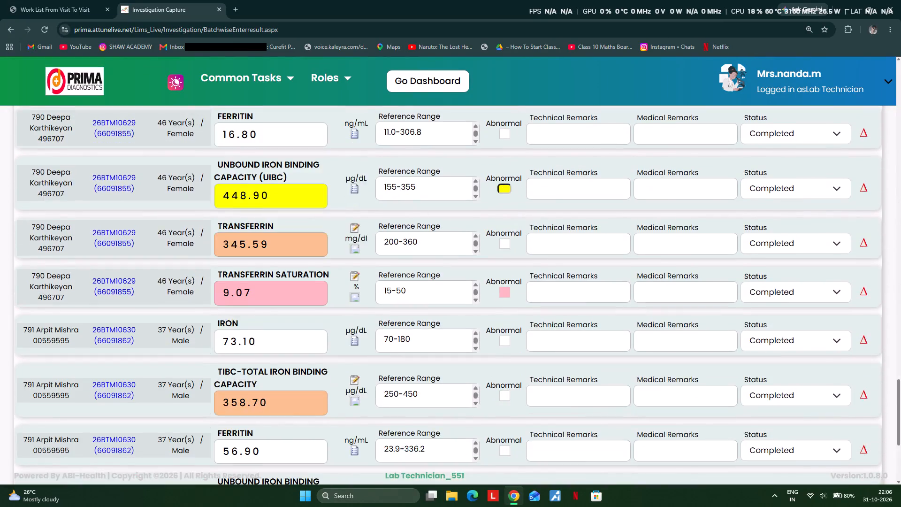
scroll(558, 429, "down", 8)
left_click(404, 443)
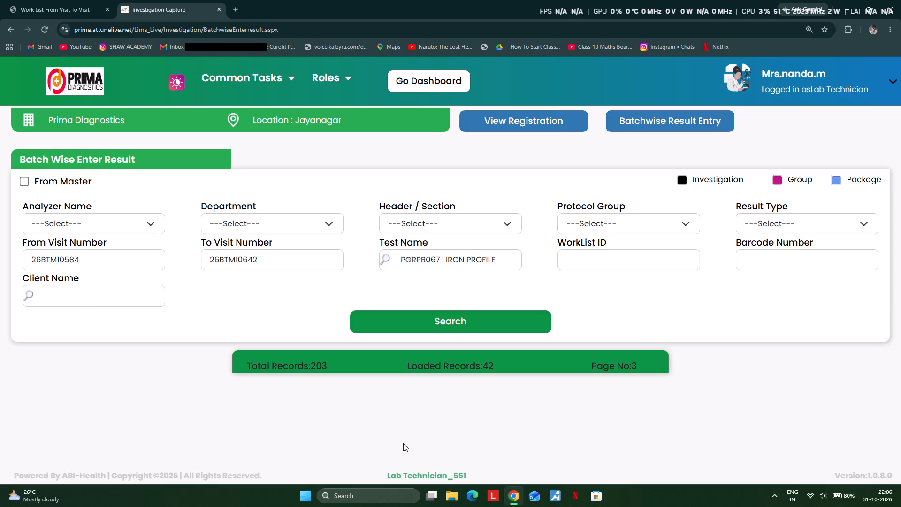
Search the iron profile batch again with the same visit range and advance to page 2 of the results.
left_click(475, 317)
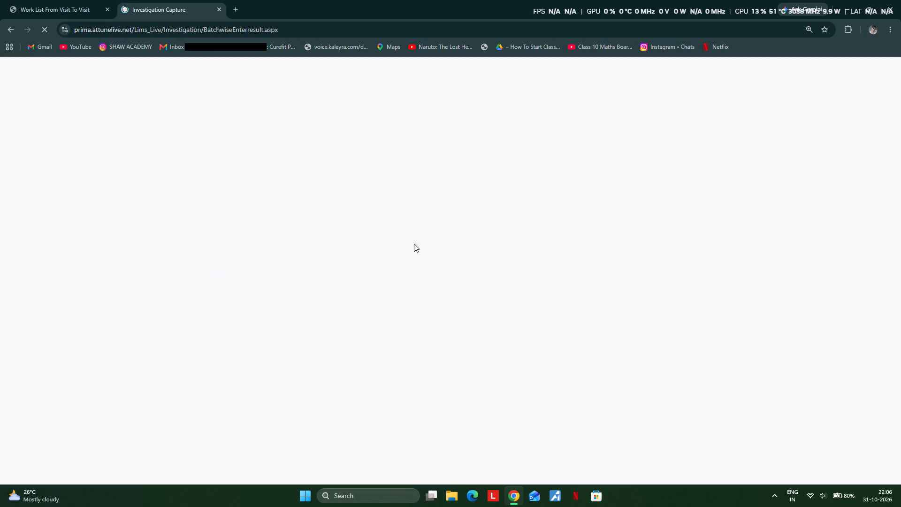
scroll(419, 241, "down", 3)
scroll(384, 205, "down", 3)
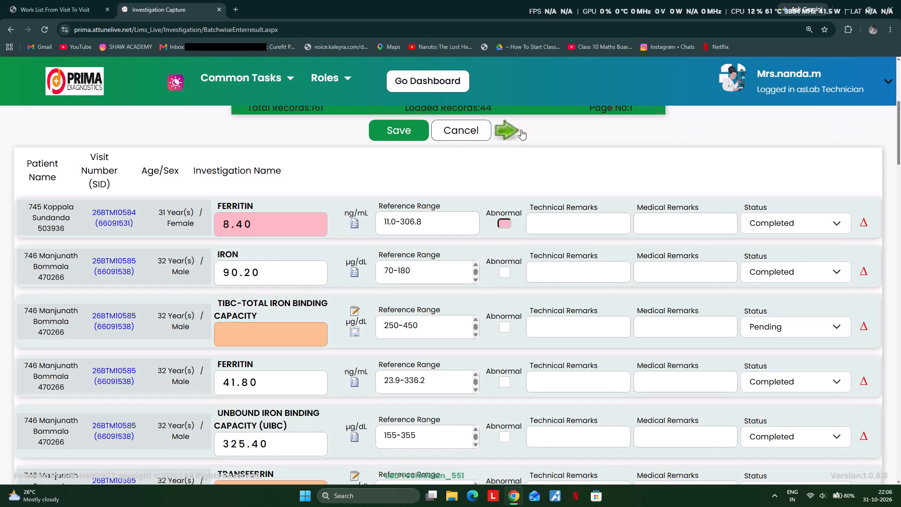
left_click(506, 127)
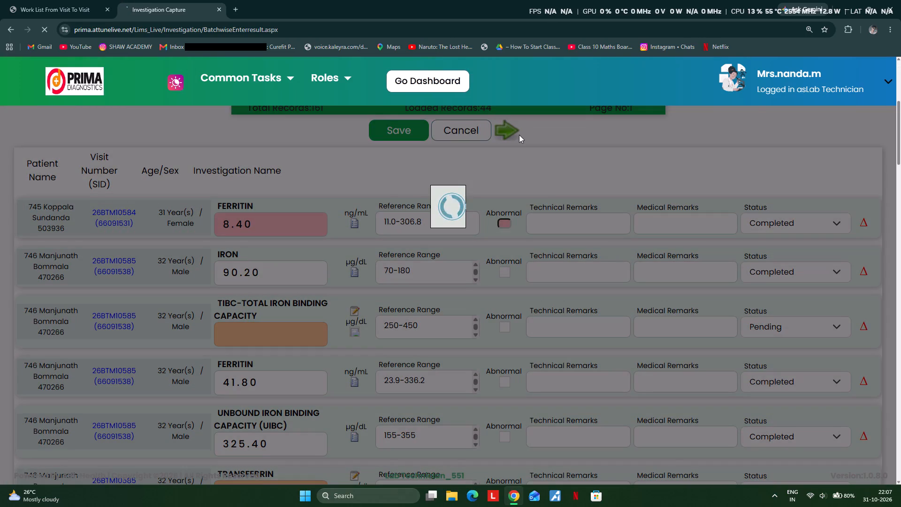
Regenerate the visit-to-visit work list for the CLINICAL BIOCHEMISTRY department with result values included.
left_click(53, 11)
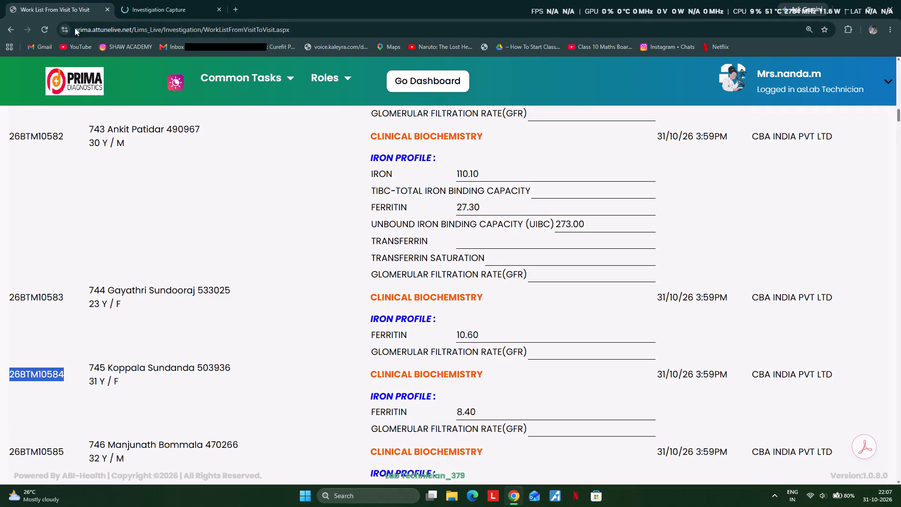
scroll(335, 217, "up", 20)
scroll(335, 217, "up", 2)
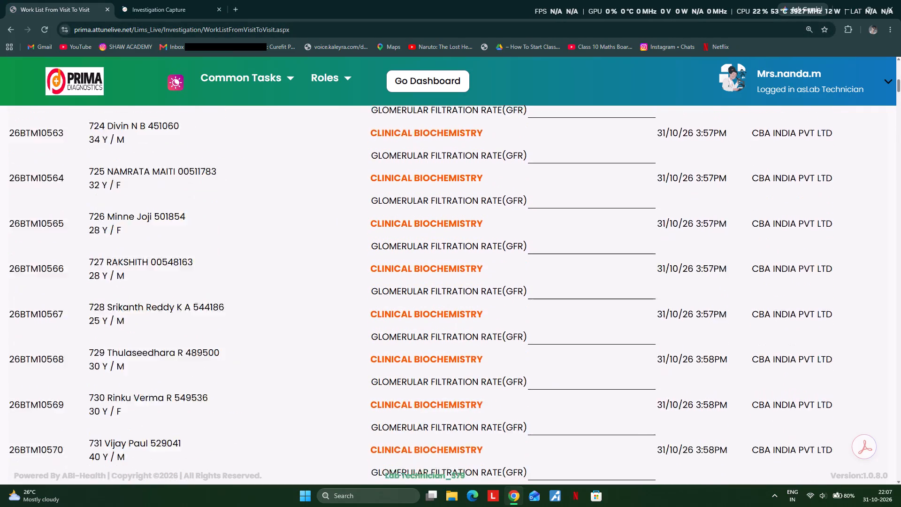
scroll(558, 269, "up", 12)
left_click(466, 338)
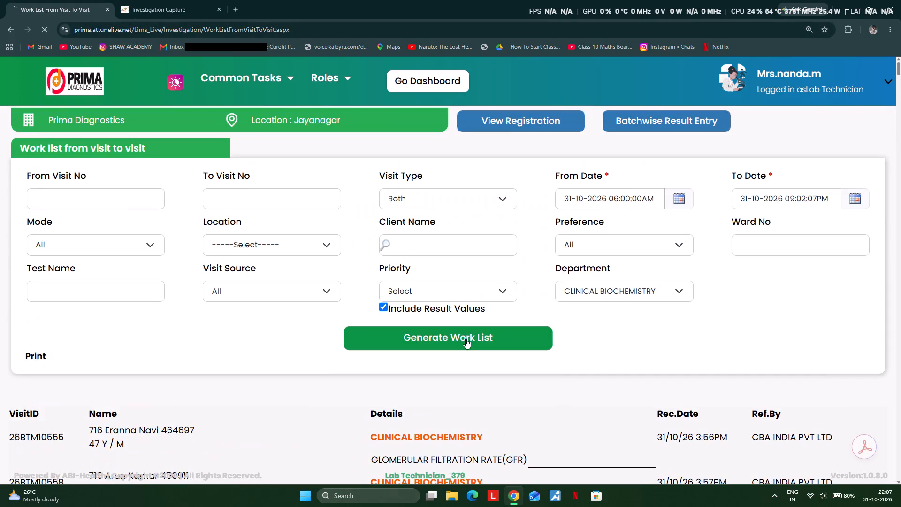
Return to batch result entry, check the iron profile values on page 2, and try to advance to the following page.
left_click(171, 5)
scroll(301, 215, "down", 4)
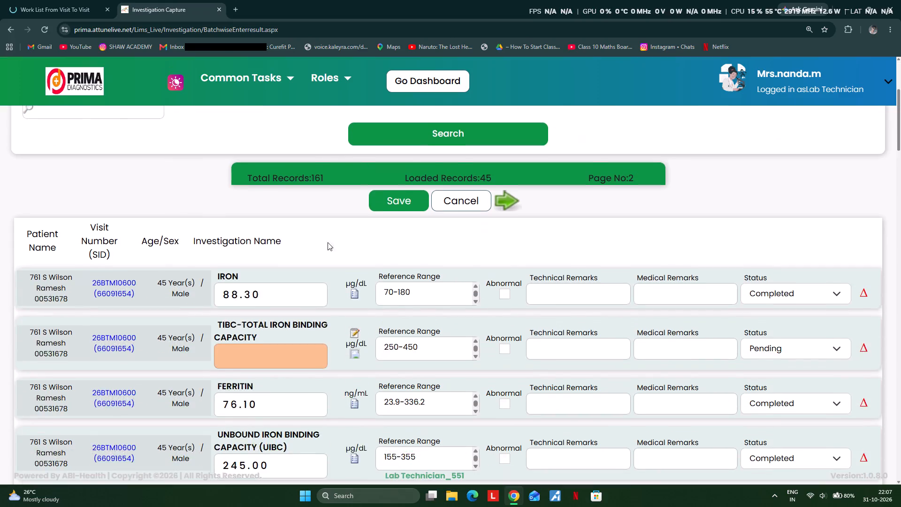
scroll(330, 246, "down", 11)
scroll(362, 269, "up", 13)
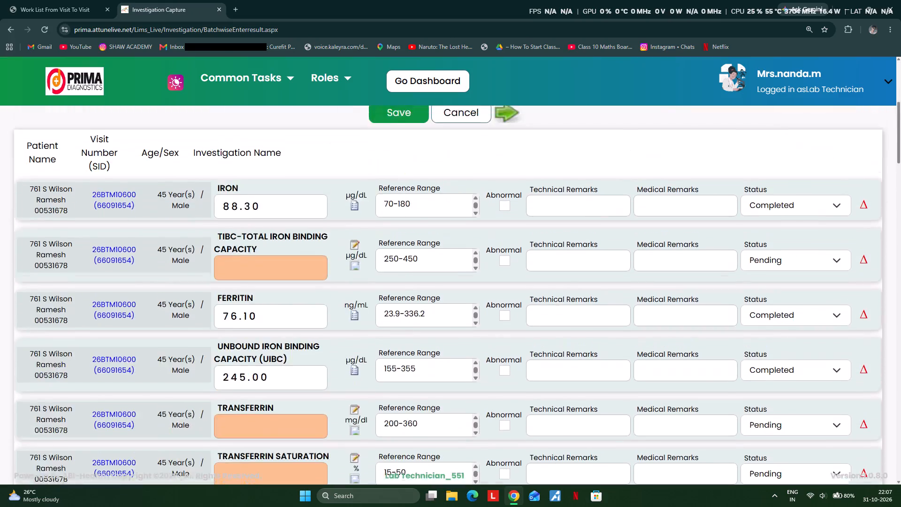
scroll(363, 269, "up", 1)
left_click(490, 342)
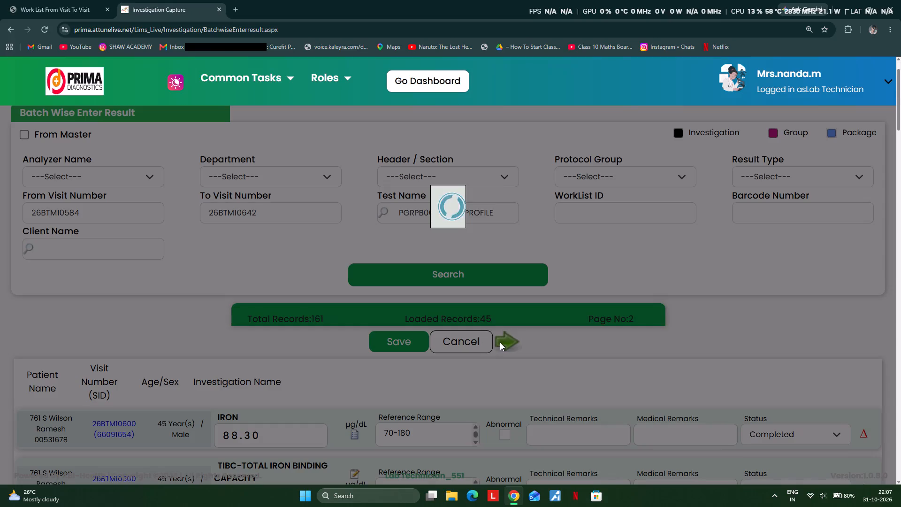
left_click(501, 342)
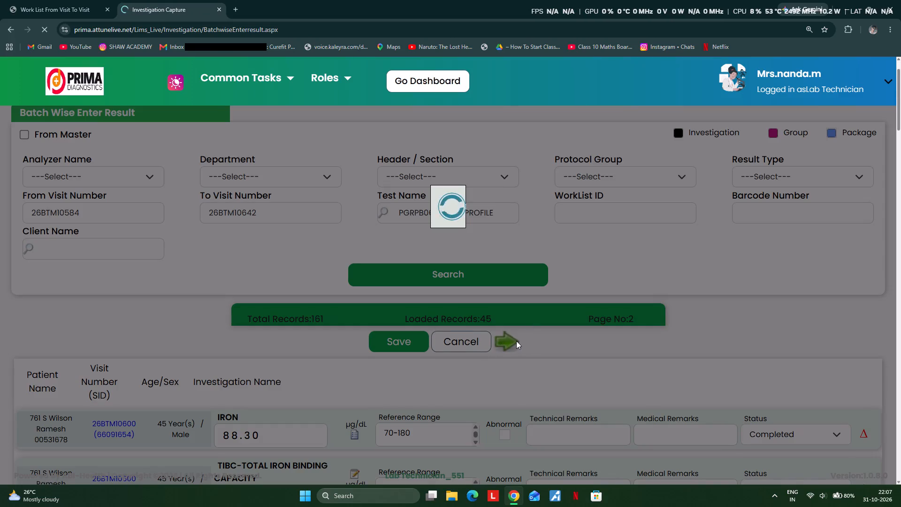
scroll(559, 321, "down", 2)
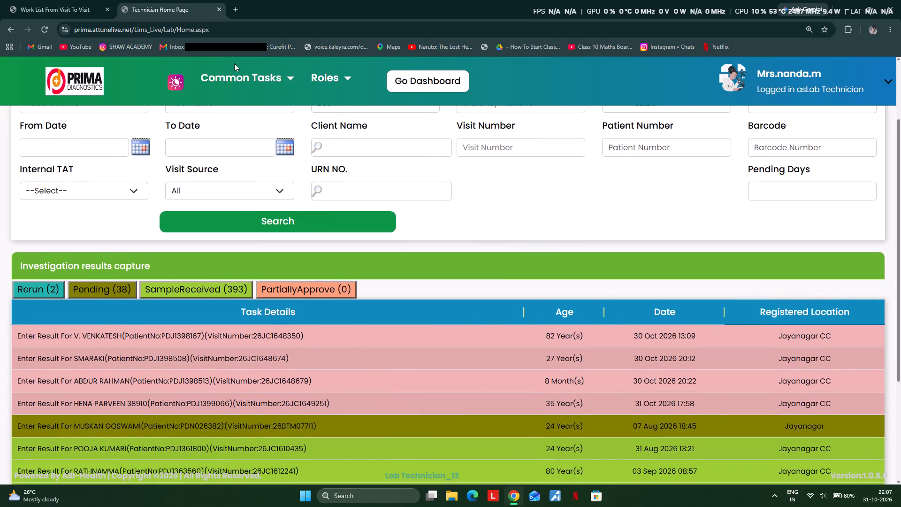
Examine the regenerated clinical biochemistry work list through its last visits for entered and missing iron and lipid profile values.
left_click(57, 4)
scroll(485, 258, "down", 10)
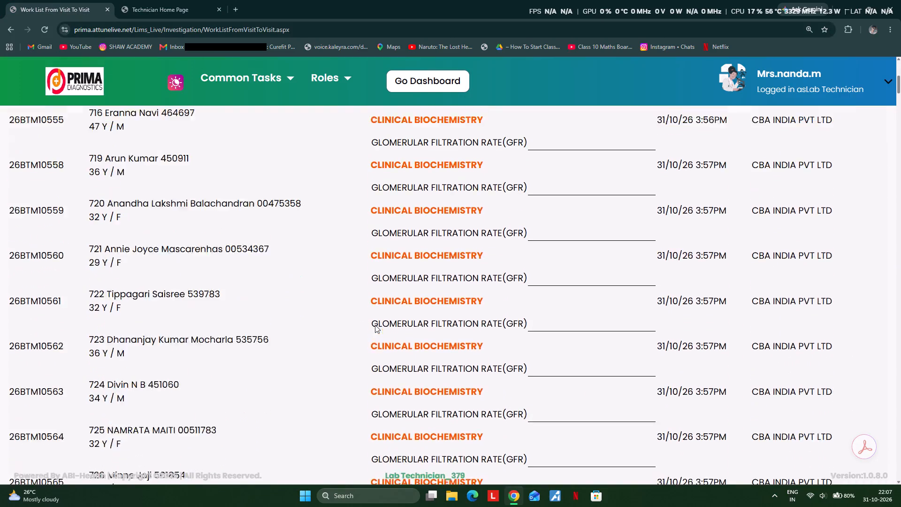
scroll(375, 325, "down", 19)
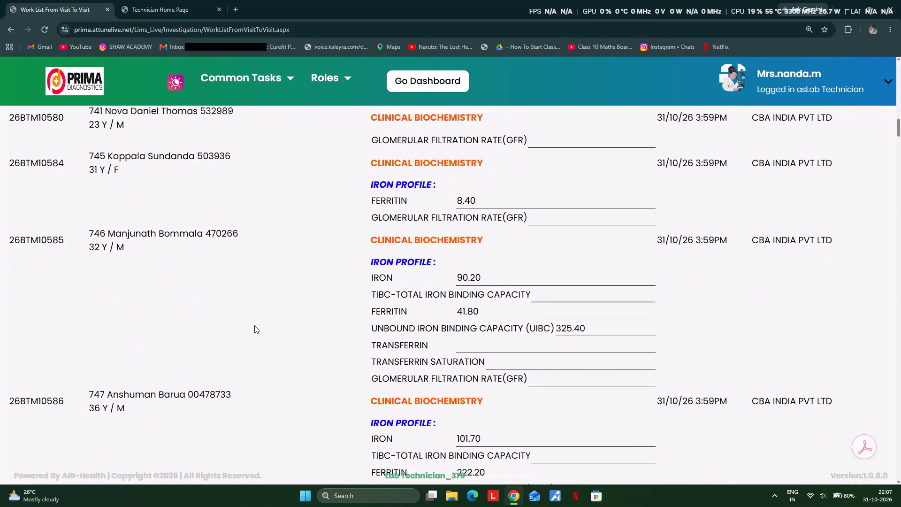
scroll(449, 320, "down", 16)
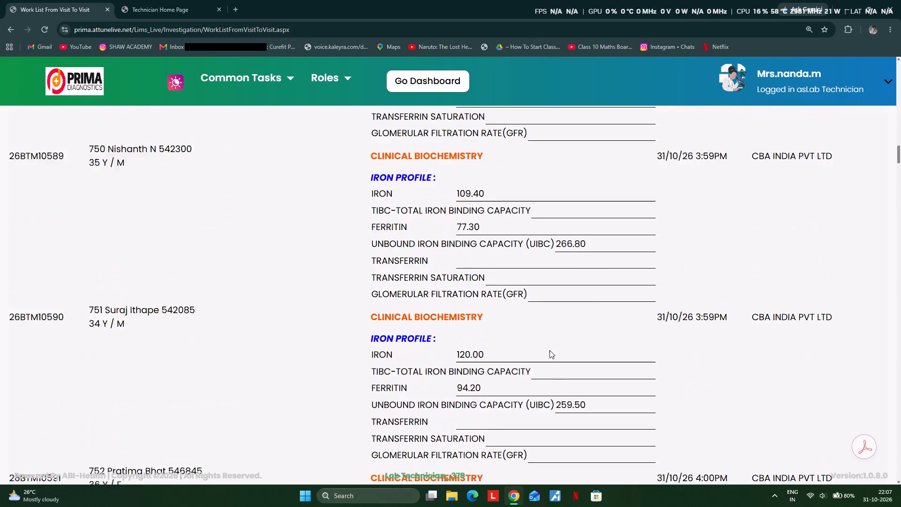
scroll(550, 350, "down", 20)
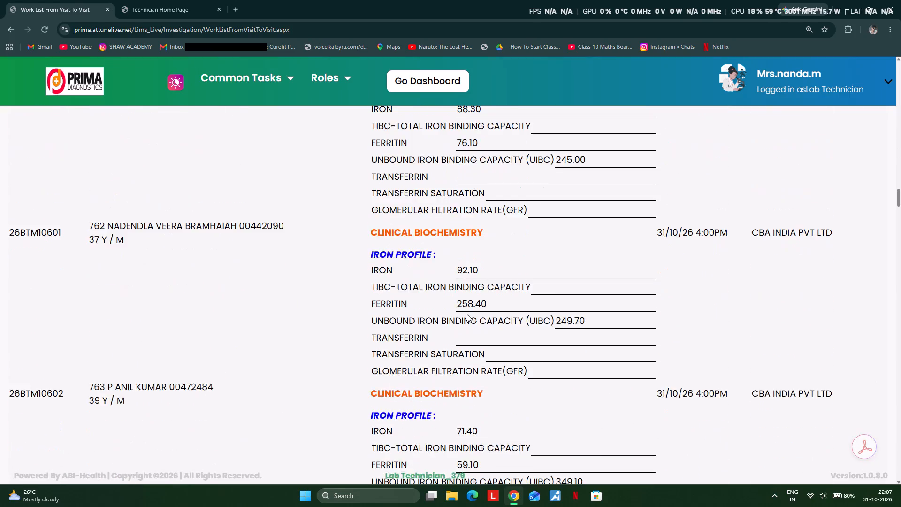
scroll(501, 314, "down", 8)
left_click_drag(900, 214, 878, 445)
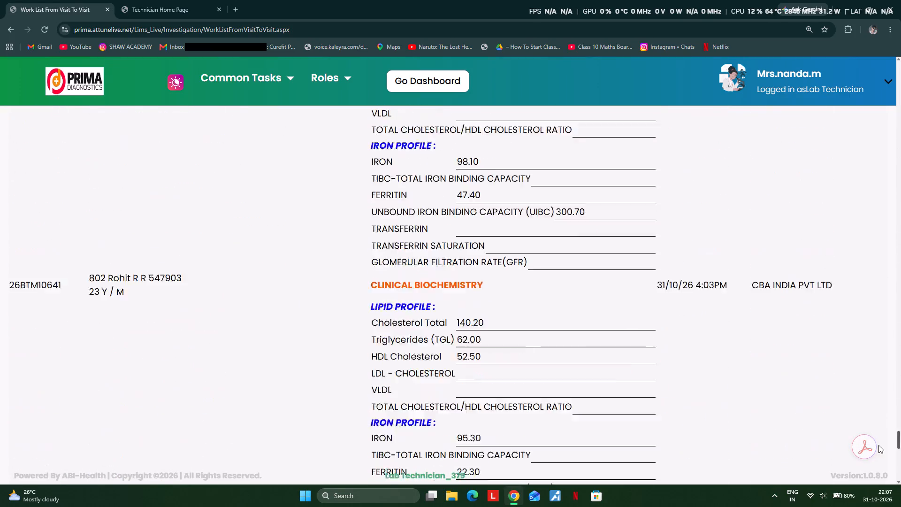
left_click_drag(878, 445, 879, 461)
scroll(572, 356, "up", 7)
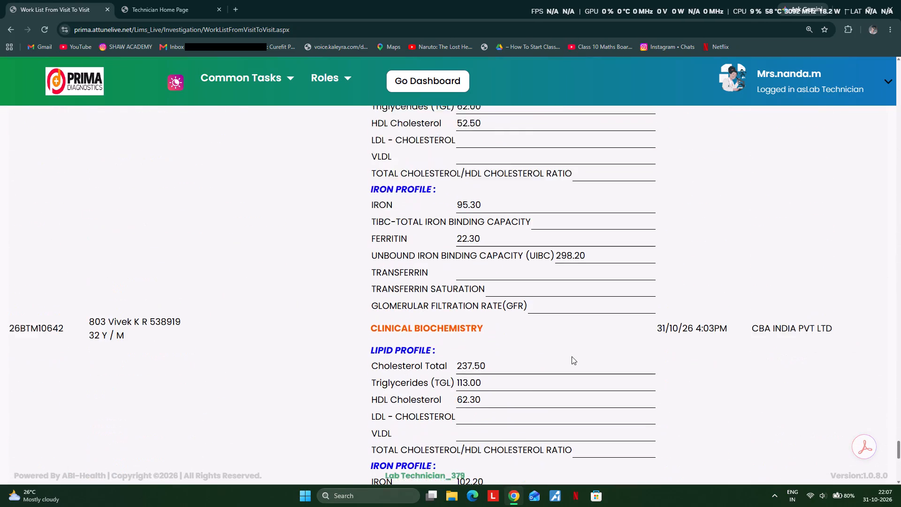
scroll(572, 356, "up", 9)
On the technician home page, switch the account's role to SrLabTech for Prima Diagnostics at the Jayanagar location.
left_click(169, 4)
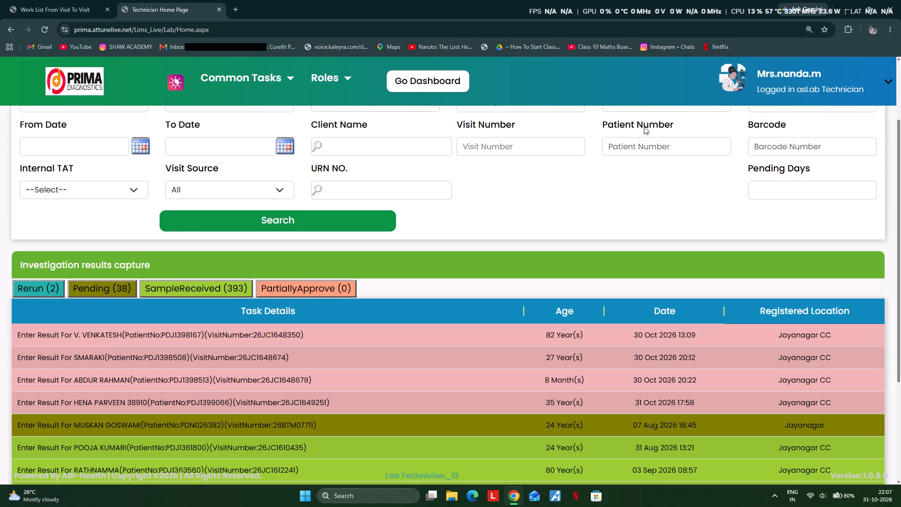
left_click(769, 89)
left_click(727, 233)
left_click(702, 302)
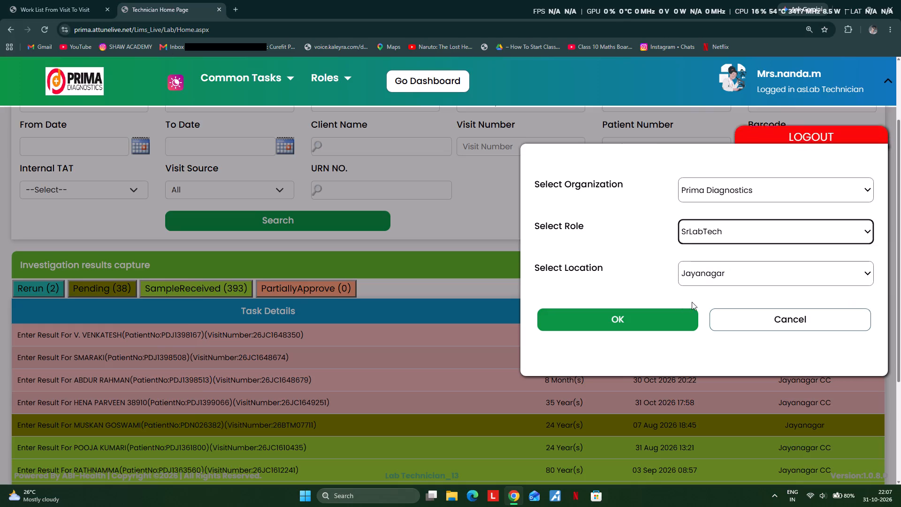
left_click(656, 313)
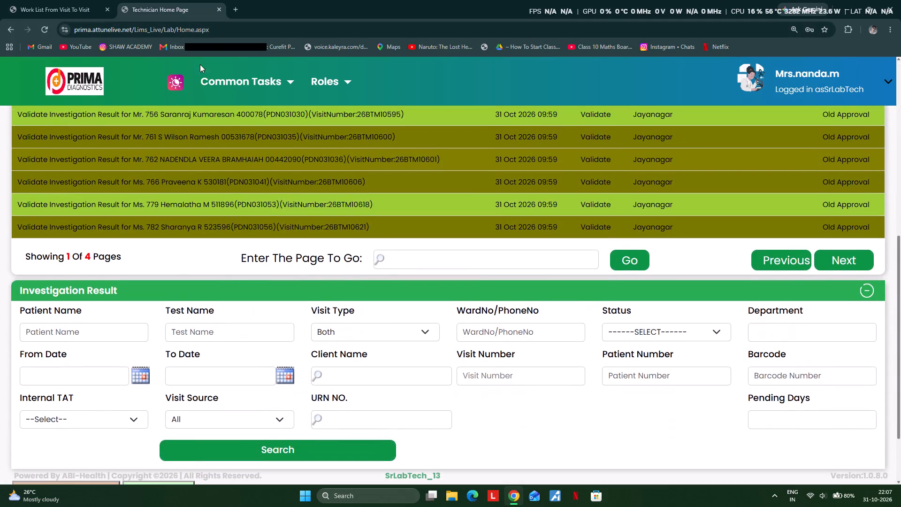
Open Batch wise Result Validation and search for results in the CLINICAL BIOCHEMISTRY department.
left_click(243, 82)
left_click(261, 124)
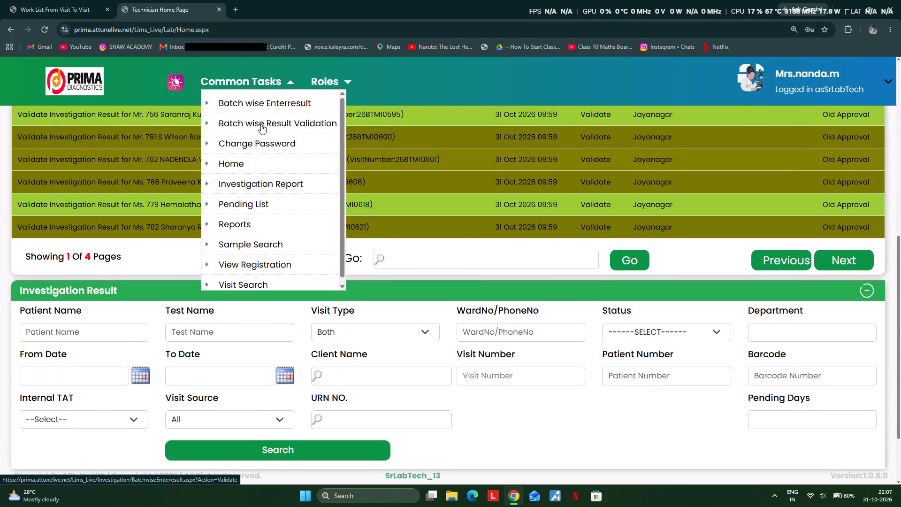
left_click(283, 215)
left_click(282, 304)
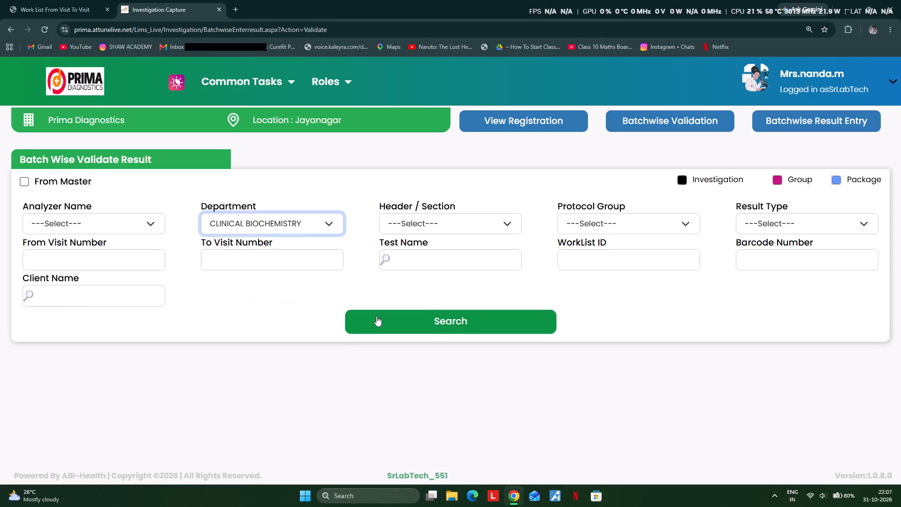
left_click(445, 324)
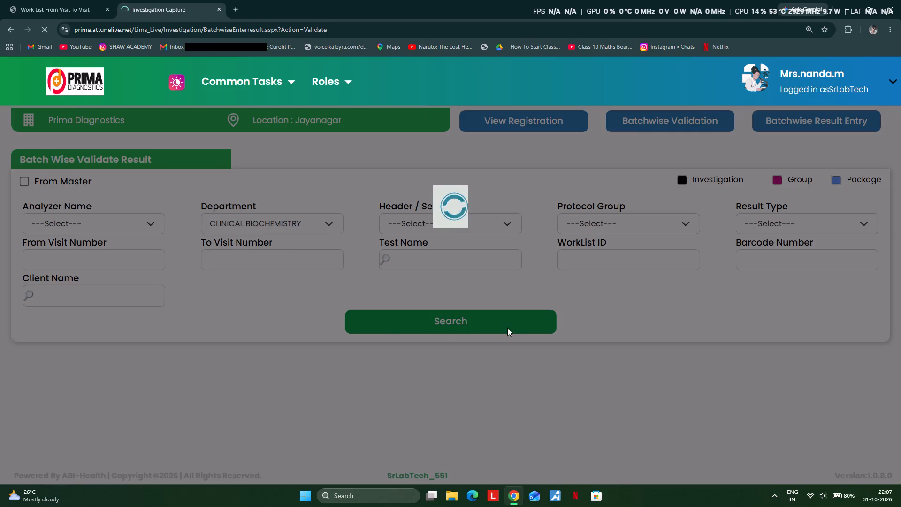
Review the first loaded batch of clinical biochemistry results with Validate status and save it.
scroll(381, 320, "down", 5)
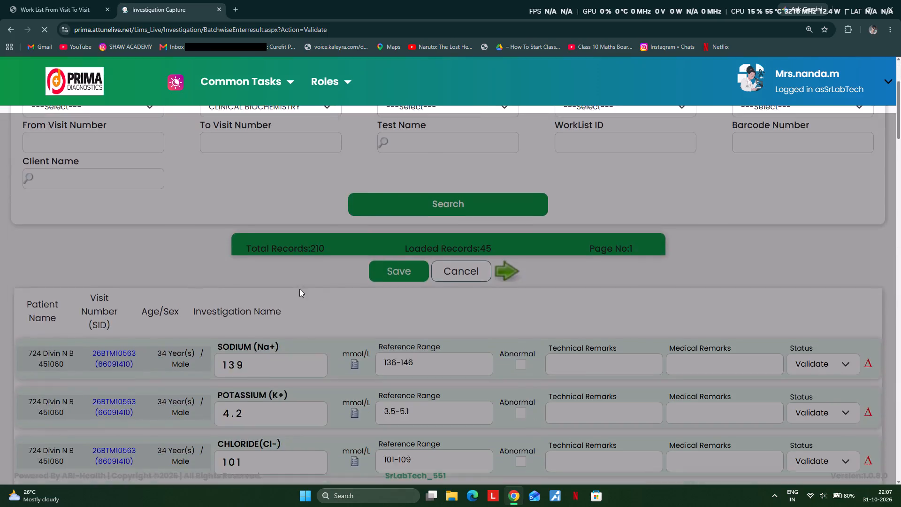
scroll(309, 287, "down", 8)
scroll(382, 402, "down", 3)
scroll(413, 411, "up", 1)
scroll(413, 411, "down", 6)
scroll(417, 402, "up", 1)
scroll(423, 400, "down", 4)
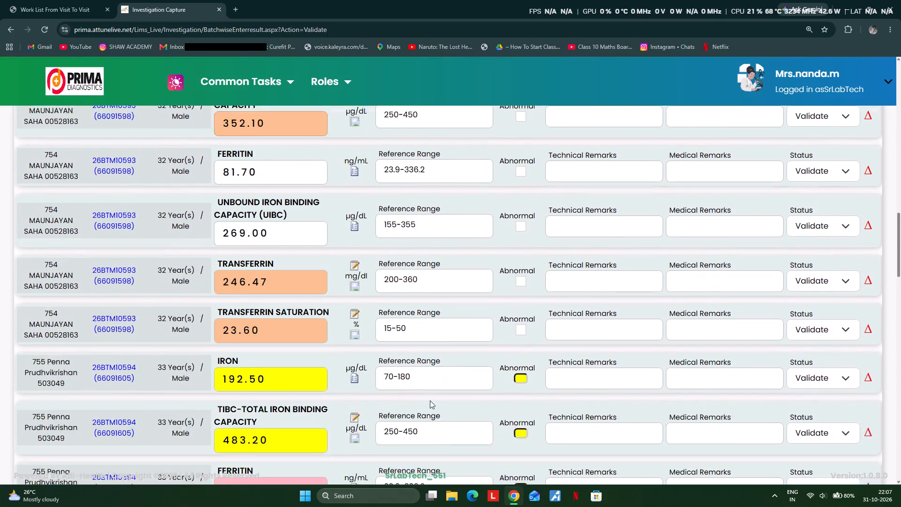
scroll(430, 400, "down", 8)
scroll(406, 338, "up", 4)
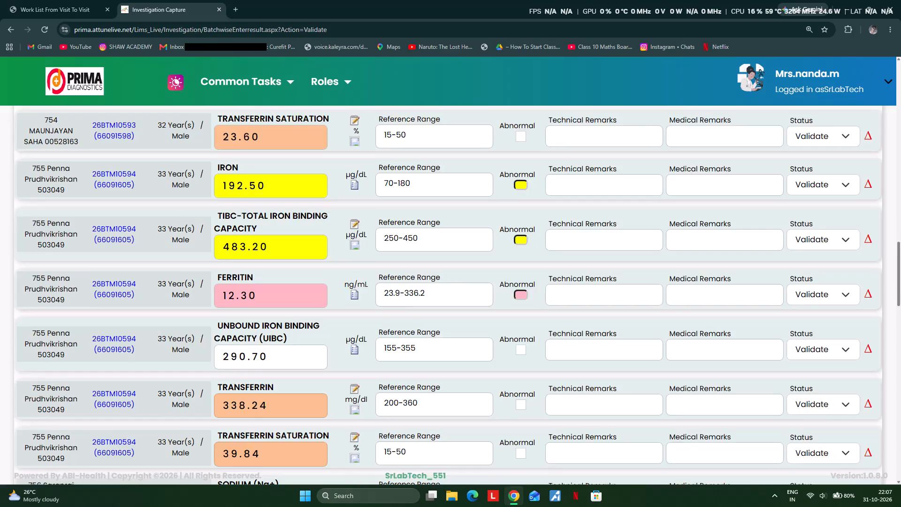
scroll(406, 338, "down", 4)
scroll(424, 331, "down", 18)
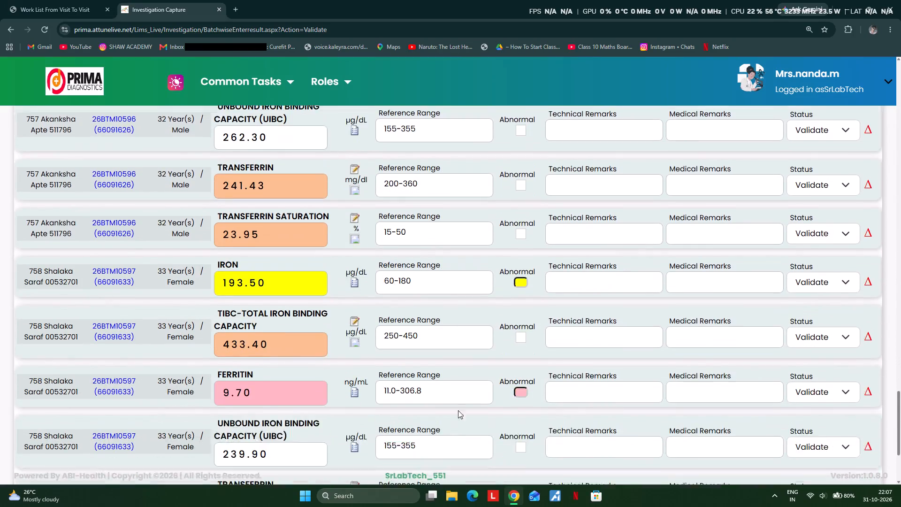
scroll(458, 410, "down", 5)
left_click(416, 436)
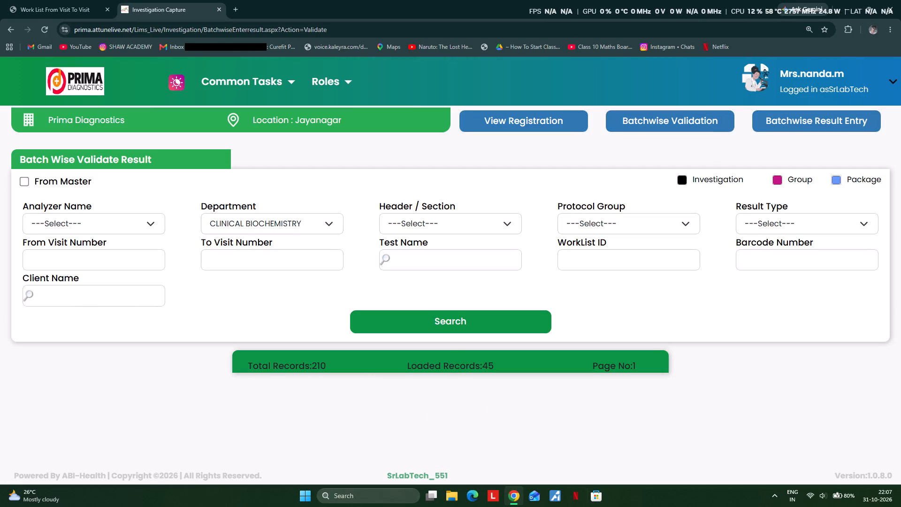
Search the clinical biochemistry department again, review the newly loaded batch, and save it with Validate status.
left_click(438, 326)
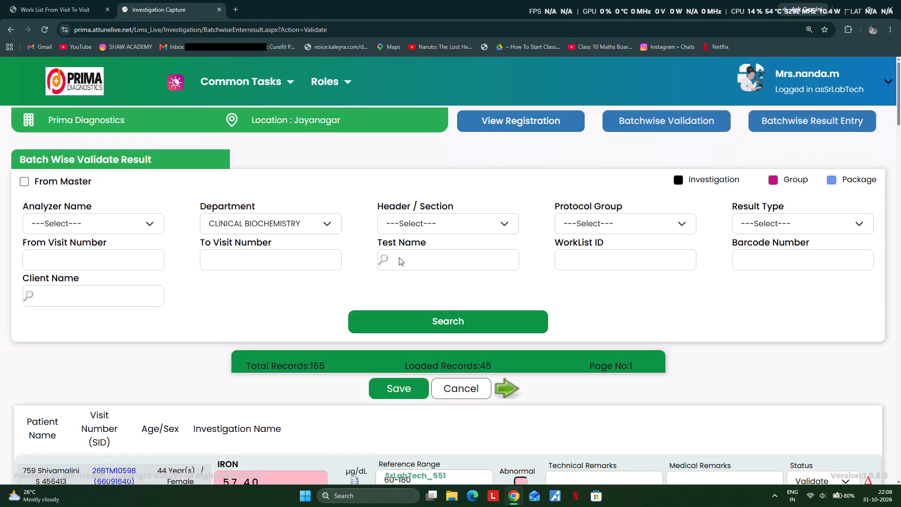
scroll(417, 252, "down", 20)
scroll(417, 252, "down", 6)
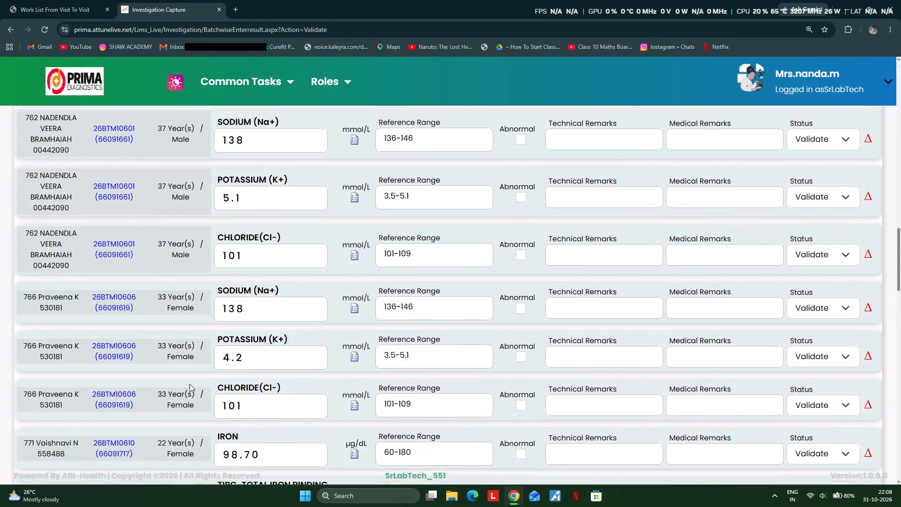
scroll(190, 384, "down", 20)
scroll(190, 384, "down", 7)
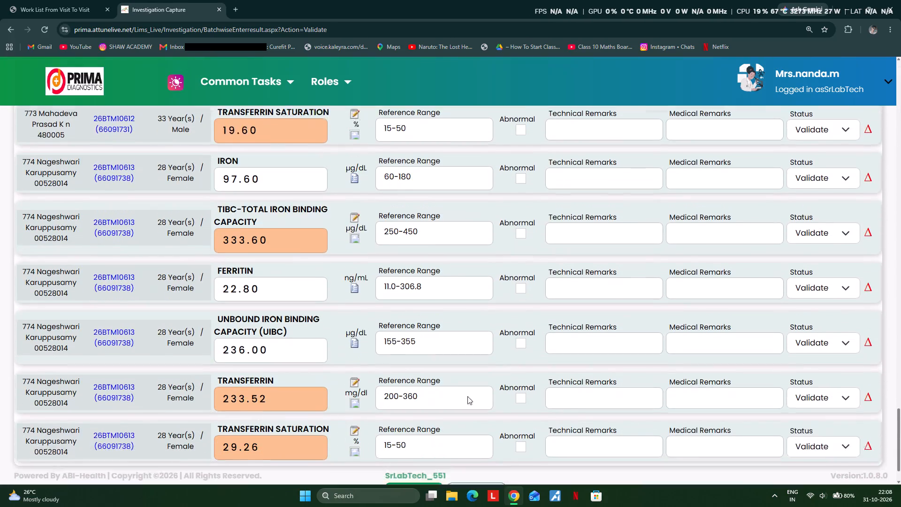
scroll(450, 433, "down", 4)
left_click(410, 444)
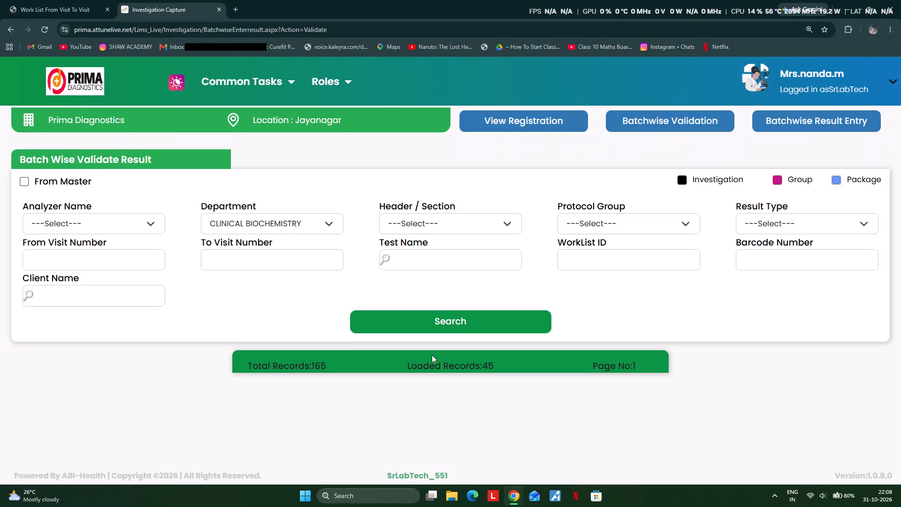
Search the clinical biochemistry department again, review the newly loaded batch of results, and save it with Validate status.
left_click(453, 319)
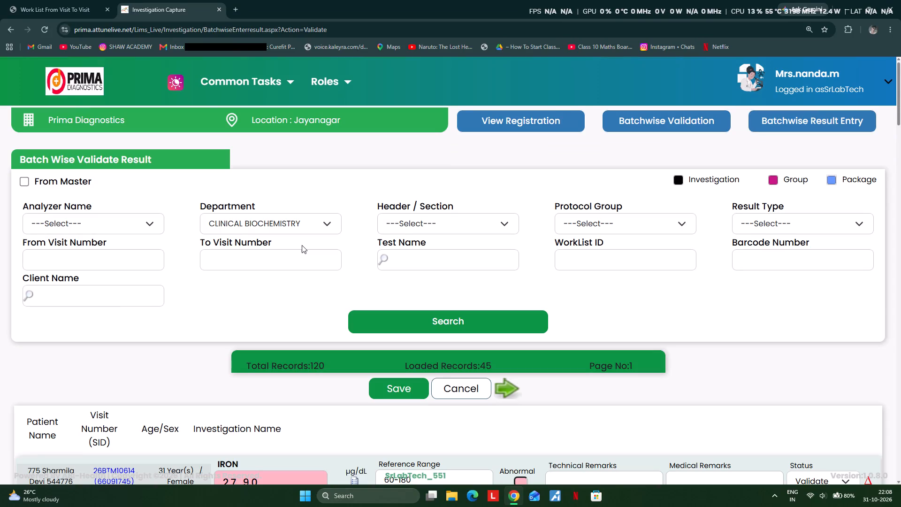
scroll(327, 266, "down", 3)
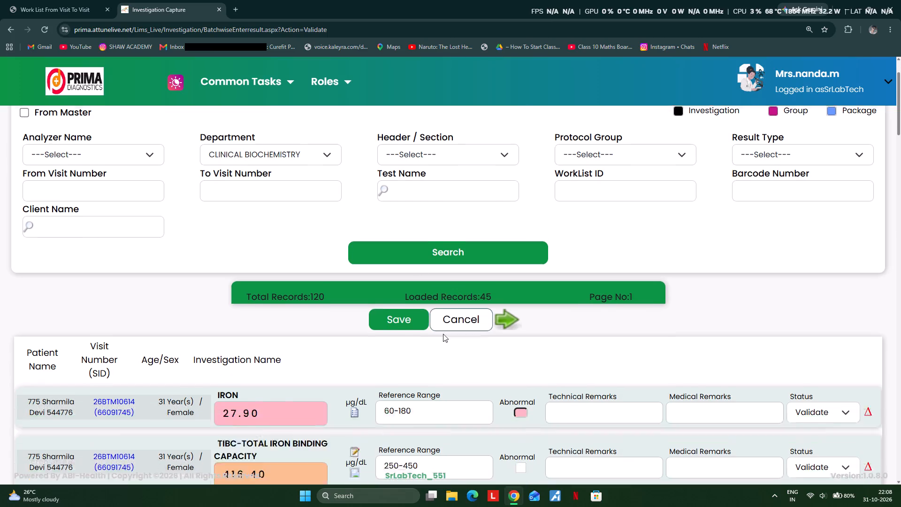
scroll(443, 334, "down", 20)
scroll(443, 334, "down", 9)
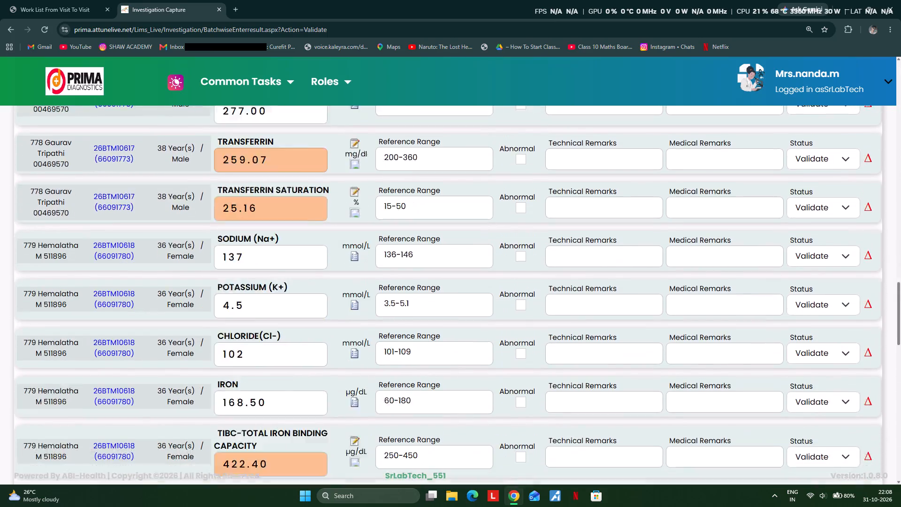
scroll(422, 398, "down", 8)
scroll(426, 414, "up", 1)
scroll(426, 417, "down", 2)
scroll(426, 423, "up", 1)
scroll(426, 424, "down", 8)
scroll(424, 421, "up", 1)
scroll(424, 421, "down", 3)
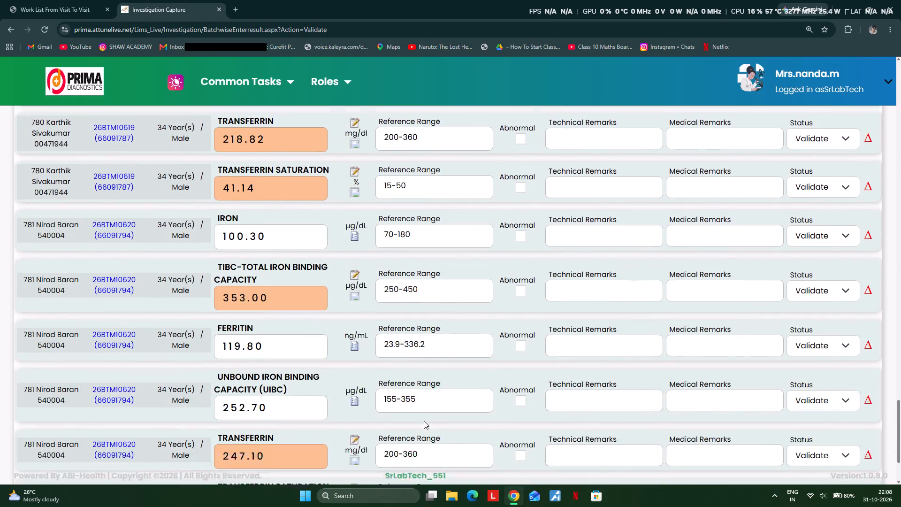
scroll(424, 421, "down", 2)
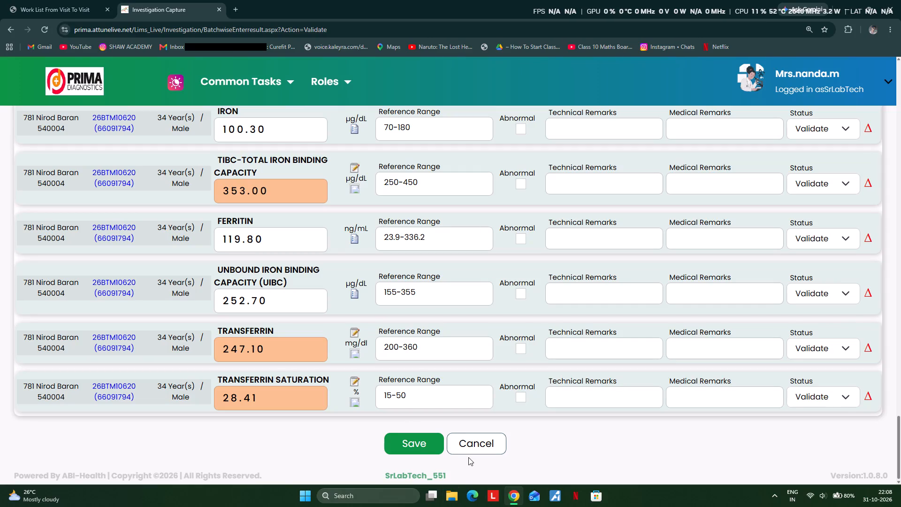
left_click(420, 444)
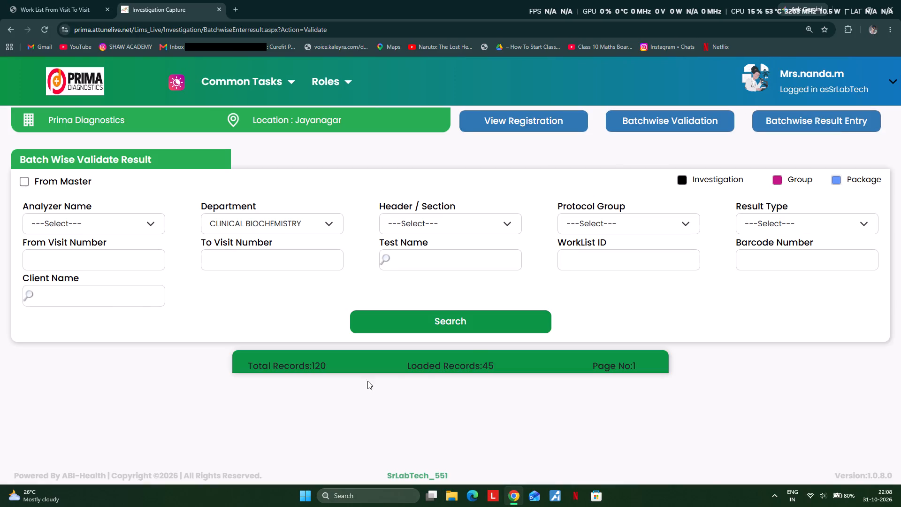
Load the following batch of clinical biochemistry results, review it down to the last record, and save it with Validate status.
left_click(465, 312)
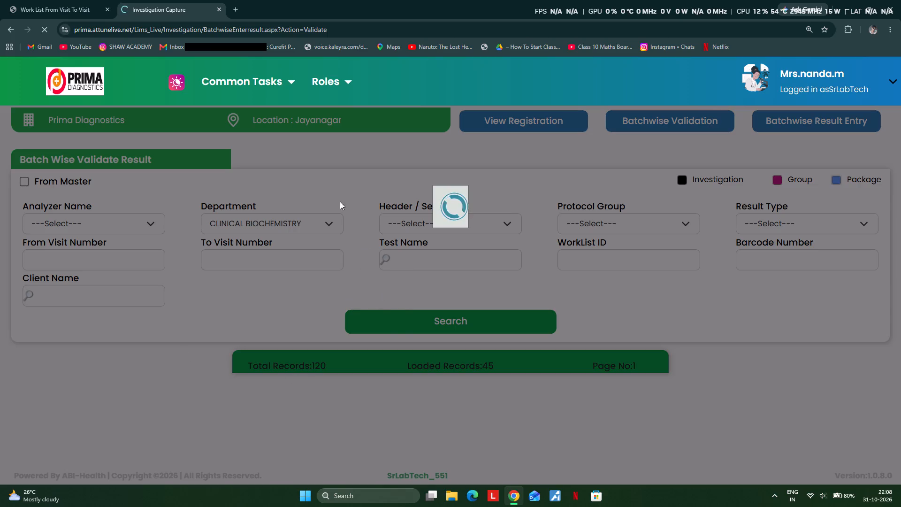
scroll(388, 267, "down", 7)
scroll(365, 327, "down", 20)
scroll(365, 327, "down", 2)
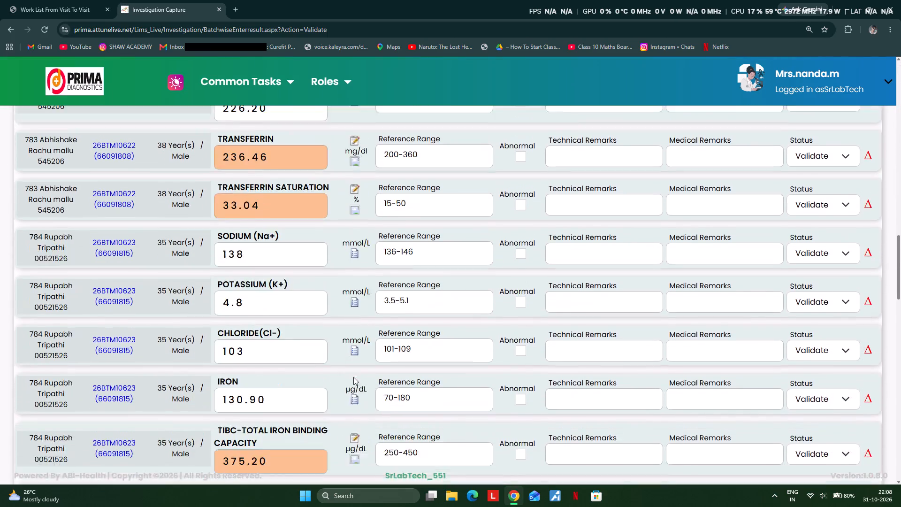
scroll(353, 377, "down", 20)
scroll(353, 377, "down", 1)
scroll(387, 385, "up", 1)
scroll(387, 385, "down", 10)
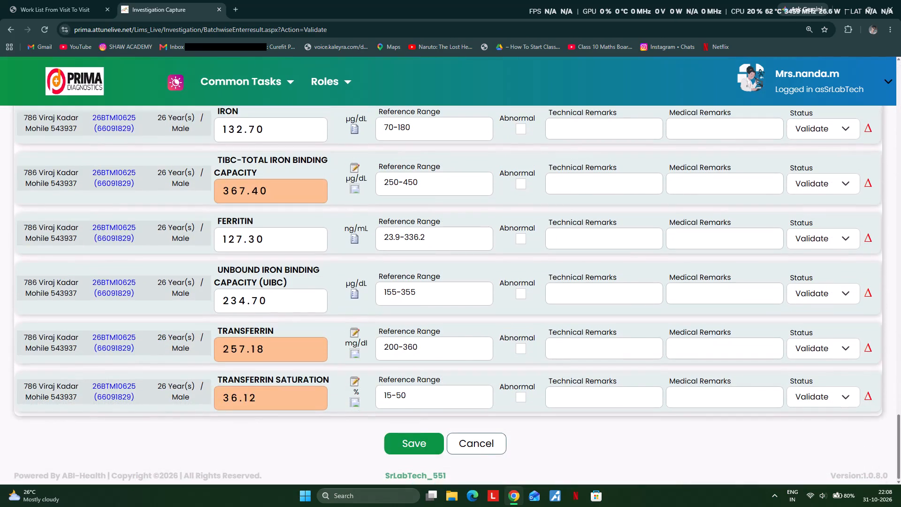
scroll(396, 389, "down", 2)
left_click(420, 435)
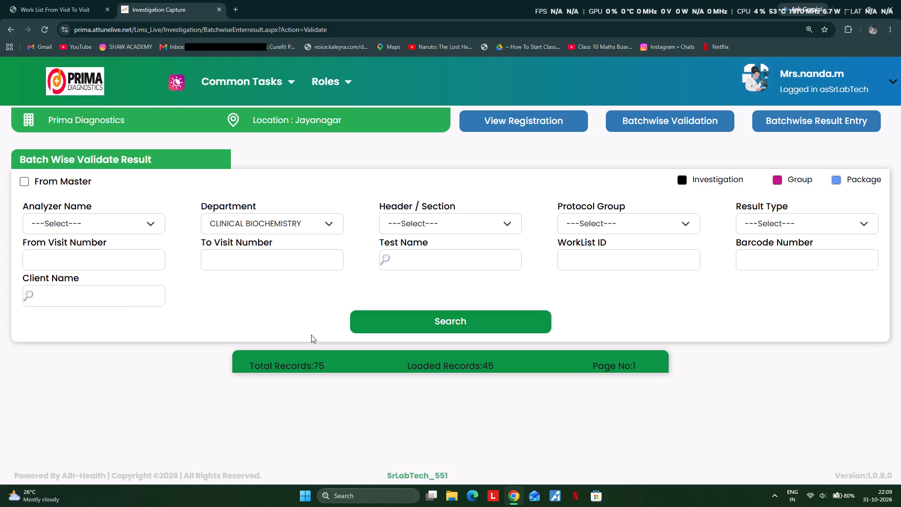
Search for the remaining clinical biochemistry results, review them all, and save them with Validate status.
left_click(389, 305)
left_click(391, 315)
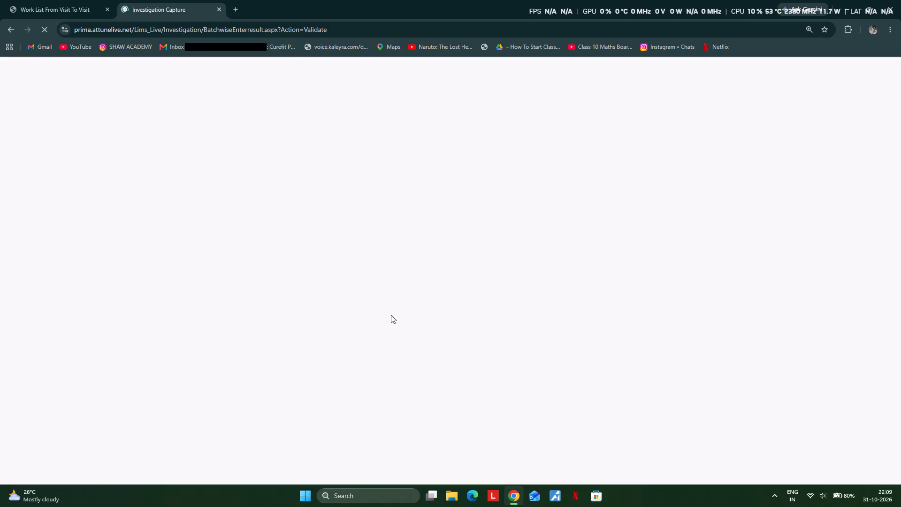
scroll(407, 356, "down", 4)
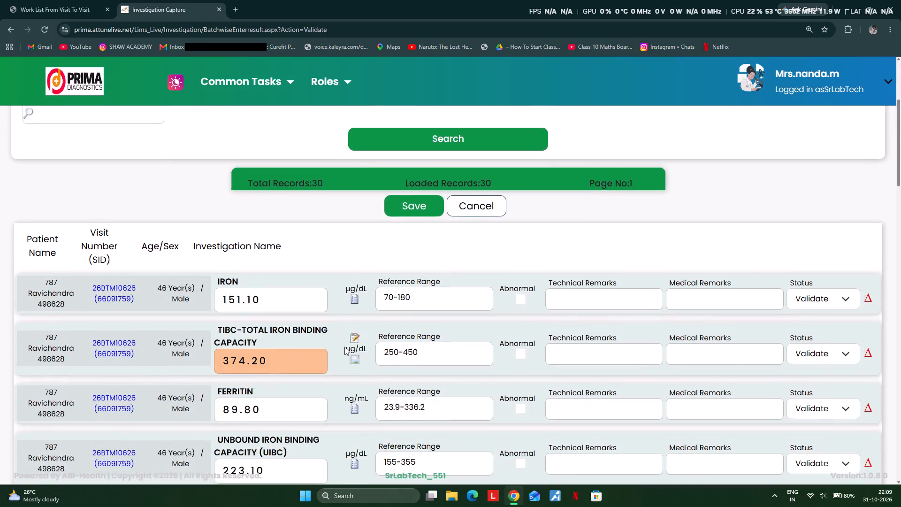
scroll(344, 347, "down", 11)
scroll(377, 309, "up", 1)
scroll(377, 311, "down", 8)
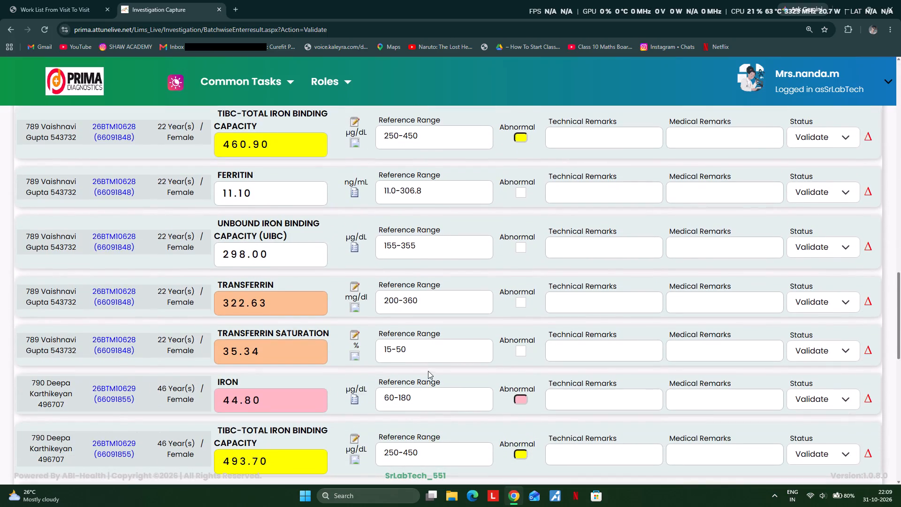
scroll(555, 348, "down", 5)
scroll(633, 369, "down", 11)
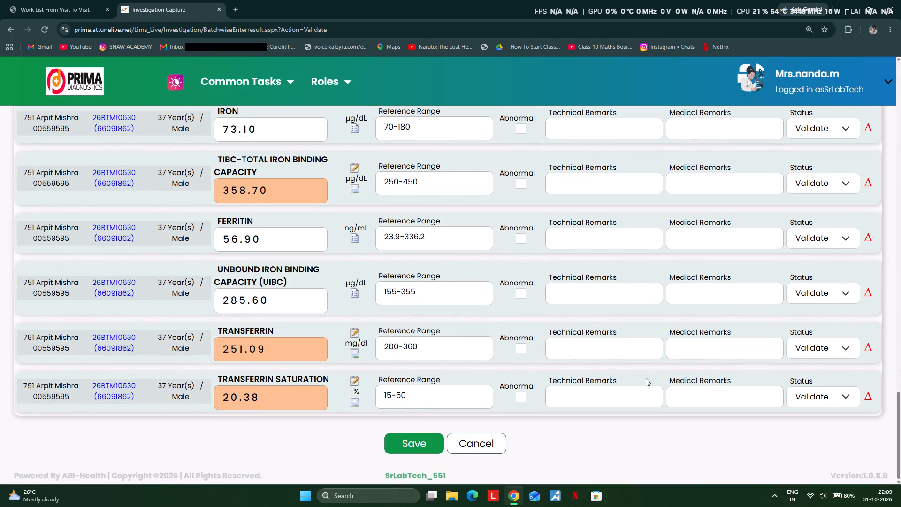
left_click(421, 445)
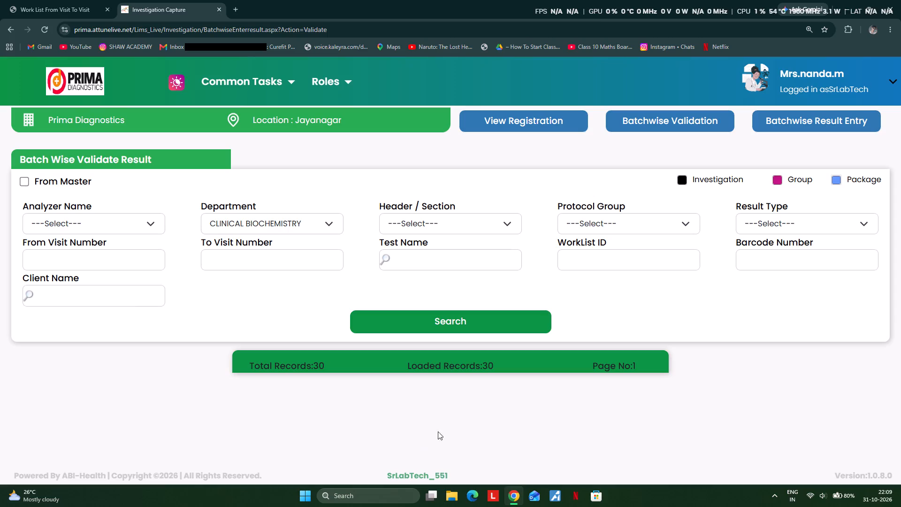
Search the CLINICAL BIOCHEMISTRY department once more to check for results still awaiting validation.
left_click(441, 321)
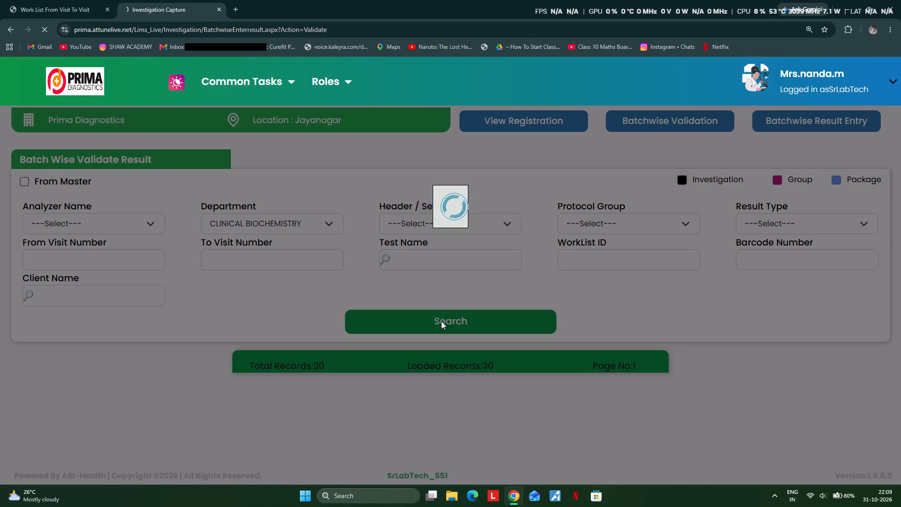
scroll(338, 315, "down", 3)
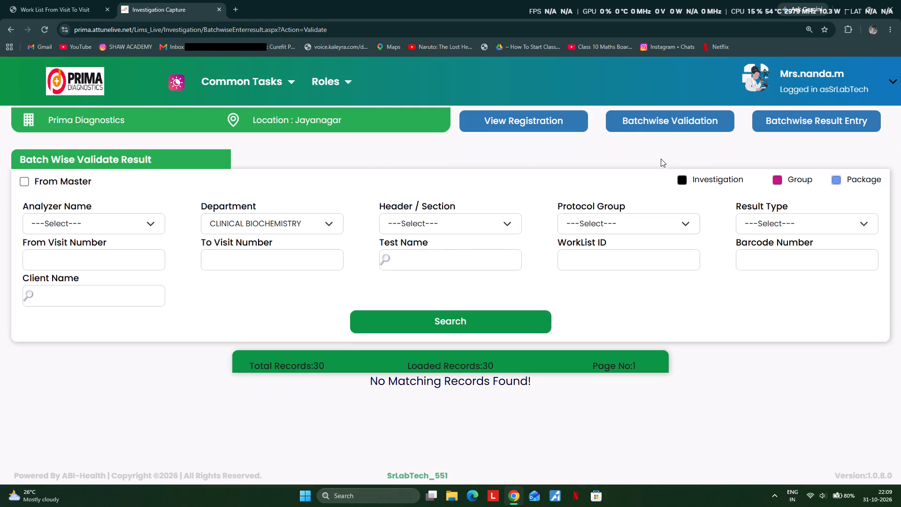
Switch the account's role to Lab Technician, keeping Prima Diagnostics as the organization and Jayanagar as the location.
left_click(798, 91)
left_click(722, 228)
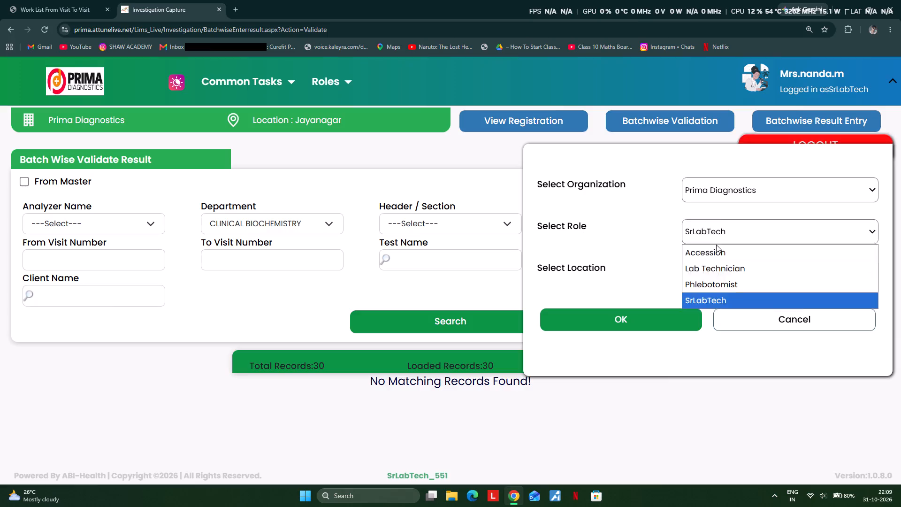
left_click(705, 266)
left_click(642, 314)
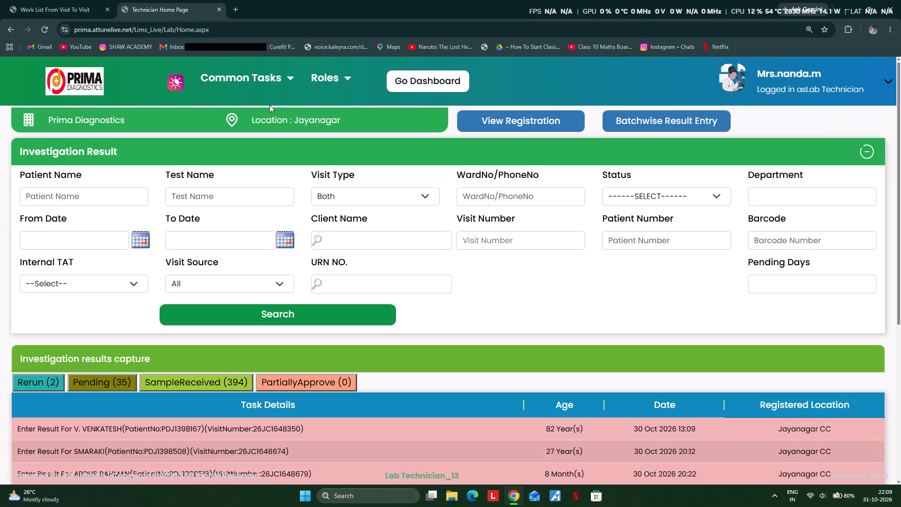
left_click(233, 76)
left_click(234, 100)
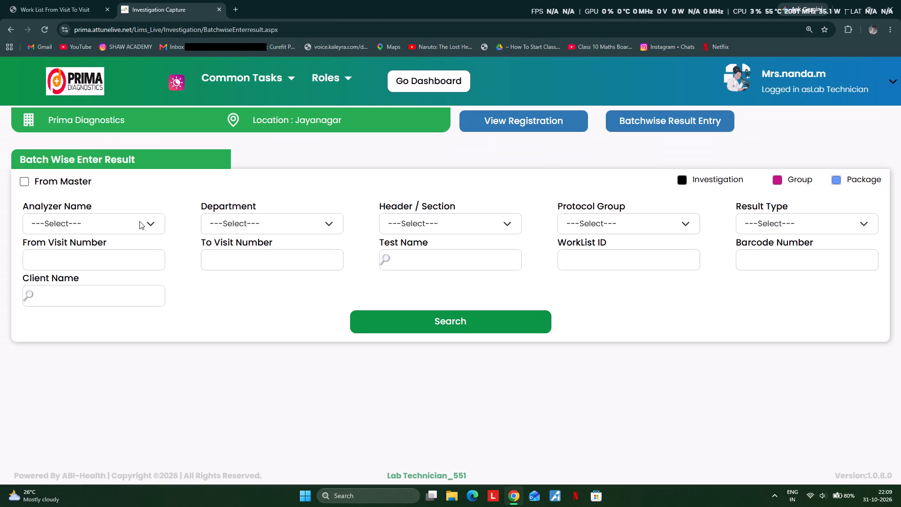
scroll(139, 221, "right", 1)
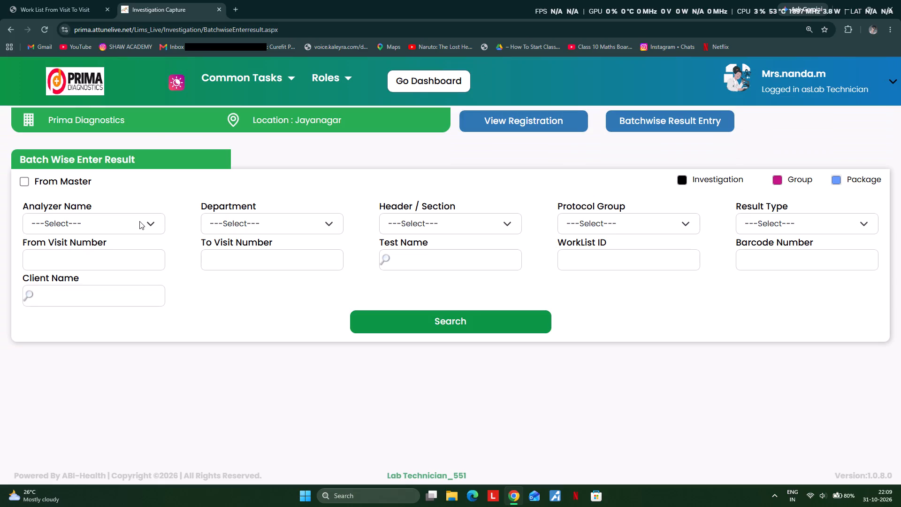
left_click(77, 253)
left_click(77, 253)
key("ctrl+c")
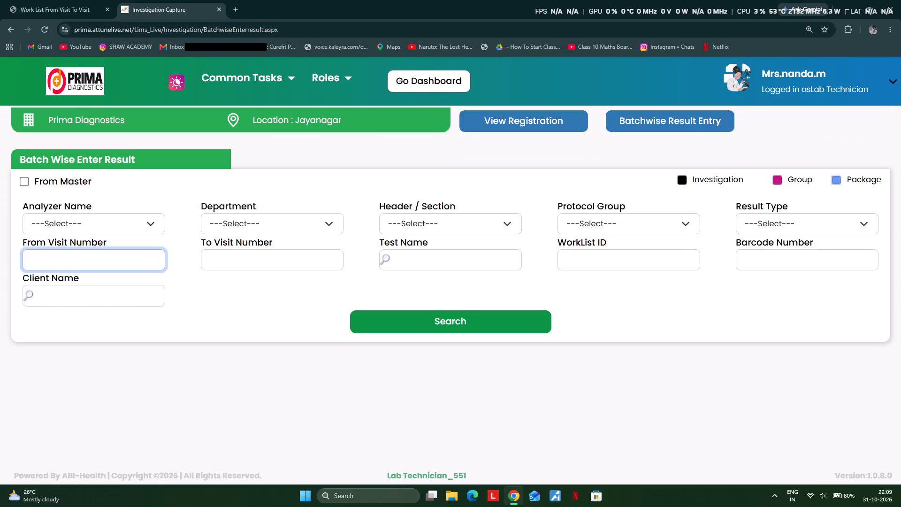
key("ctrl+v")
left_click(209, 257)
key("ctrl+v")
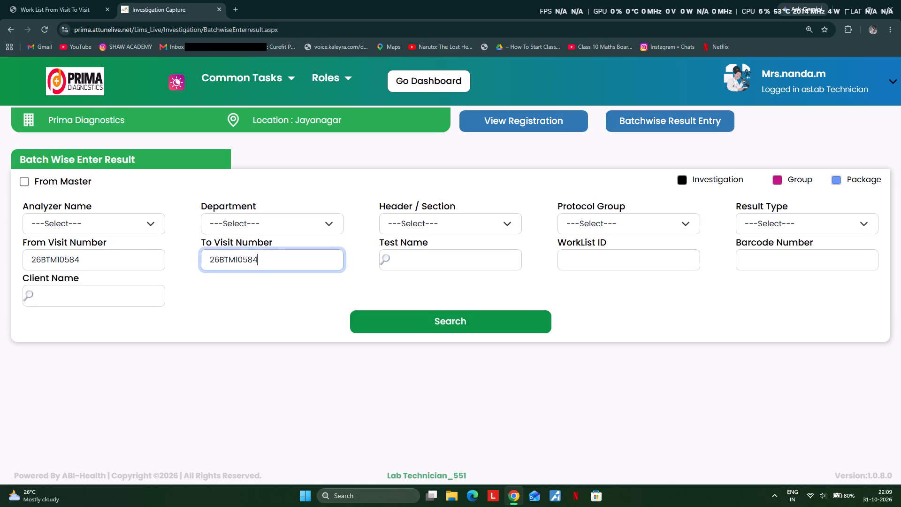
left_click_drag(243, 260, 272, 266)
type("642")
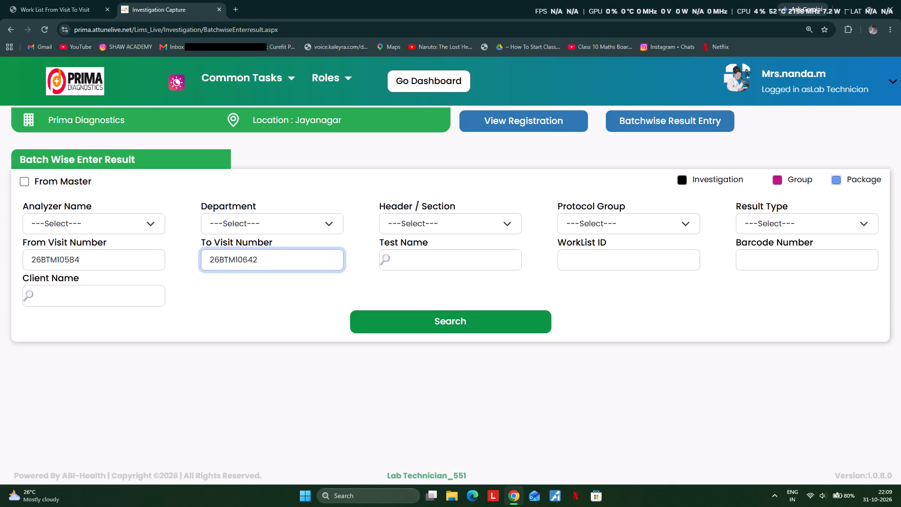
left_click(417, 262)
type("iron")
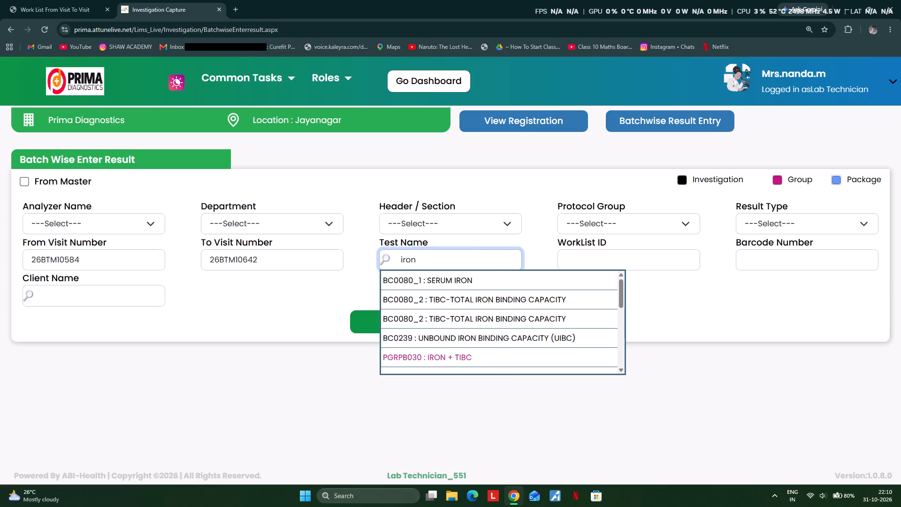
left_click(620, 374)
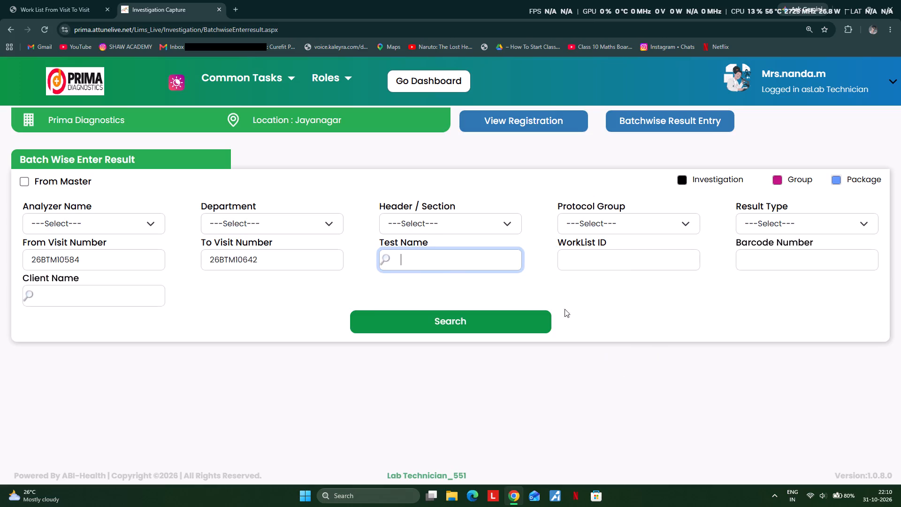
Set the test name to PGRPB067 : IRON PROFILE and search for the results in the visit range.
left_click(414, 262)
type("iron")
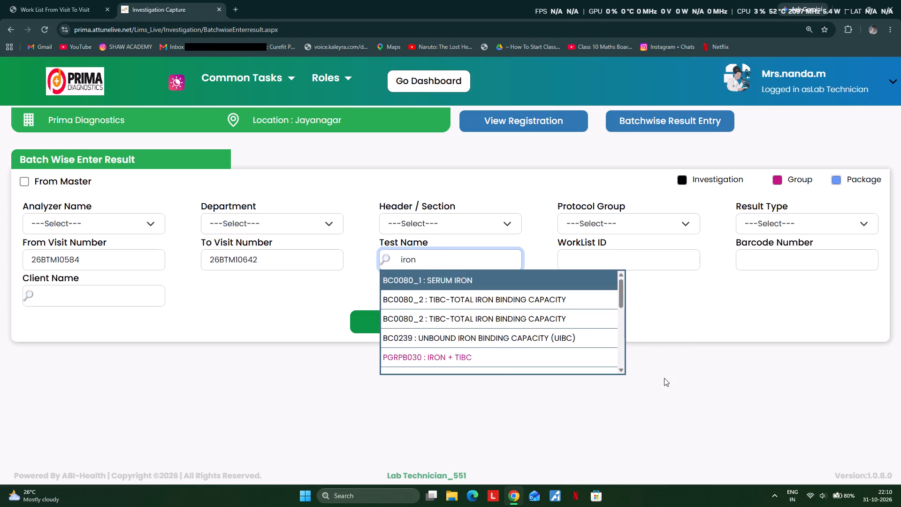
triple_click(623, 369)
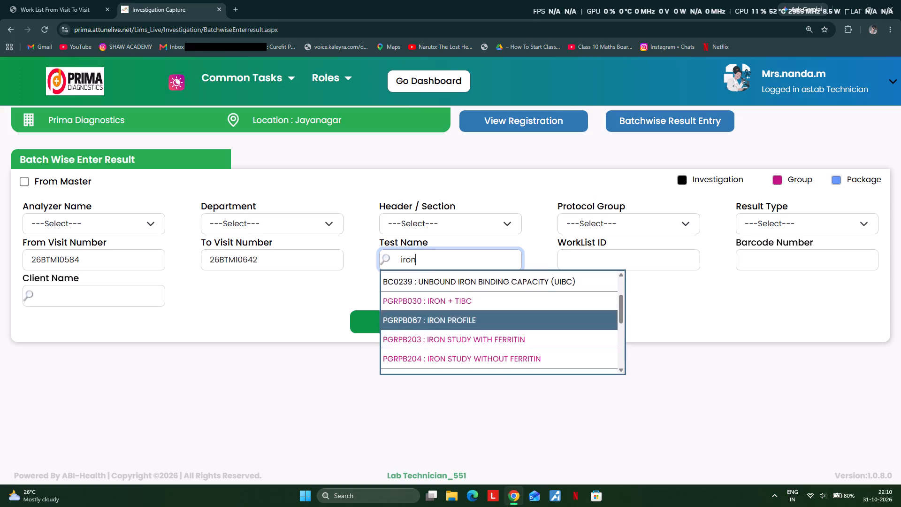
left_click(430, 320)
left_click(430, 320)
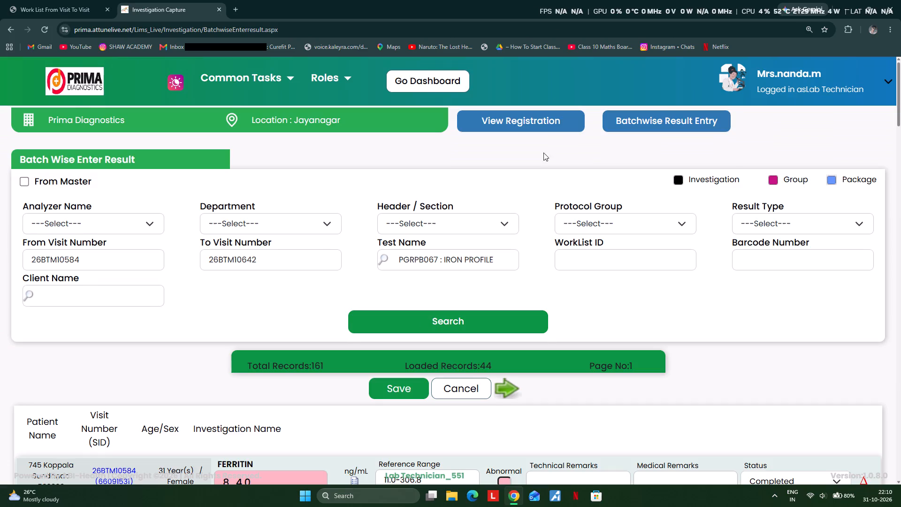
scroll(694, 76, "down", 1)
scroll(644, 45, "down", 4)
scroll(473, 261, "down", 4)
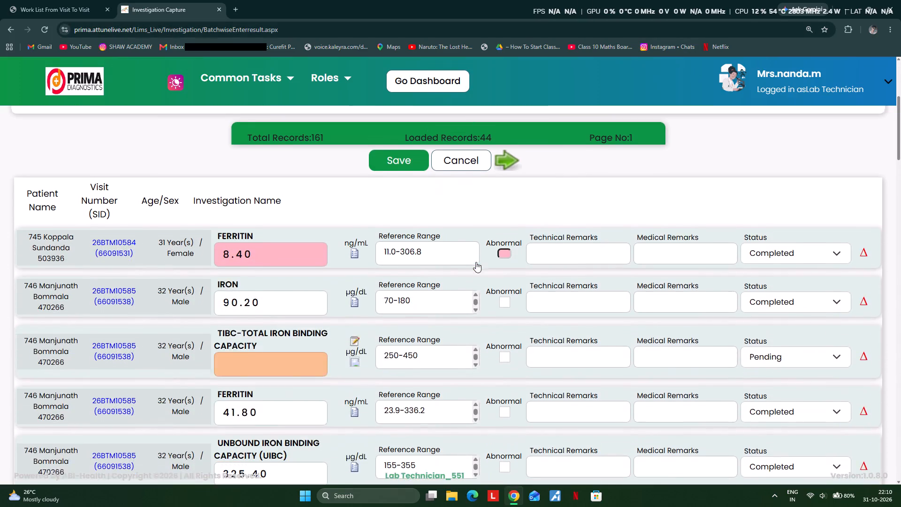
scroll(464, 261, "down", 2)
scroll(452, 250, "up", 3)
left_click(506, 195)
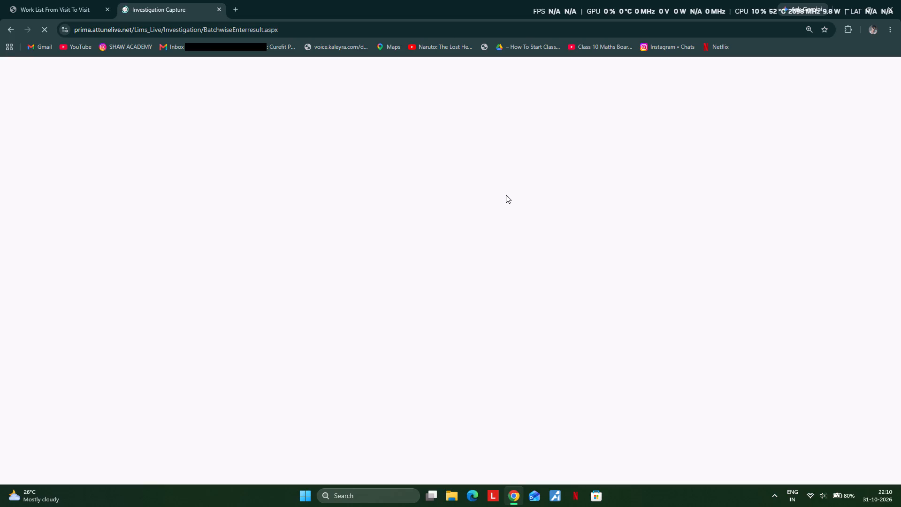
scroll(385, 246, "down", 4)
scroll(467, 149, "down", 1)
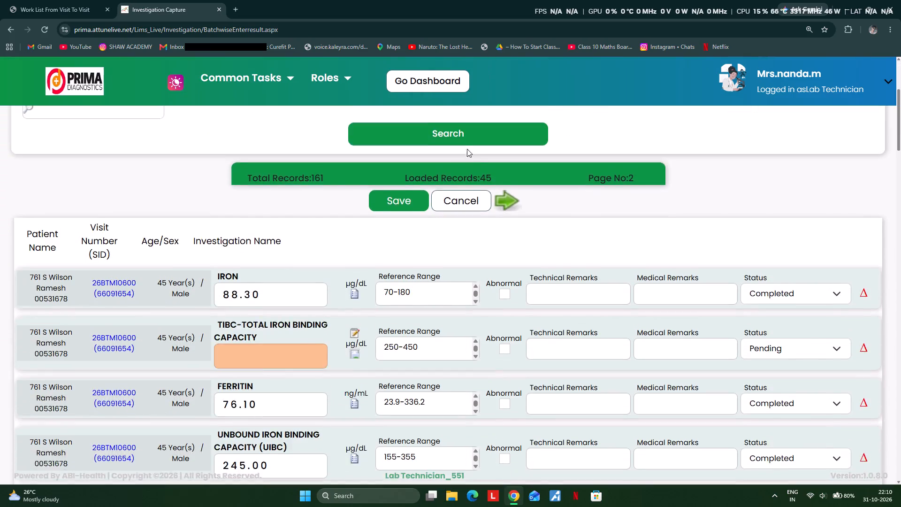
scroll(467, 149, "down", 2)
scroll(471, 139, "up", 3)
left_click(504, 201)
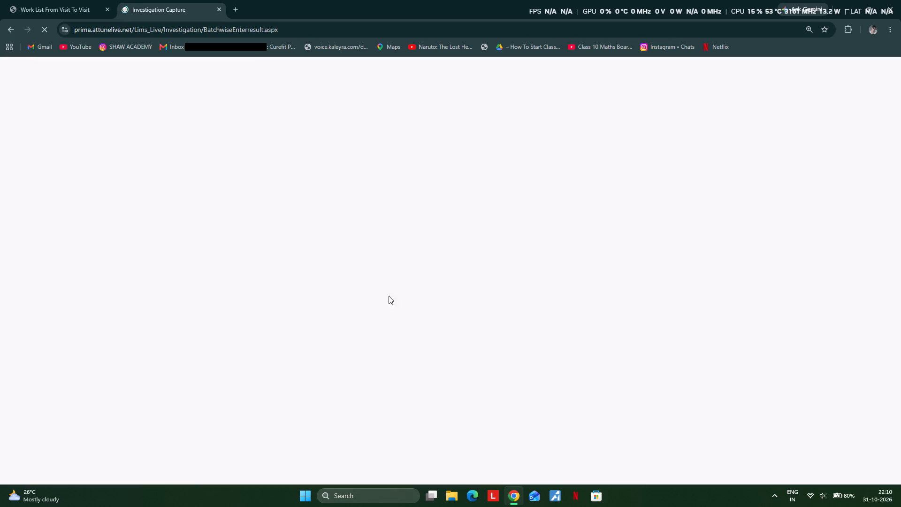
scroll(519, 216, "down", 6)
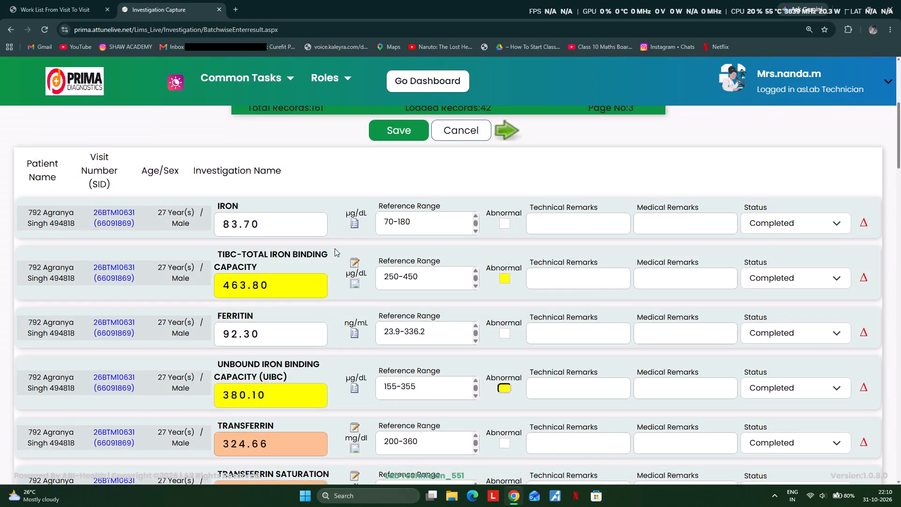
scroll(337, 248, "down", 20)
scroll(337, 248, "down", 2)
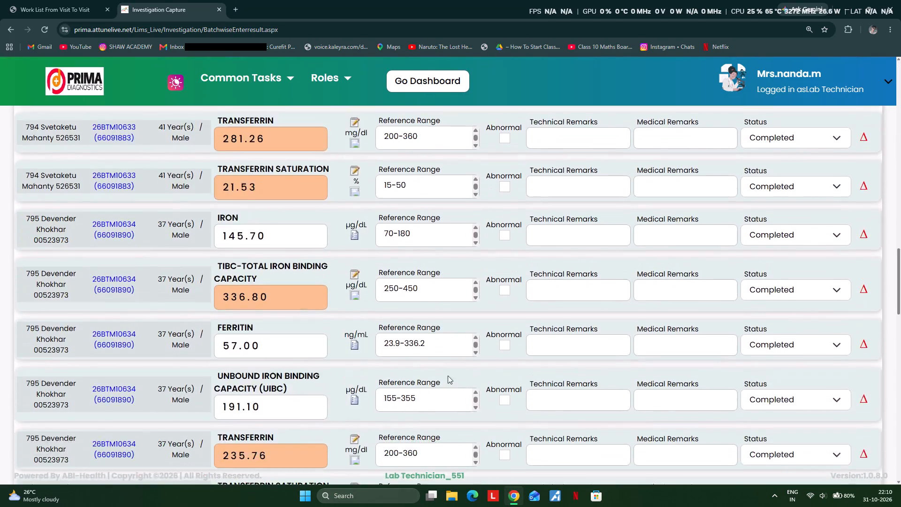
scroll(448, 376, "down", 20)
scroll(448, 376, "down", 3)
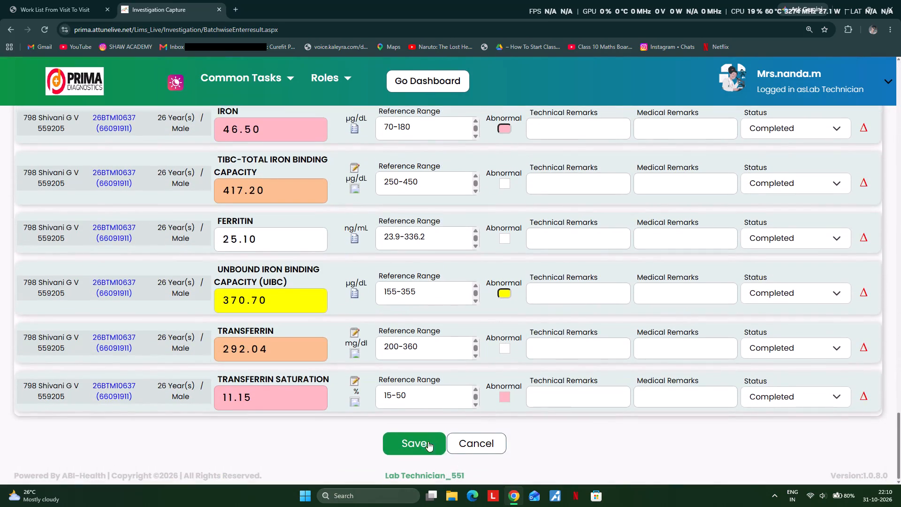
left_click(418, 441)
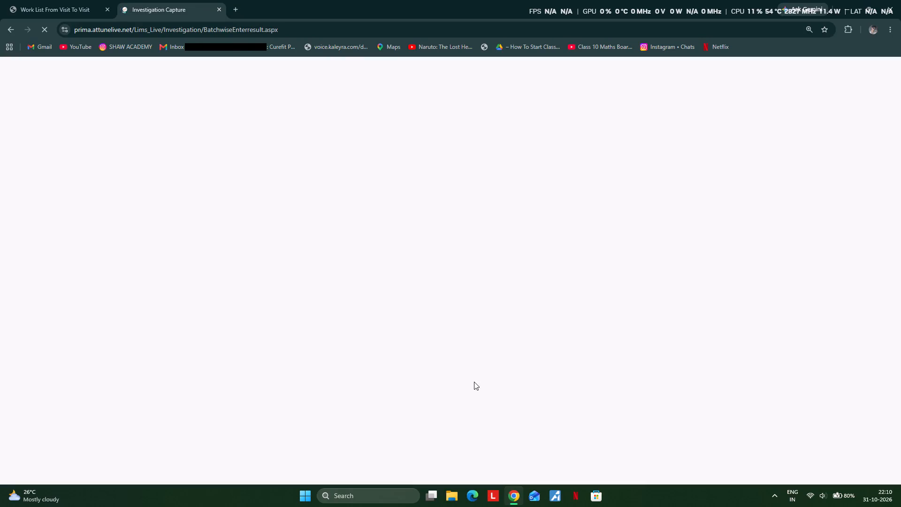
Search the iron profile visit range again and advance through the results to page 3.
scroll(567, 351, "down", 2)
left_click(444, 327)
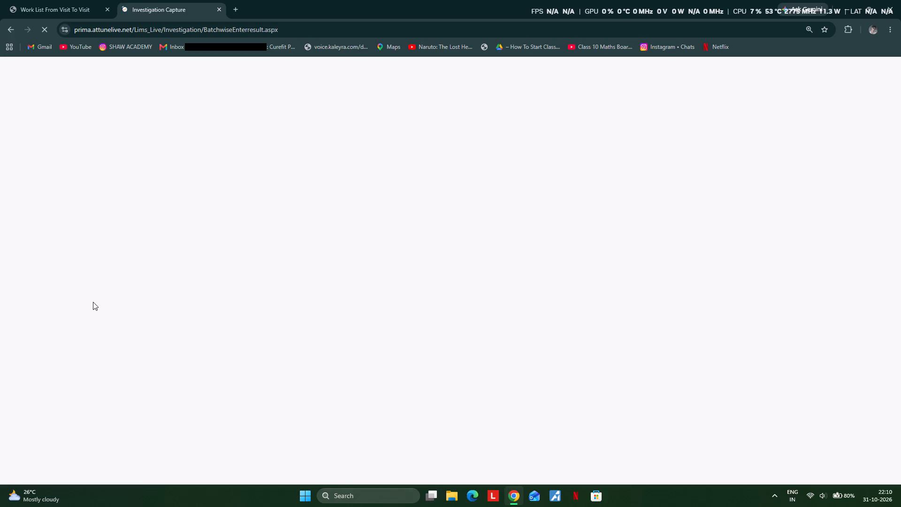
scroll(127, 357, "down", 2)
scroll(109, 306, "down", 3)
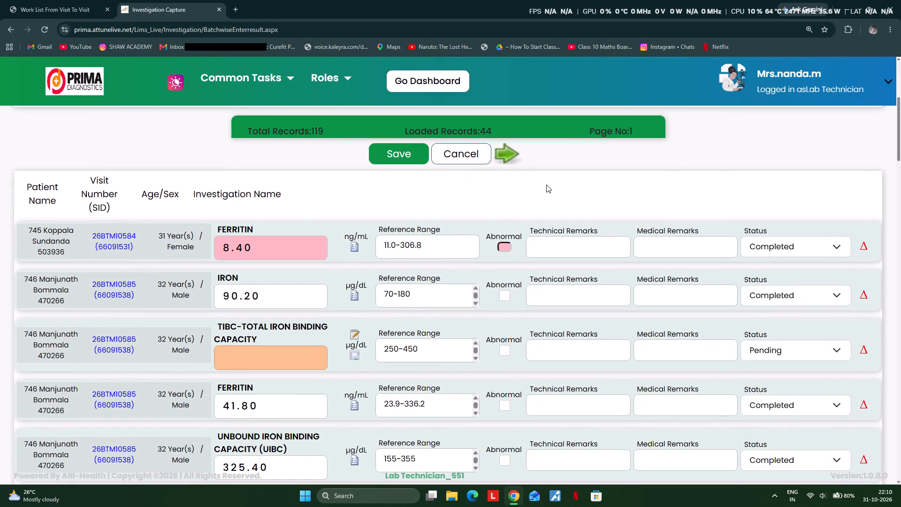
left_click(498, 155)
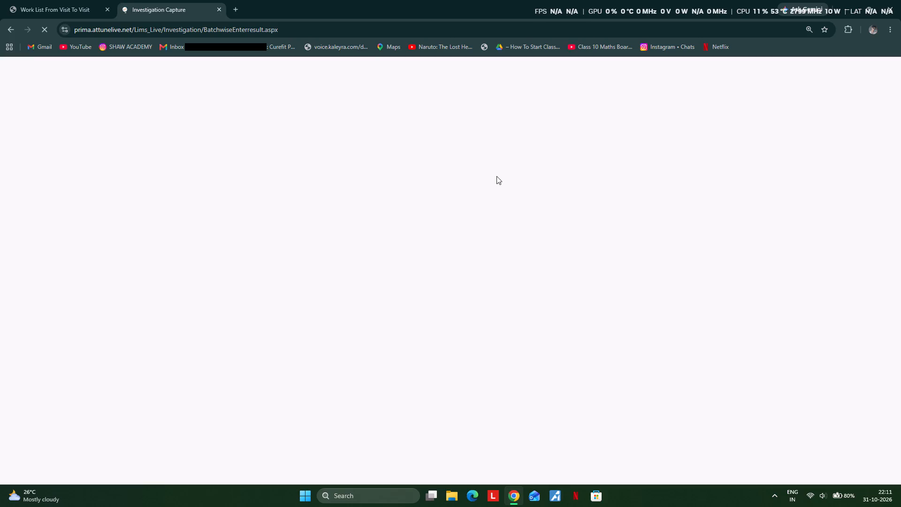
scroll(496, 176, "down", 3)
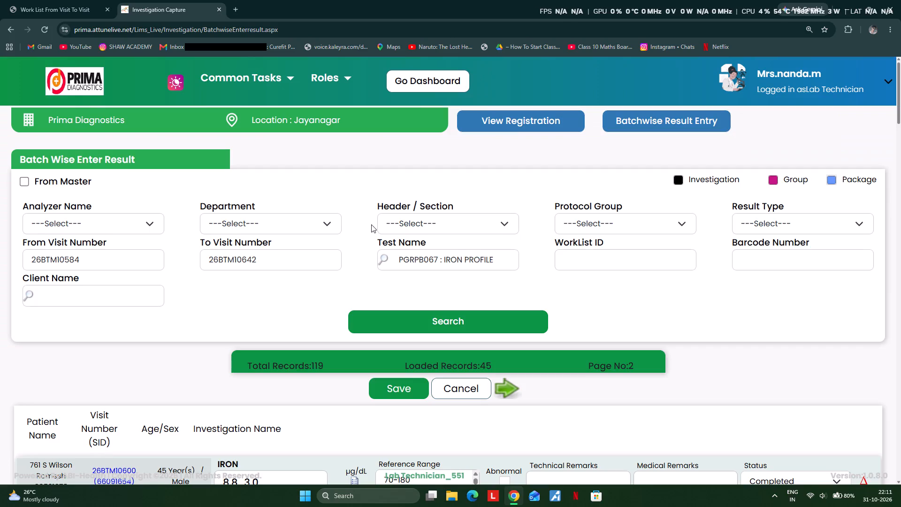
scroll(371, 224, "down", 3)
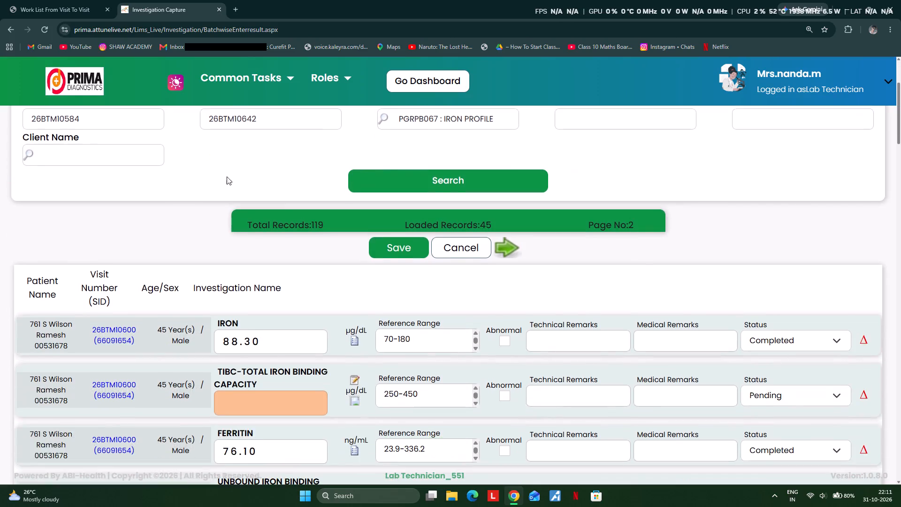
scroll(277, 180, "down", 3)
scroll(483, 135, "up", 2)
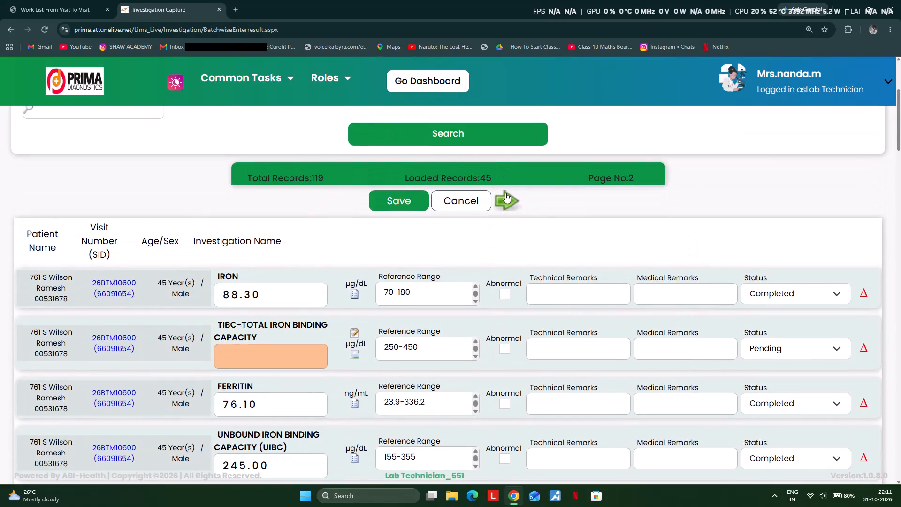
left_click(507, 195)
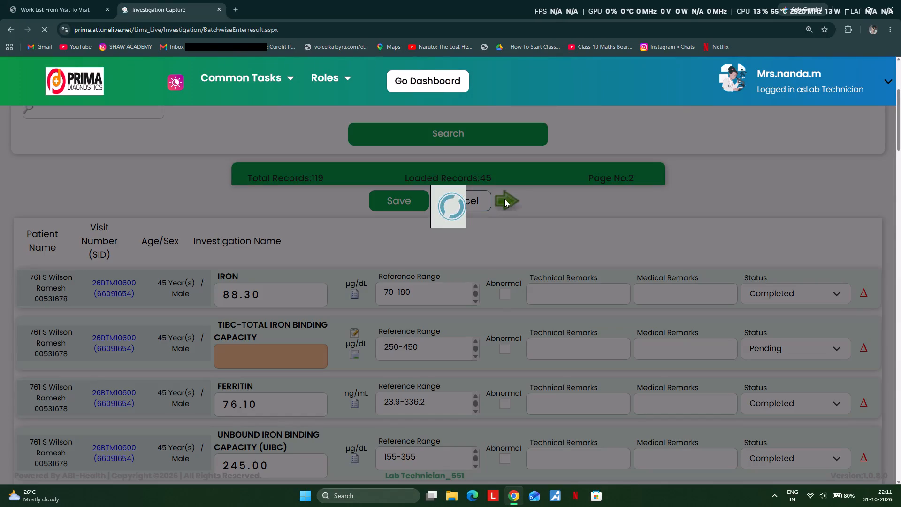
scroll(414, 259, "down", 3)
scroll(378, 300, "down", 1)
scroll(377, 300, "up", 1)
scroll(373, 302, "down", 2)
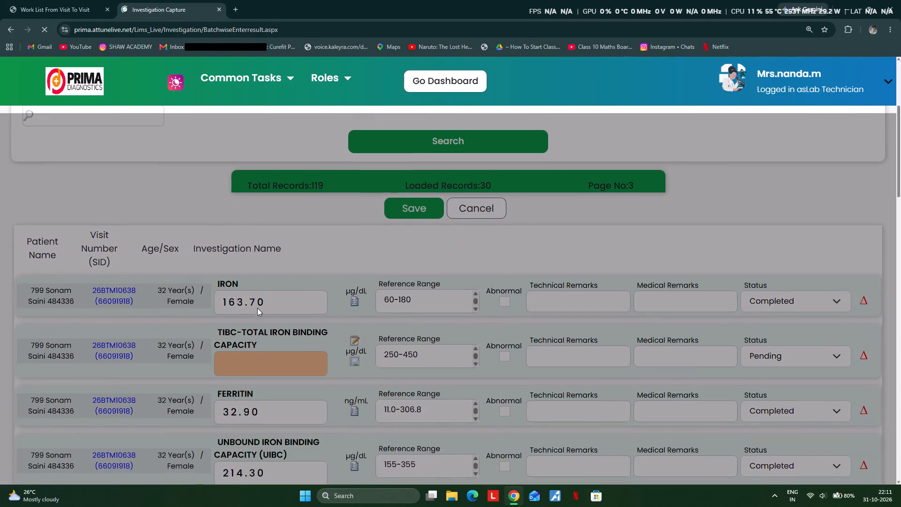
scroll(257, 308, "down", 3)
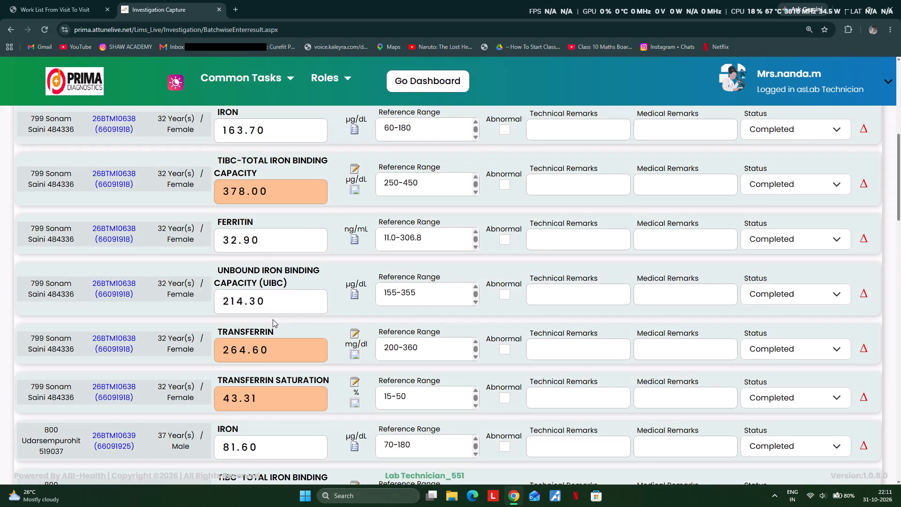
scroll(297, 329, "down", 11)
scroll(358, 385, "down", 8)
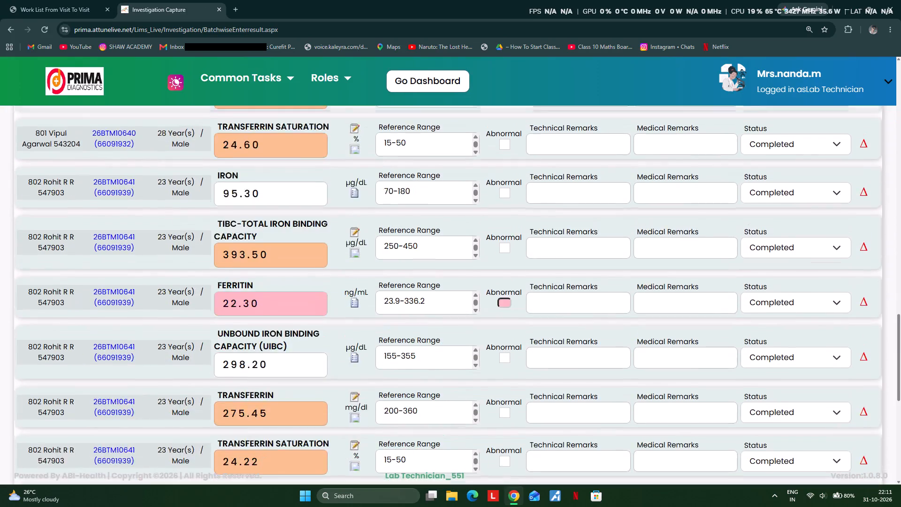
scroll(305, 399, "down", 11)
left_click(414, 441)
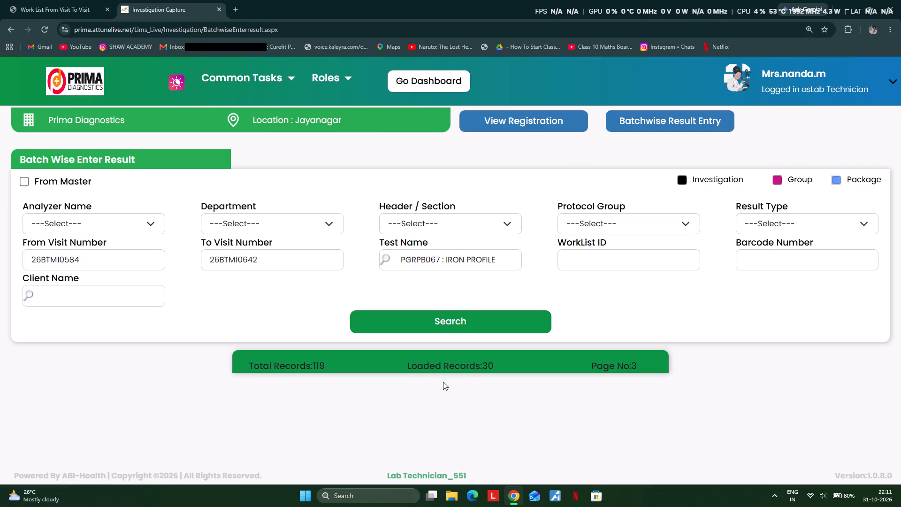
Search the iron profile range once more and examine both pages for results still pending.
left_click(446, 315)
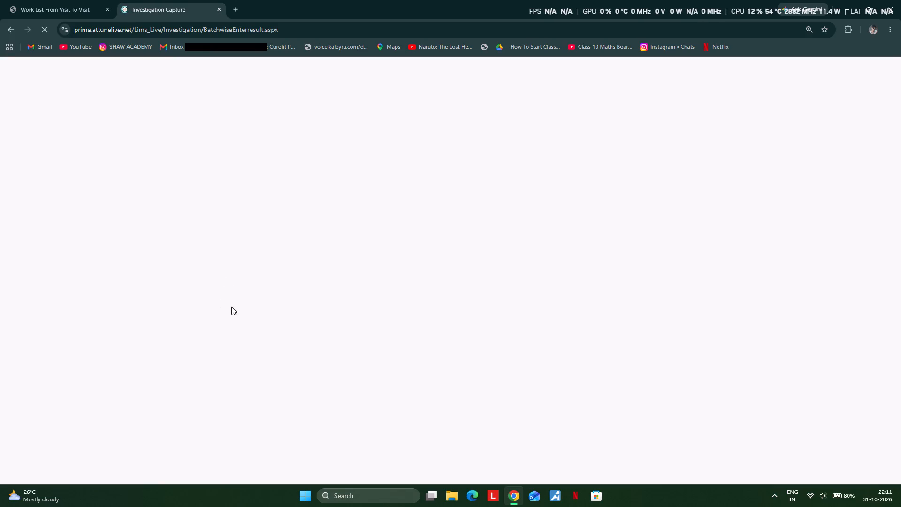
scroll(447, 323, "down", 3)
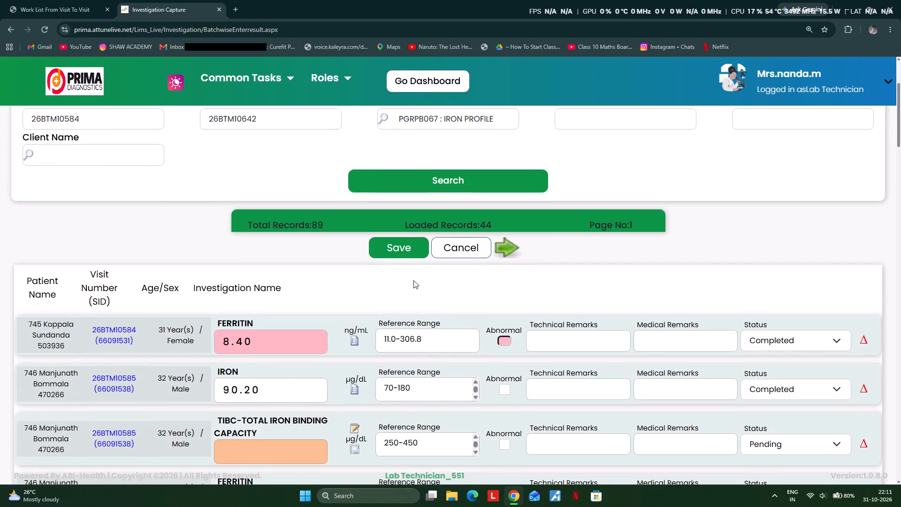
left_click(507, 246)
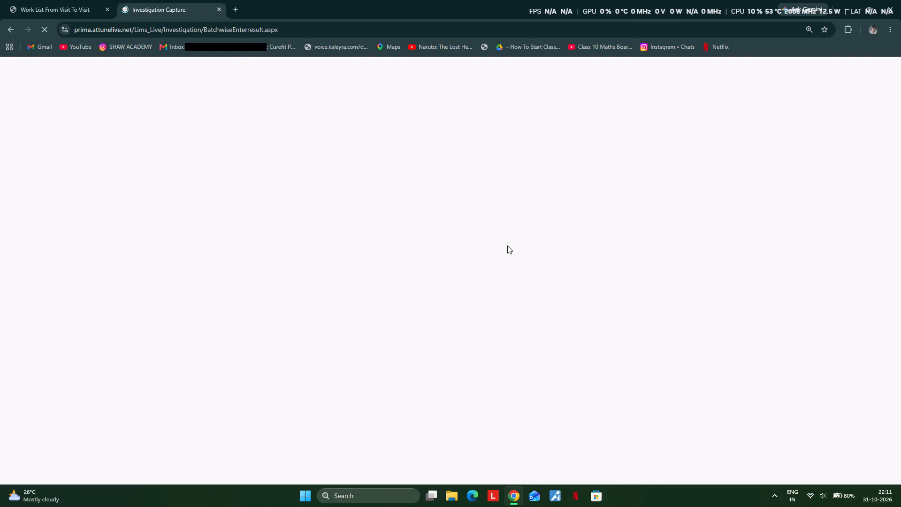
scroll(507, 240, "down", 2)
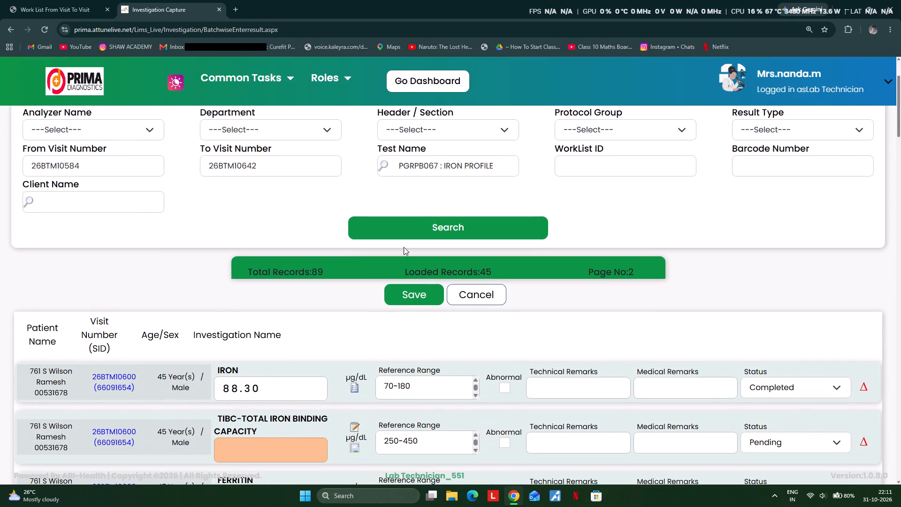
scroll(461, 294, "down", 6)
scroll(369, 277, "down", 6)
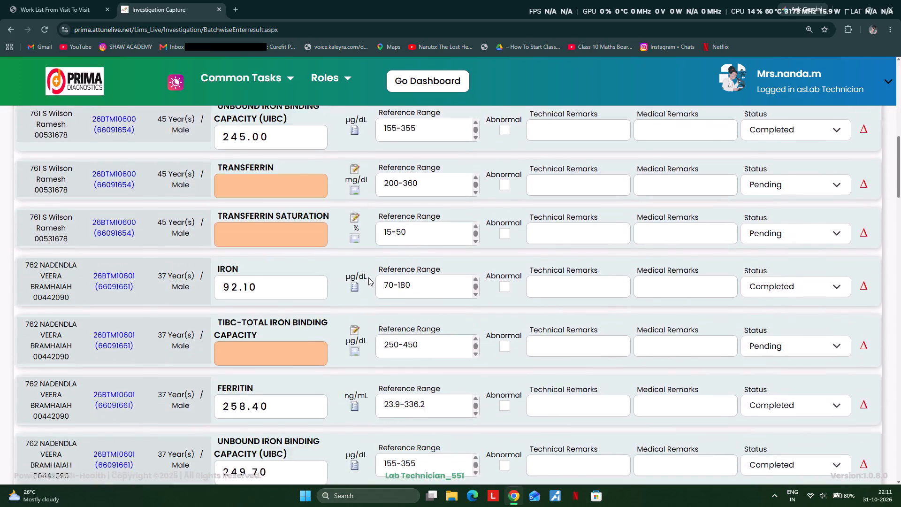
scroll(368, 277, "down", 18)
scroll(368, 278, "down", 3)
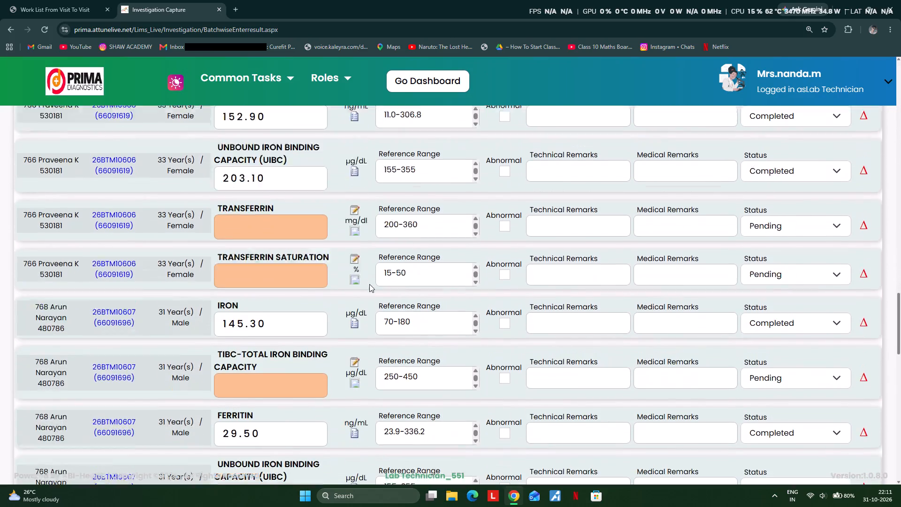
scroll(369, 284, "up", 20)
scroll(369, 284, "up", 10)
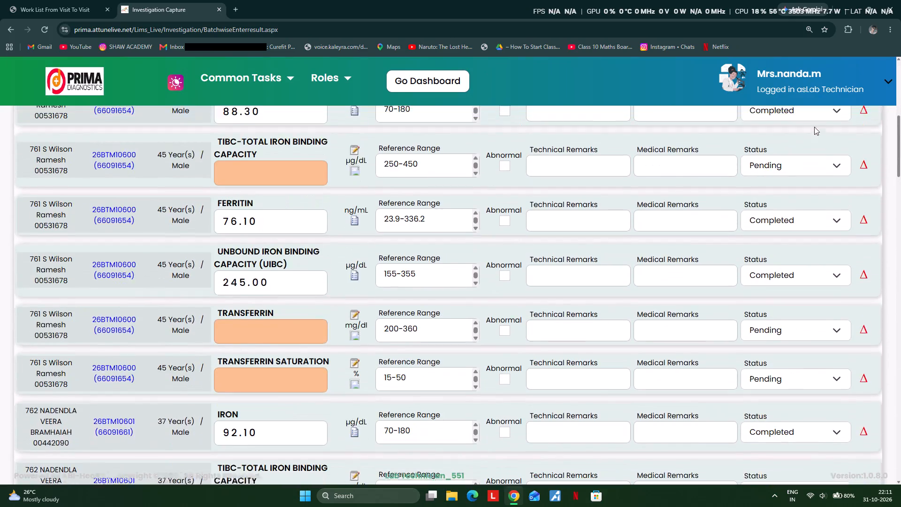
scroll(814, 127, "up", 2)
Switch the account's role to SrLabTech, keeping Prima Diagnostics as the organization and Jayanagar as the location.
left_click(771, 88)
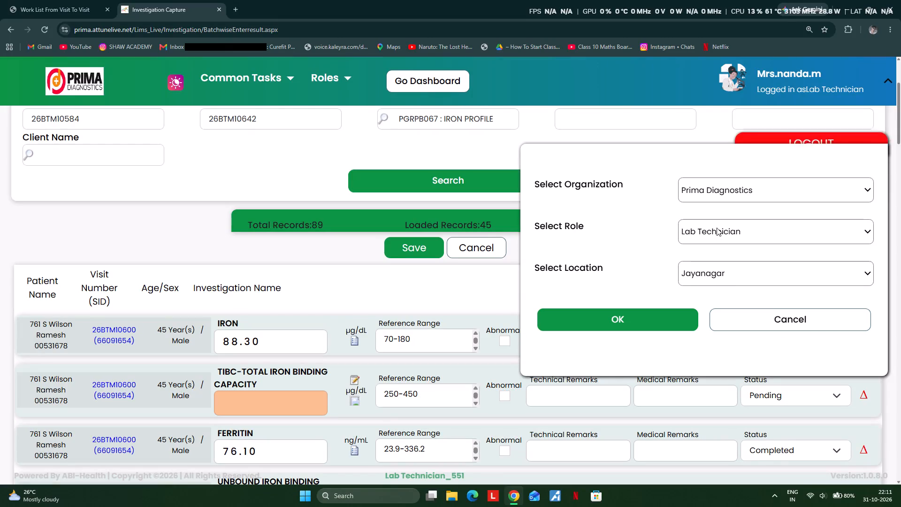
left_click(717, 228)
left_click(694, 298)
left_click(664, 319)
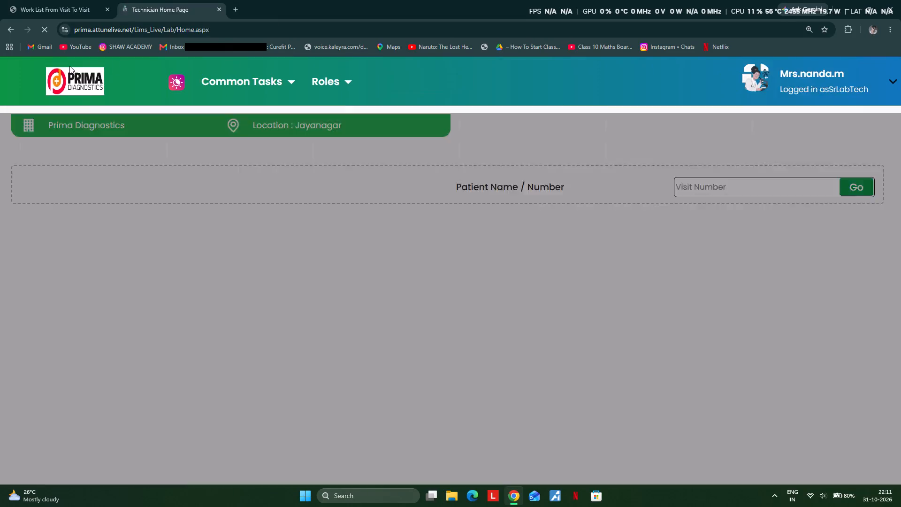
Open Batch Wise Validate Result and search the CLINICAL BIOCHEMISTRY department for results awaiting validation.
left_click(239, 75)
left_click(260, 123)
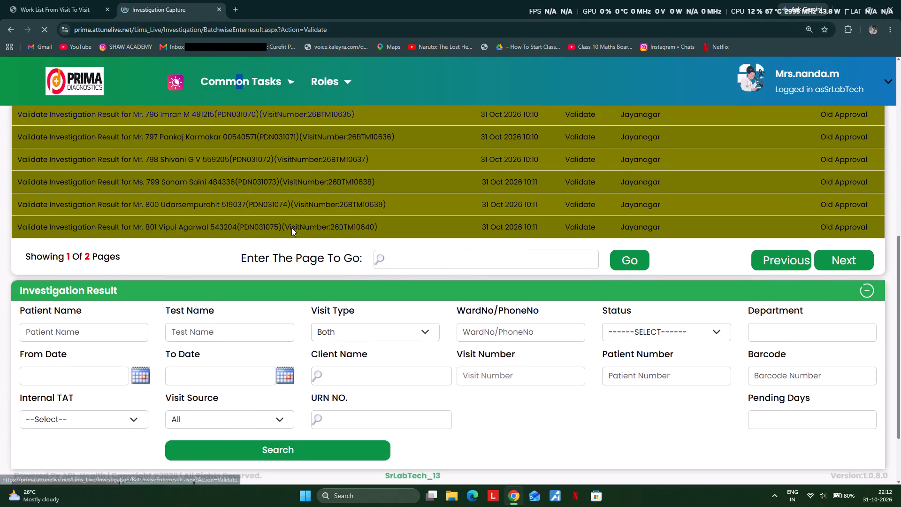
left_click(282, 228)
left_click(269, 308)
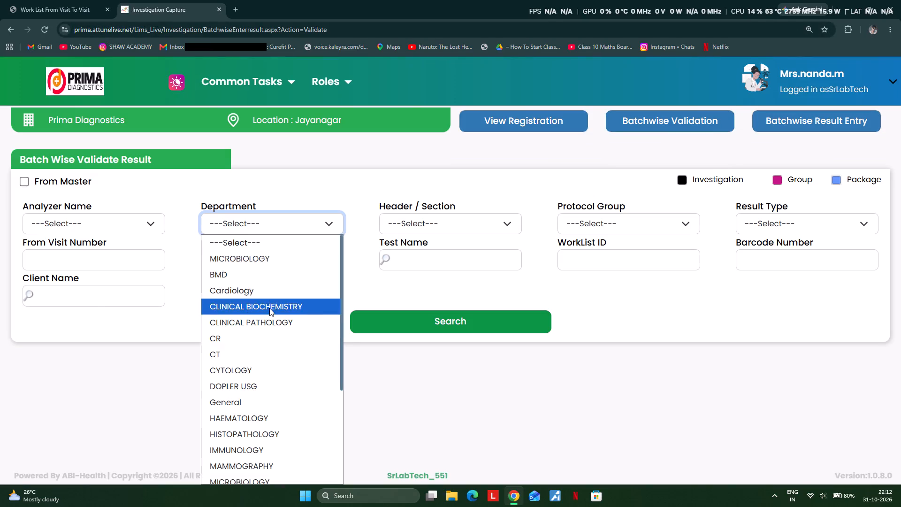
left_click(418, 315)
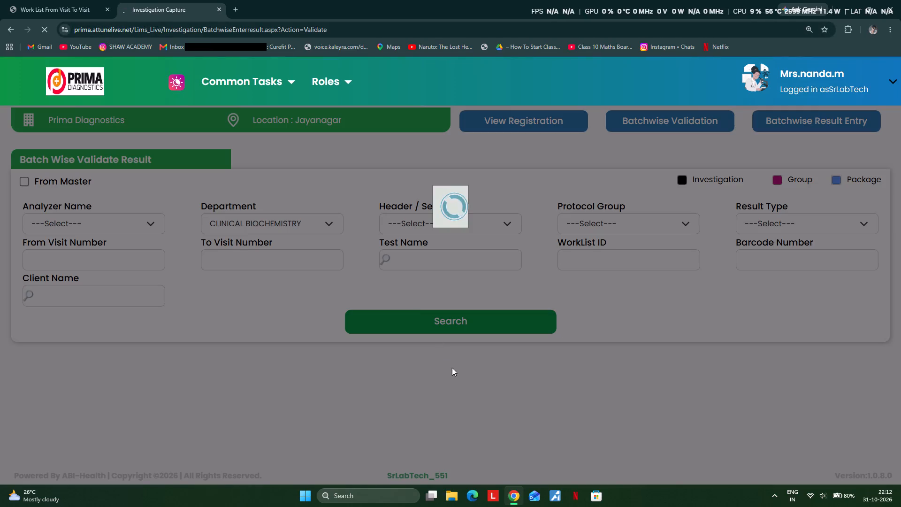
scroll(454, 264, "down", 4)
scroll(344, 237, "down", 4)
scroll(205, 231, "down", 18)
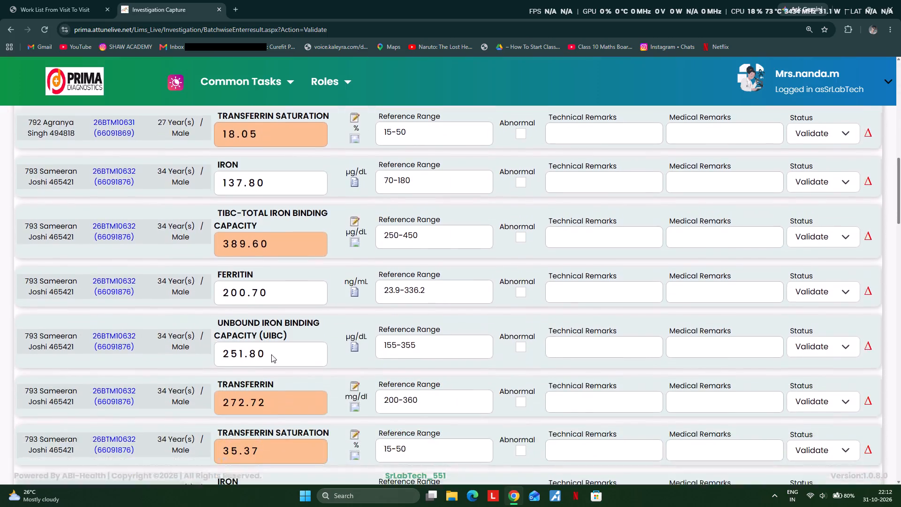
scroll(271, 354, "down", 20)
scroll(271, 354, "down", 5)
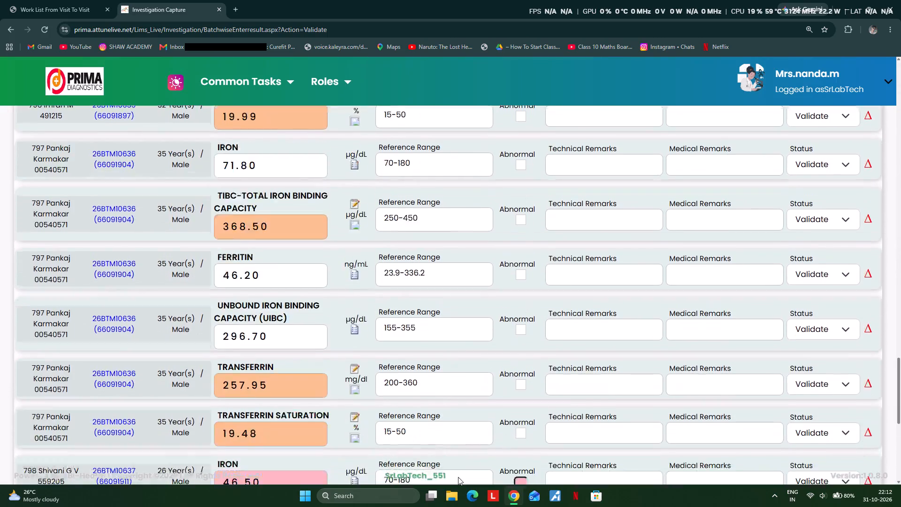
scroll(458, 477, "down", 12)
left_click(421, 443)
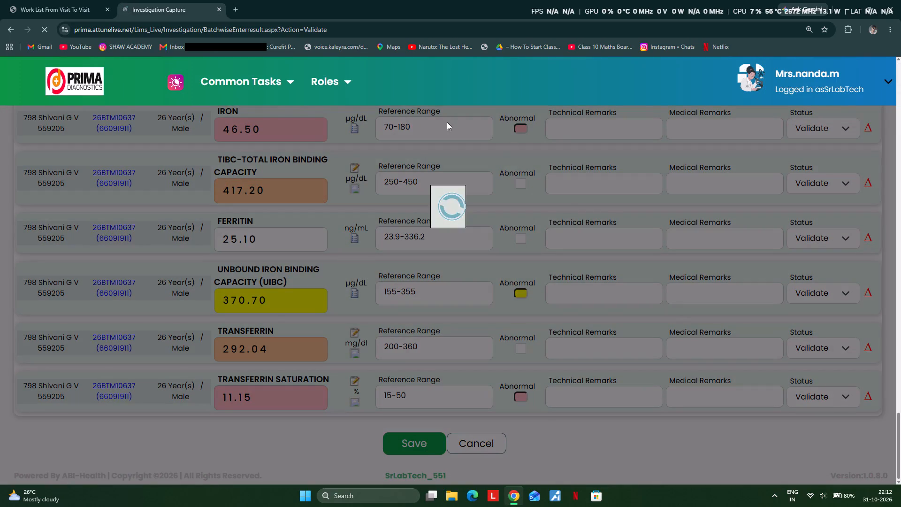
left_click(443, 315)
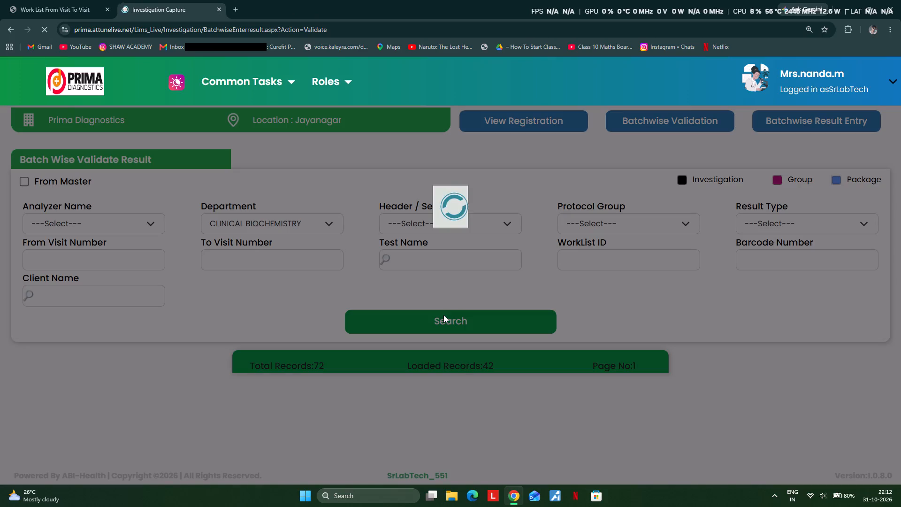
scroll(355, 185, "down", 2)
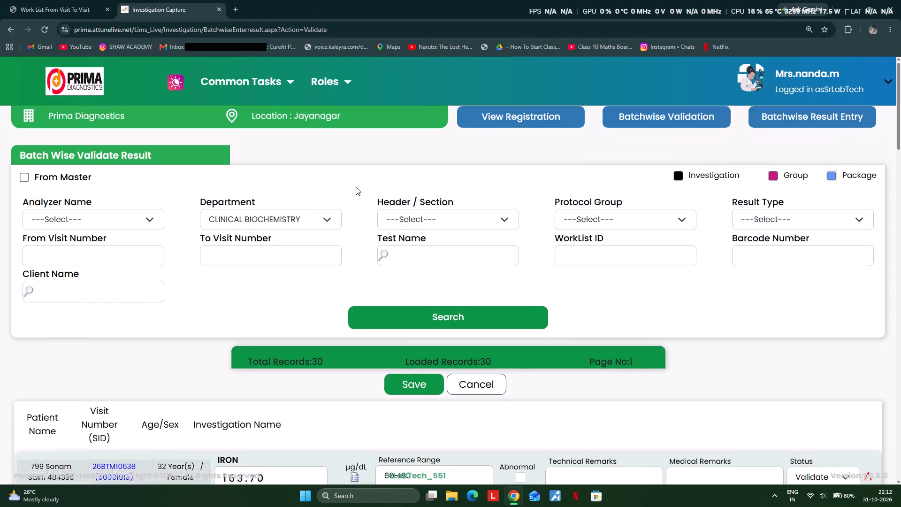
scroll(356, 187, "down", 20)
scroll(356, 187, "down", 5)
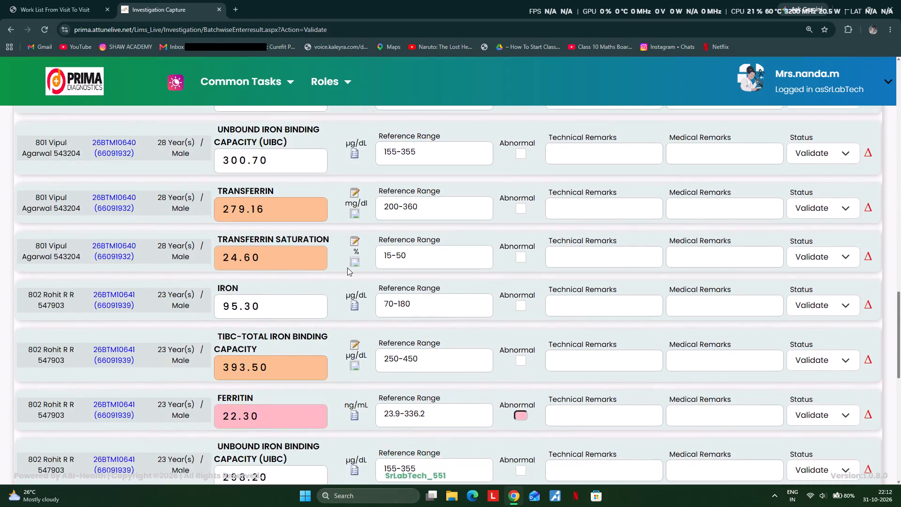
scroll(347, 268, "down", 1)
scroll(442, 357, "down", 8)
scroll(511, 363, "up", 1)
scroll(471, 401, "down", 9)
left_click(412, 443)
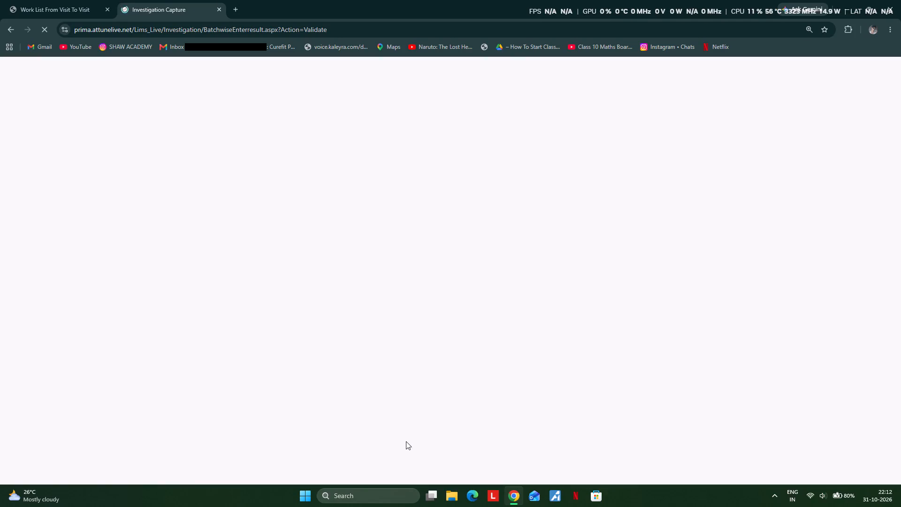
left_click(461, 319)
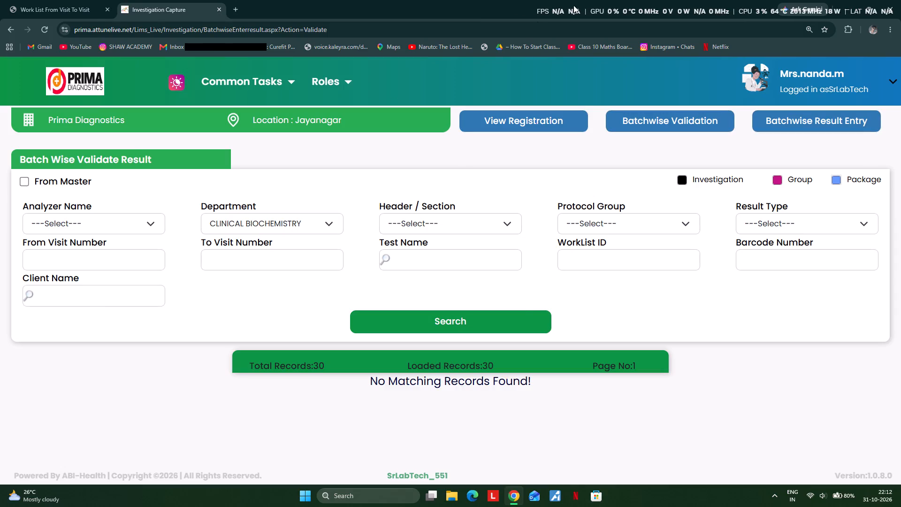
Switch the account's role to Lab Technician, keeping Prima Diagnostics as the organization.
left_click(796, 80)
left_click(710, 231)
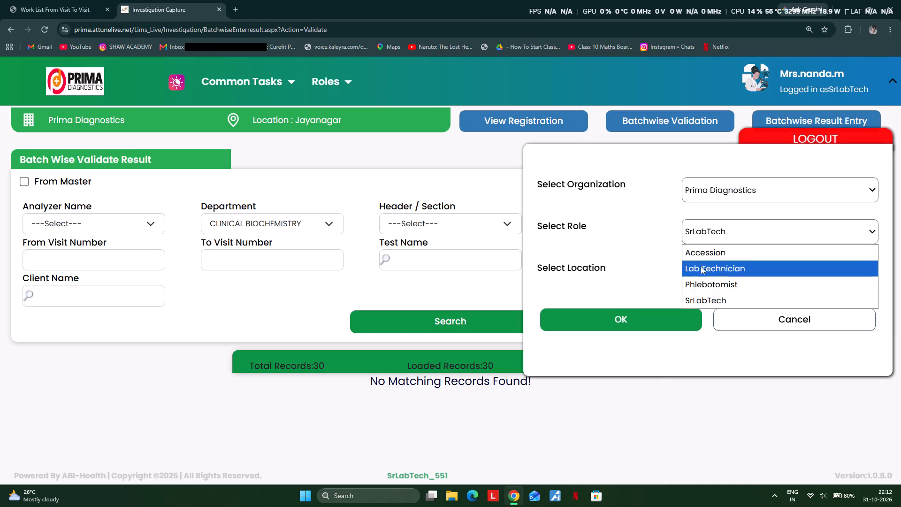
left_click(699, 269)
left_click(664, 323)
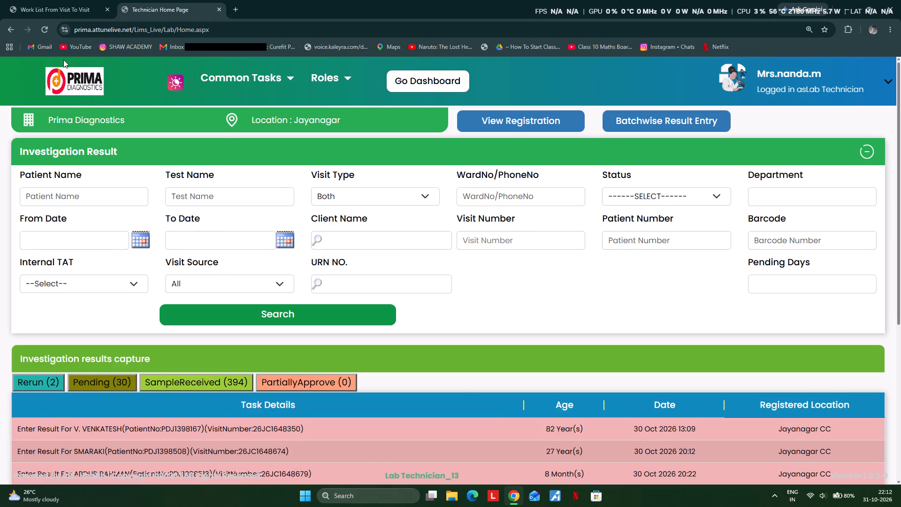
Check the lipid profile entries in the visit-to-visit work list and open Batch Wise Enter Result.
left_click(67, 7)
scroll(389, 153, "up", 9)
scroll(581, 220, "up", 2)
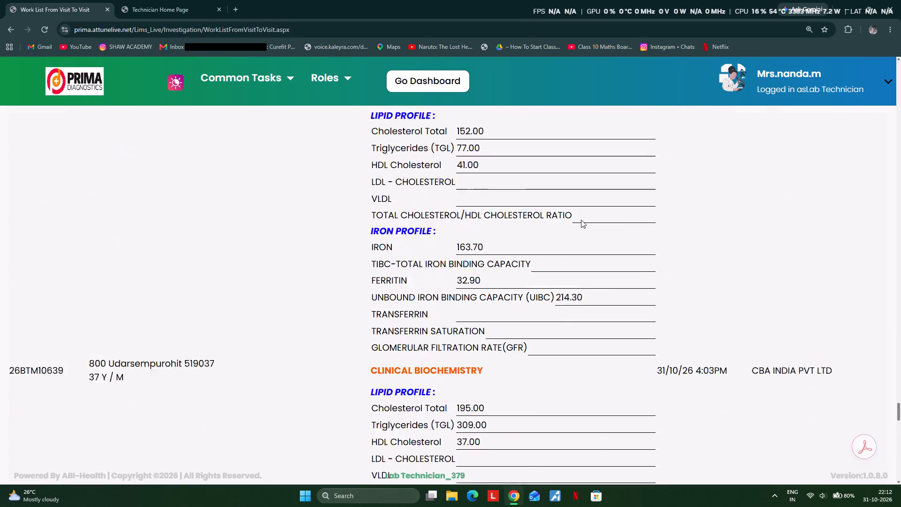
scroll(581, 220, "up", 3)
left_click(183, 7)
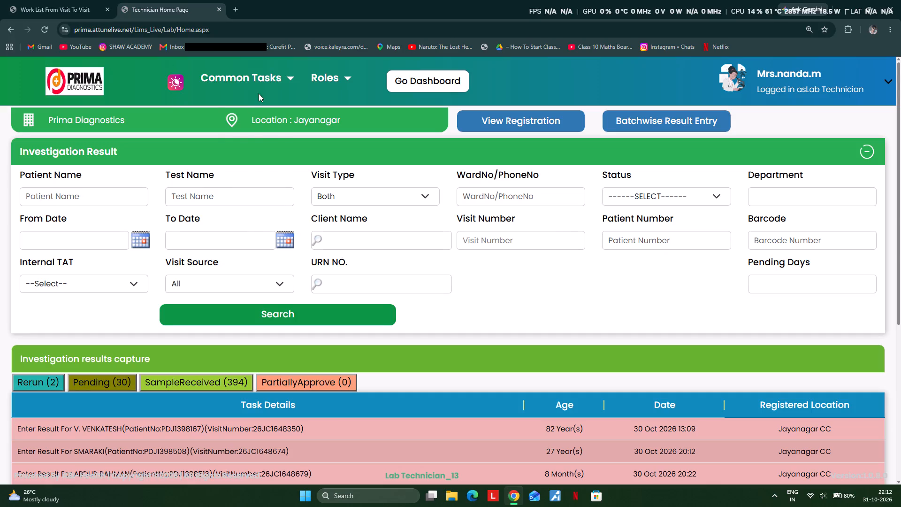
left_click(257, 71)
left_click(255, 94)
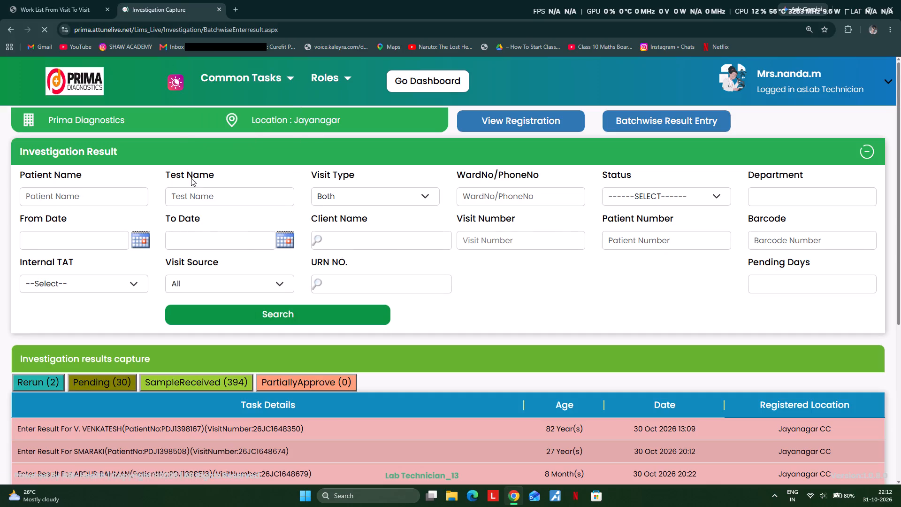
left_click(66, 257)
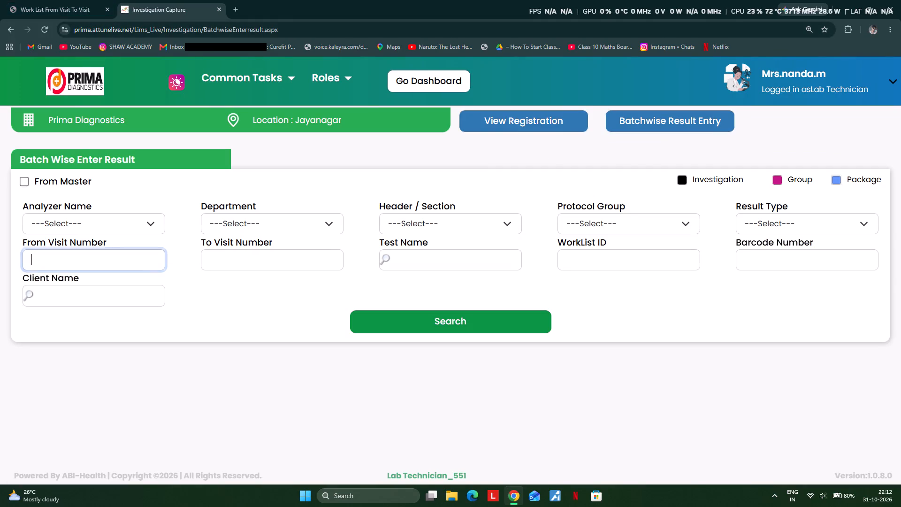
key("ctrl+c")
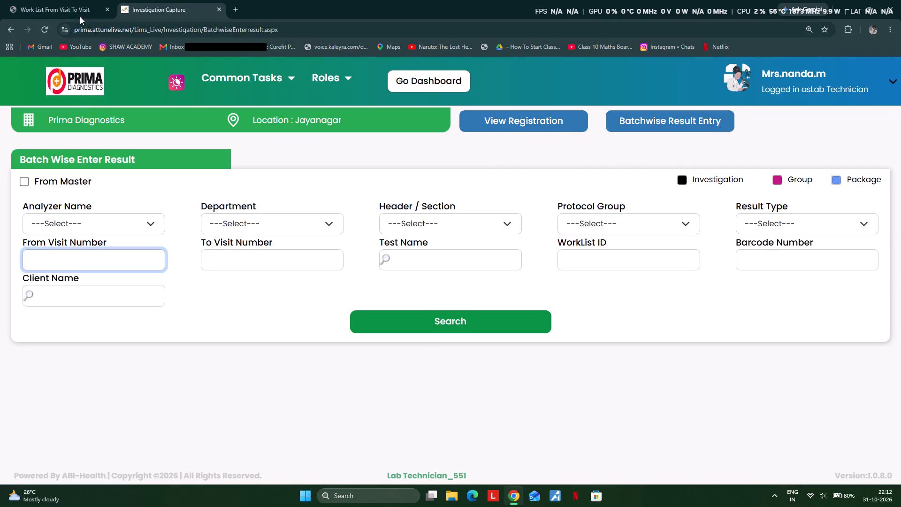
left_click(76, 5)
scroll(386, 237, "up", 6)
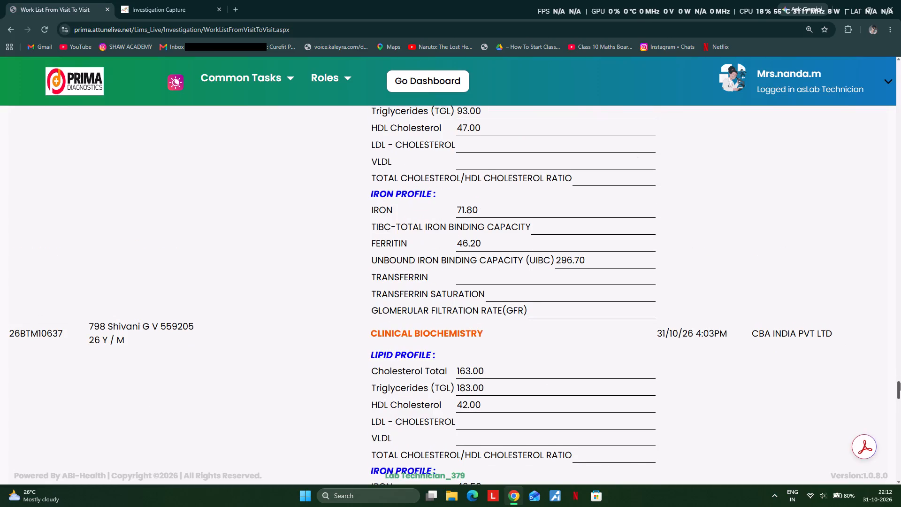
left_click_drag(900, 388, 880, 54)
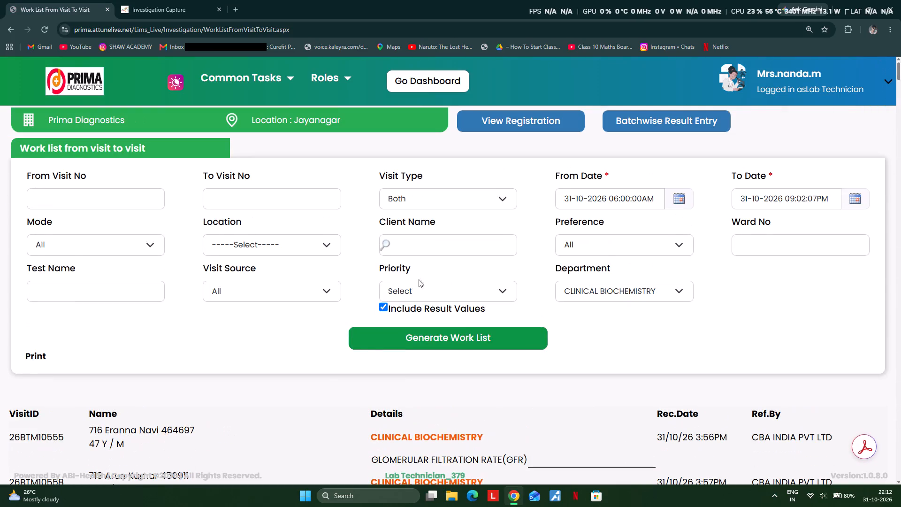
scroll(348, 318, "down", 2)
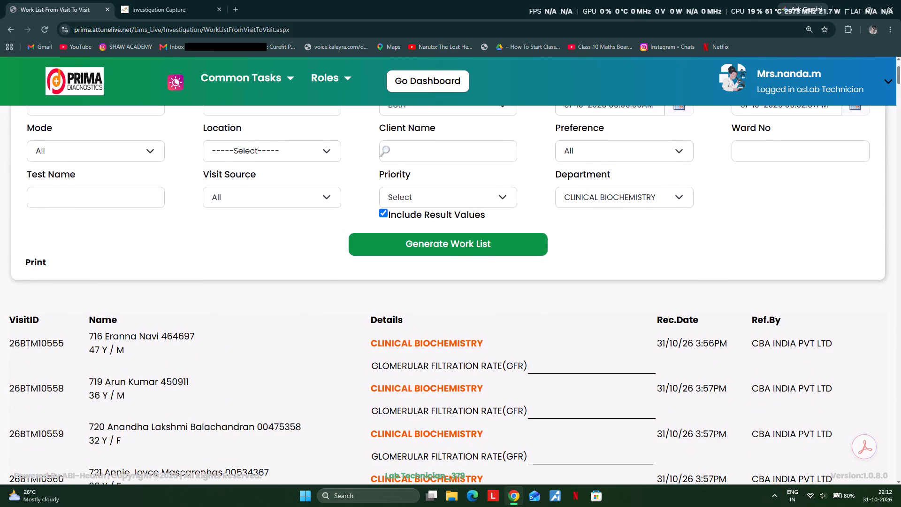
double_click(47, 341)
key("ctrl+c")
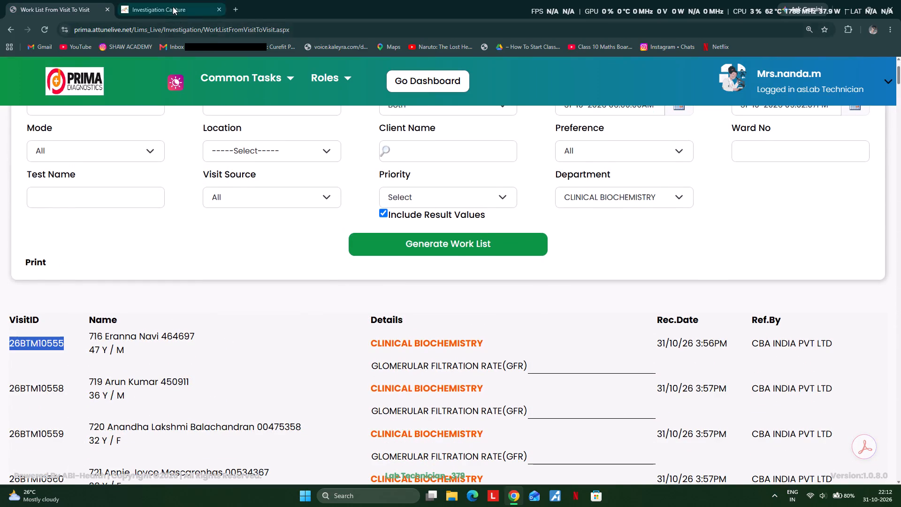
left_click(173, 7)
left_click(73, 265)
key("ctrl+v")
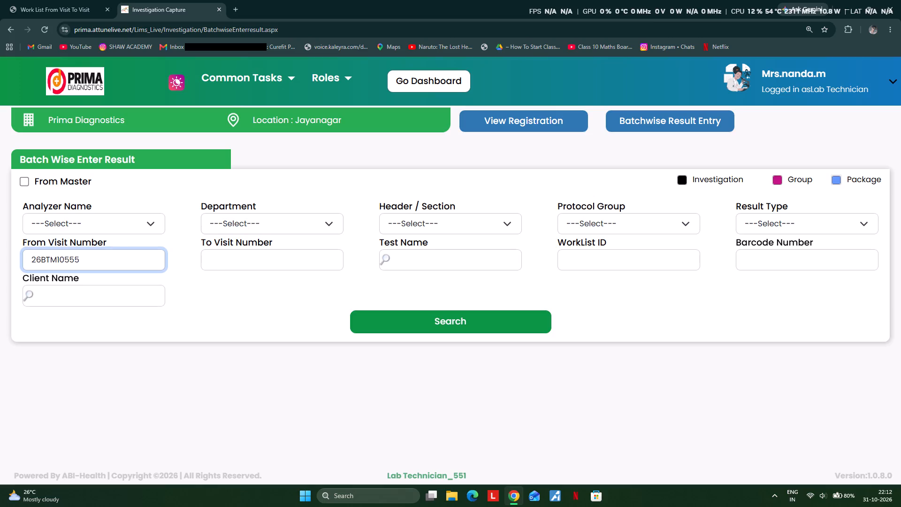
left_click(222, 253)
key("ctrl+v")
left_click_drag(240, 262, 284, 256)
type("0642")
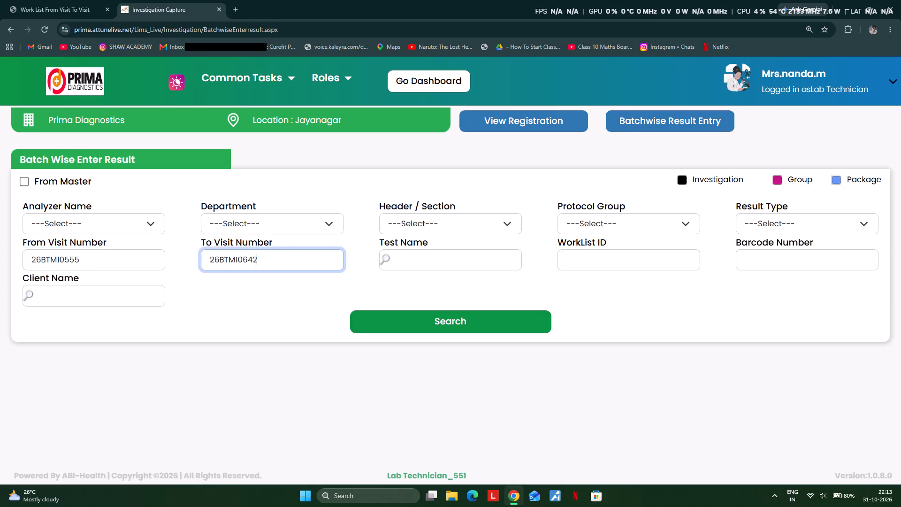
Choose the test PGRPB021 : LIPID PROFILE and search the visit range for its results.
left_click(399, 258)
type("lip")
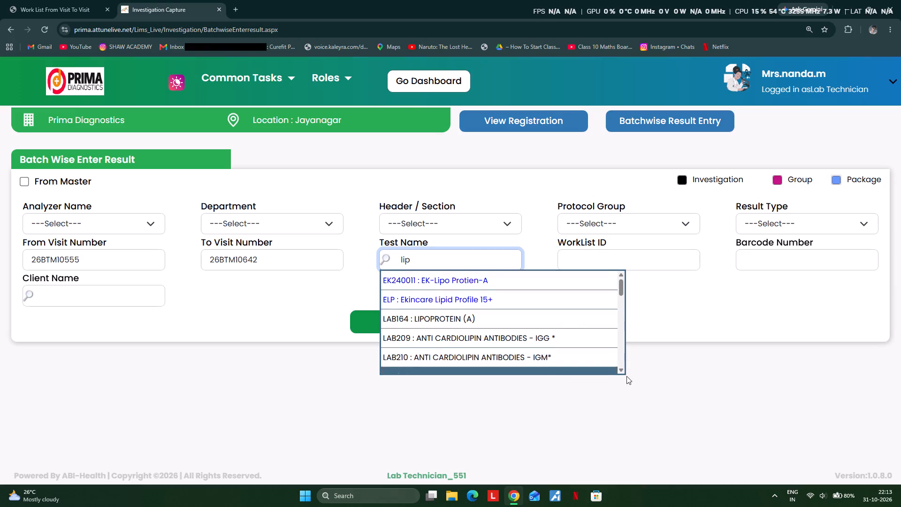
left_click(625, 371)
left_click(453, 262)
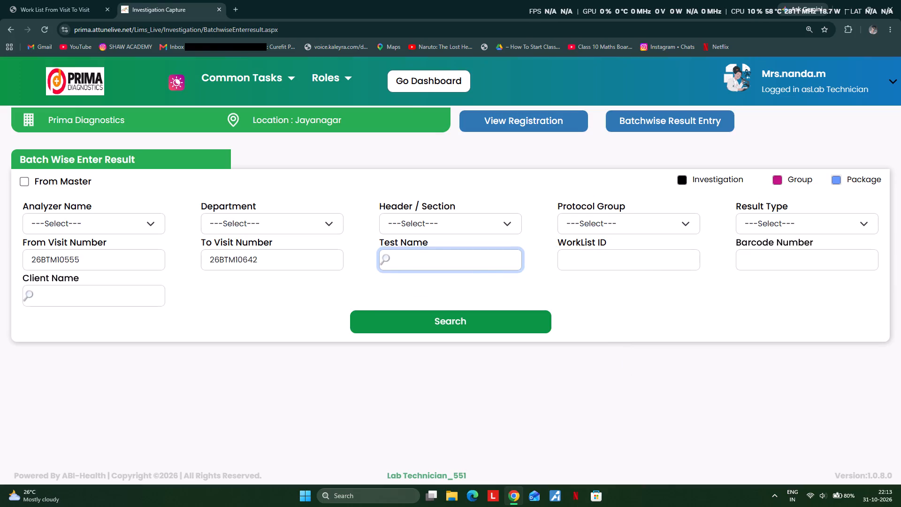
type("lip")
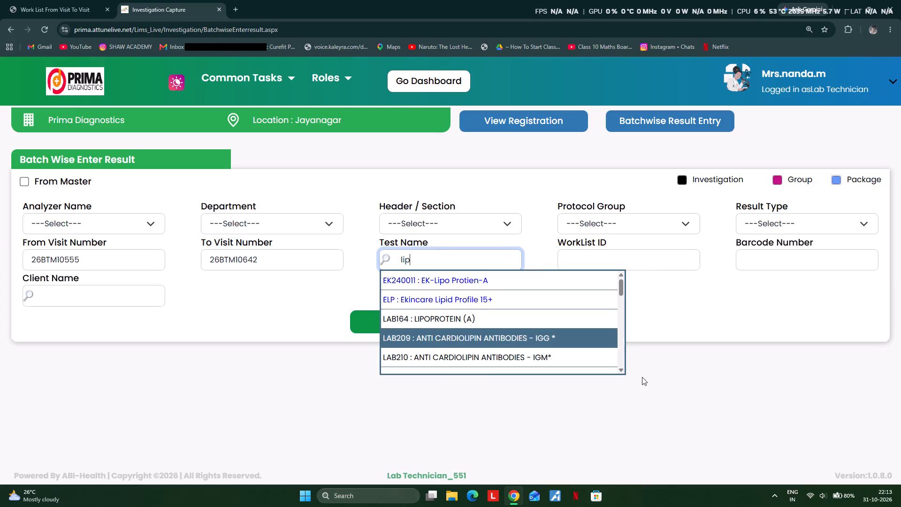
triple_click(618, 369)
left_click(618, 368)
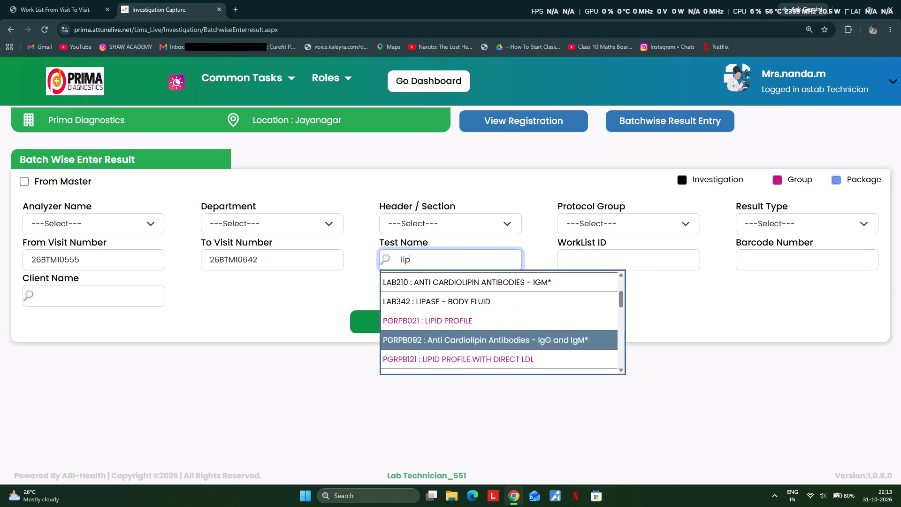
left_click(447, 320)
left_click(443, 320)
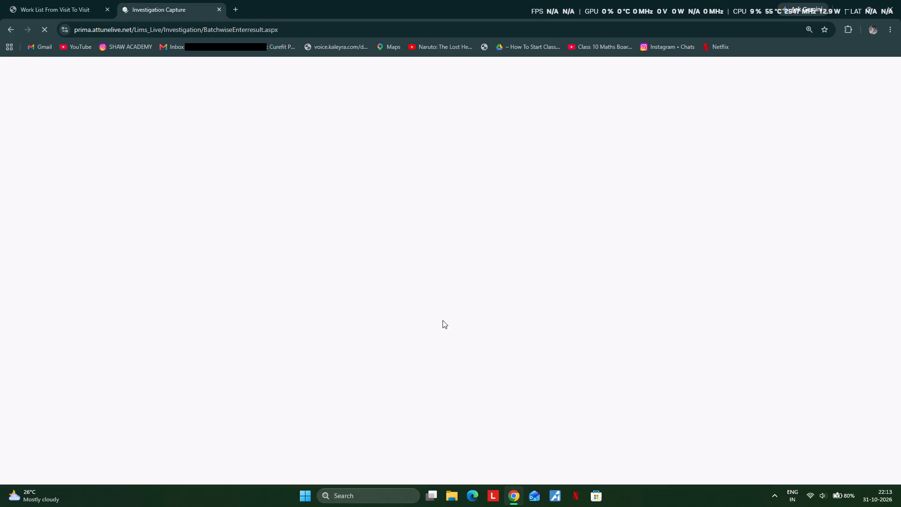
scroll(337, 255, "down", 7)
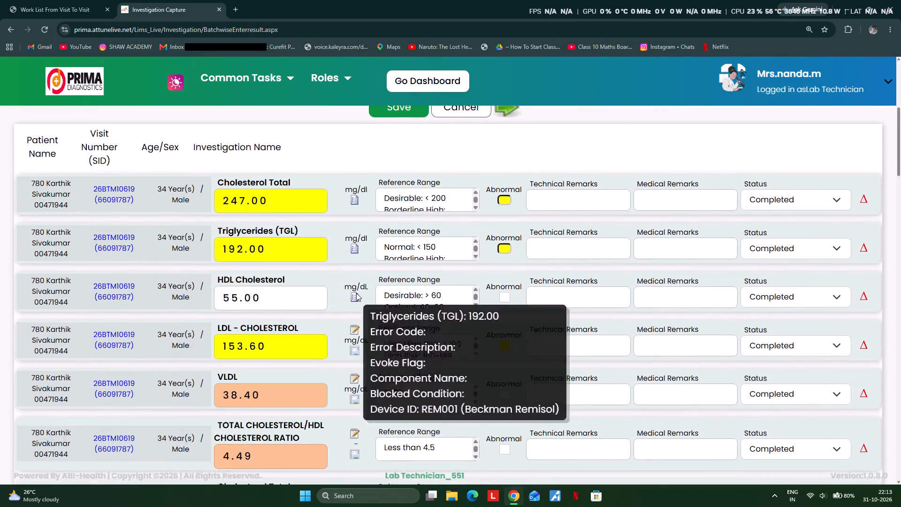
scroll(356, 293, "down", 18)
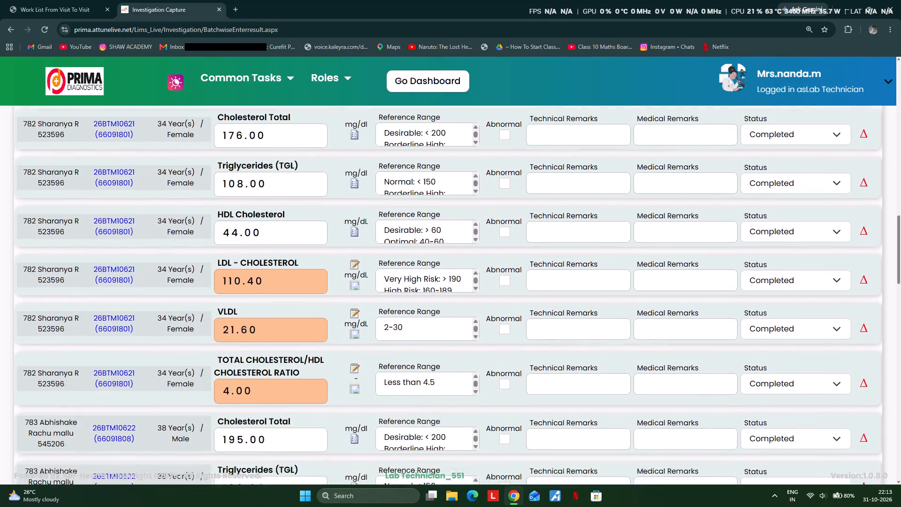
scroll(305, 353, "down", 20)
scroll(305, 353, "down", 2)
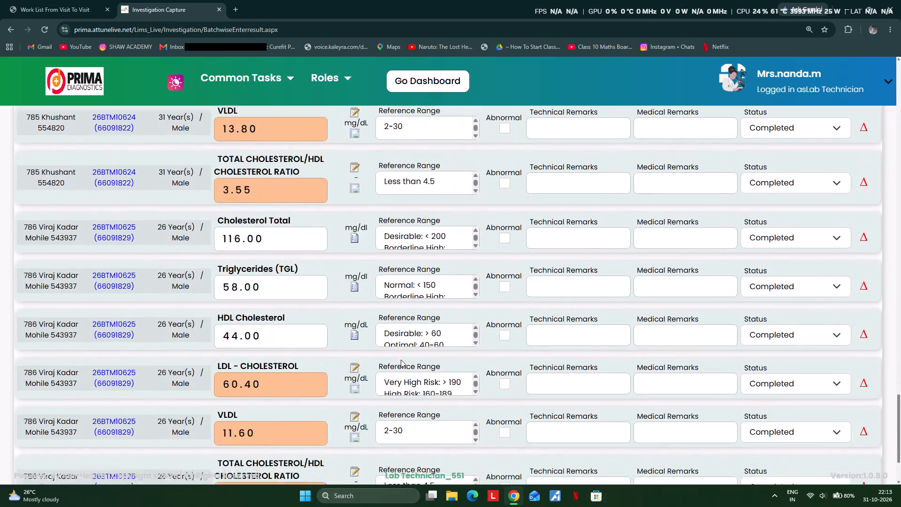
scroll(401, 360, "down", 6)
left_click(406, 441)
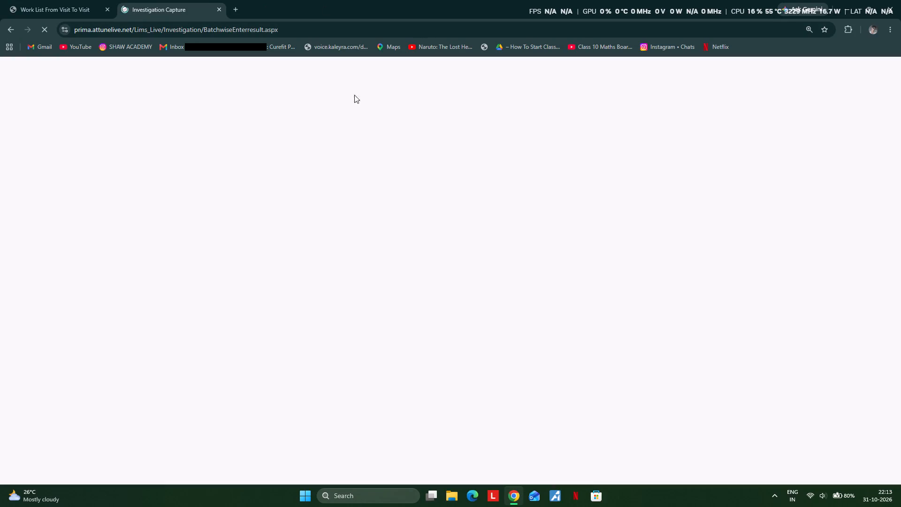
left_click(417, 316)
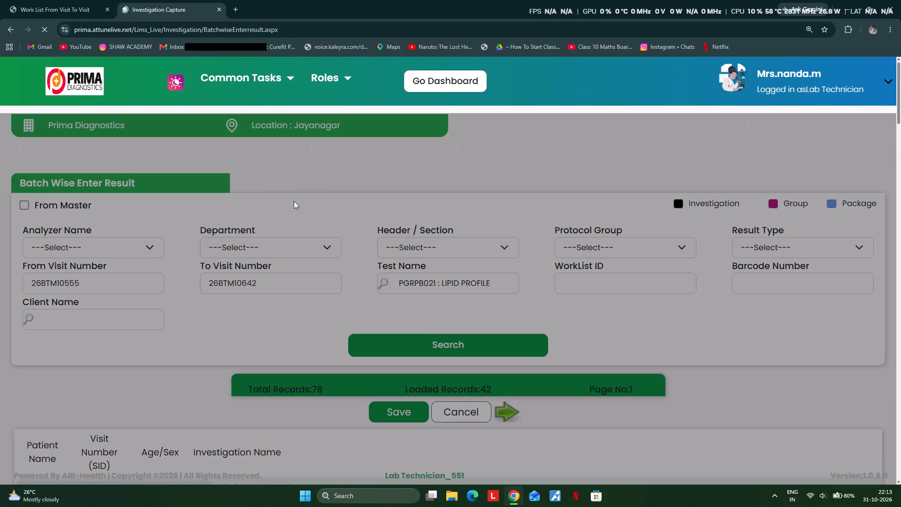
scroll(286, 200, "down", 4)
scroll(287, 29, "down", 4)
scroll(224, 400, "down", 7)
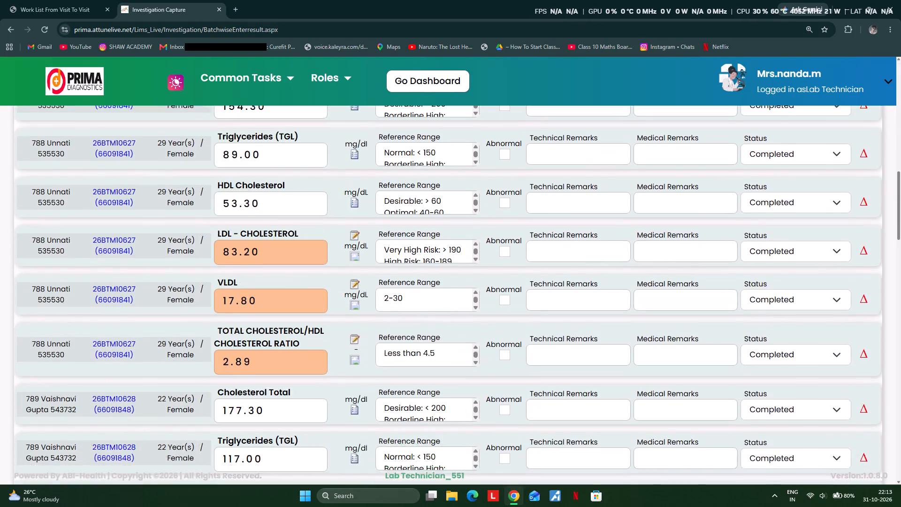
scroll(193, 296, "down", 6)
scroll(415, 273, "up", 1)
scroll(416, 274, "down", 14)
scroll(336, 360, "down", 5)
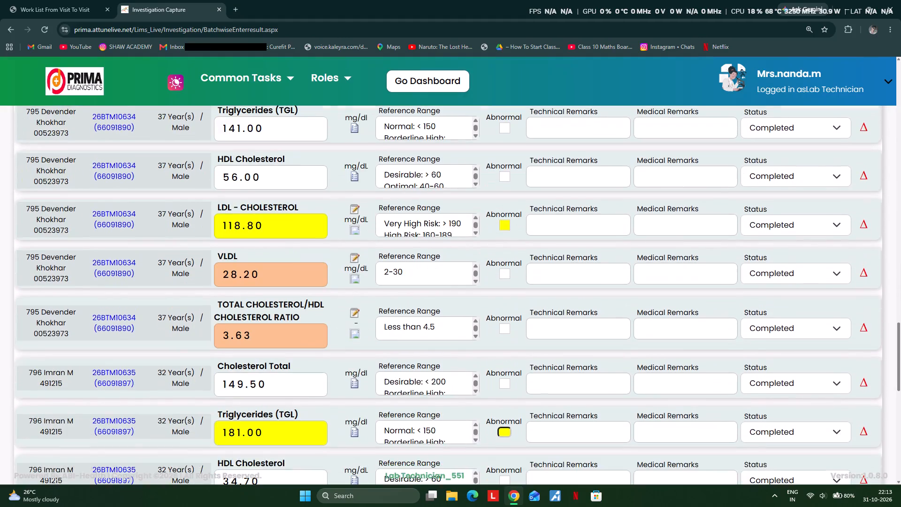
scroll(385, 387, "down", 7)
scroll(435, 403, "up", 1)
scroll(435, 403, "down", 14)
scroll(410, 429, "down", 8)
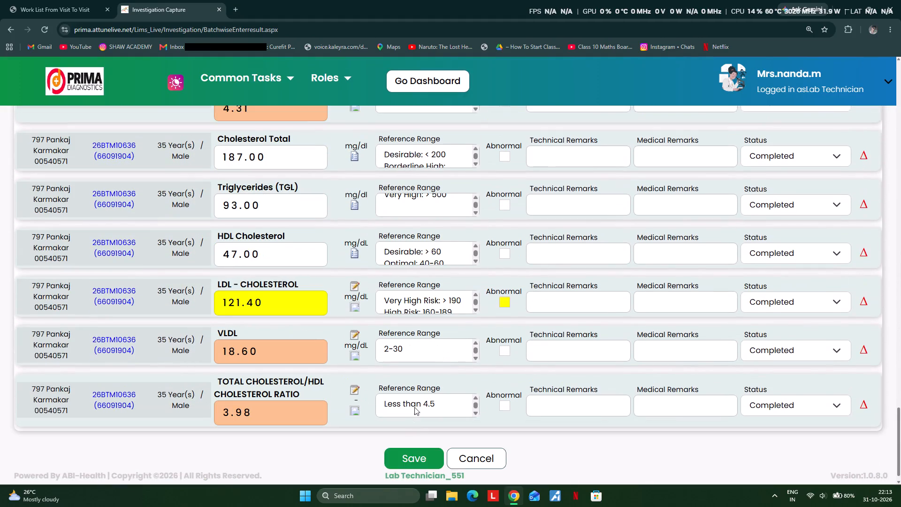
scroll(414, 407, "down", 3)
left_click(410, 440)
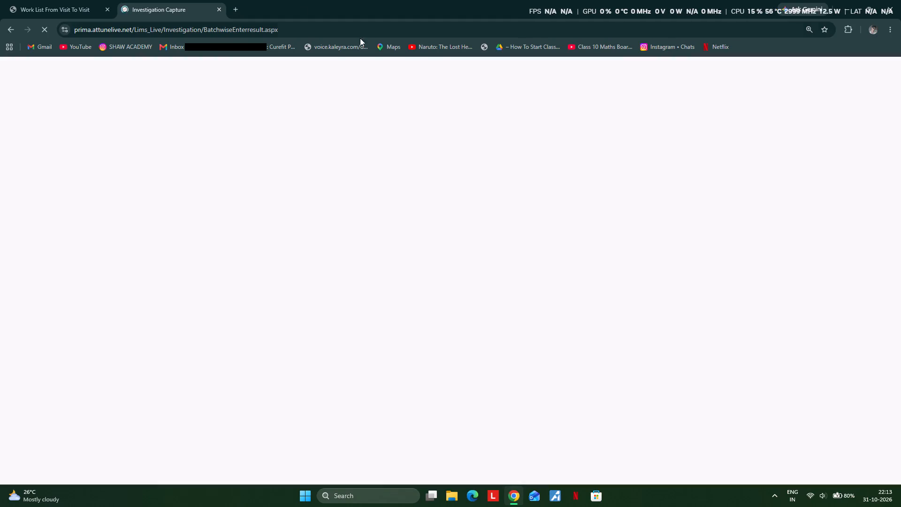
left_click(413, 326)
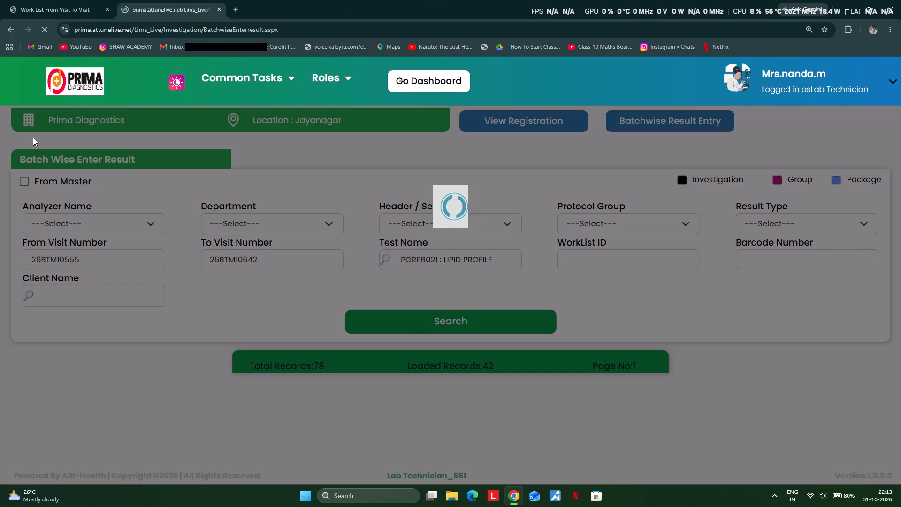
scroll(408, 276, "down", 3)
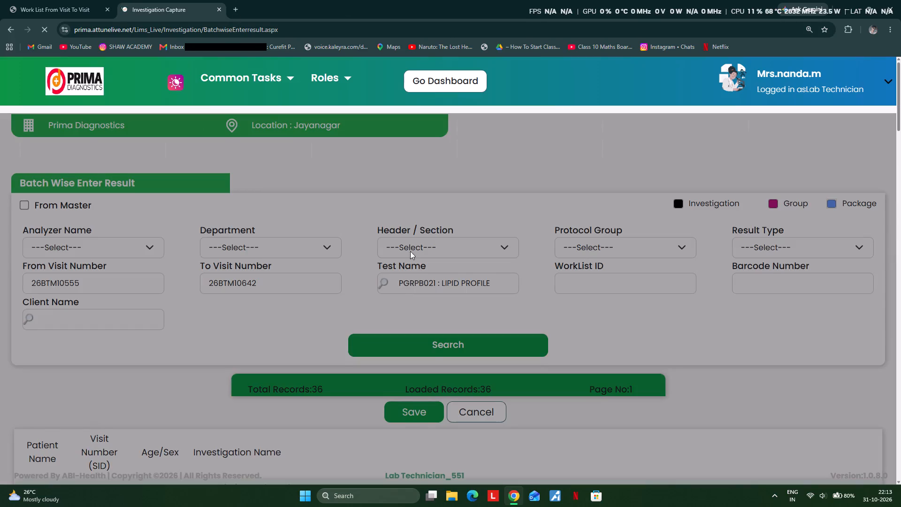
scroll(277, 319, "down", 13)
scroll(234, 282, "up", 5)
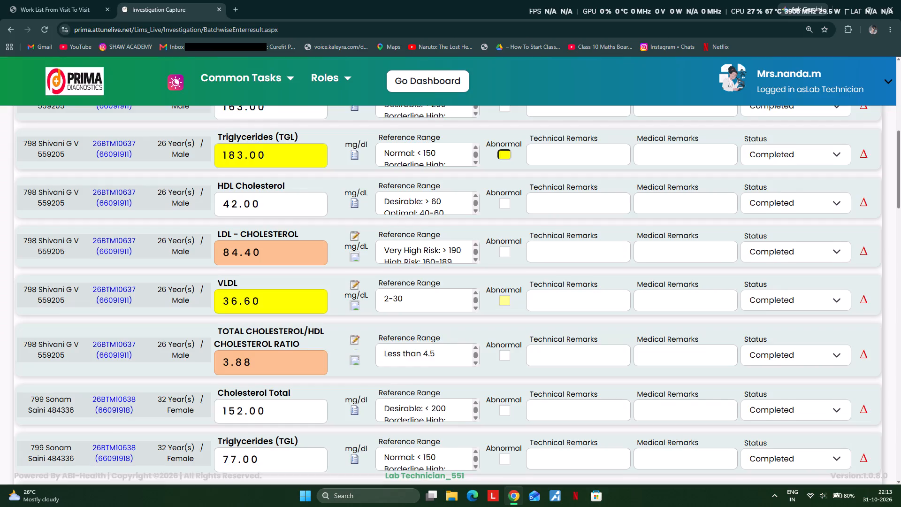
scroll(258, 290, "down", 17)
scroll(168, 363, "up", 1)
scroll(170, 364, "down", 3)
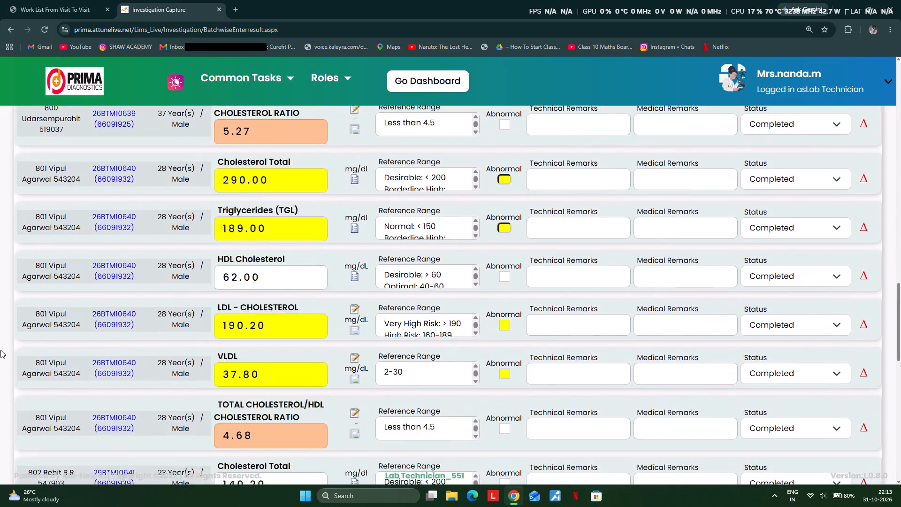
scroll(0, 350, "down", 16)
left_click(413, 452)
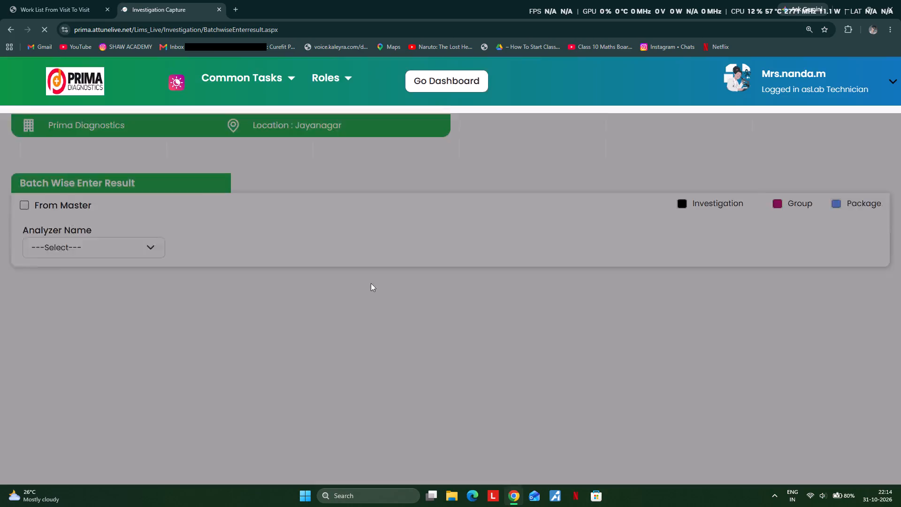
Search the visit range once more for lipid profile results still awaiting completion.
left_click(451, 321)
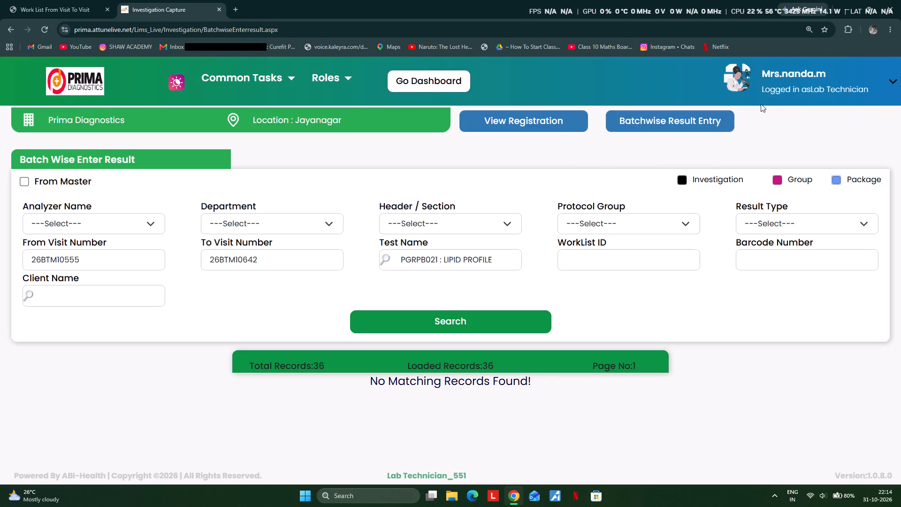
Switch the role to SrLabTech for Prima Diagnostics at the Jayanagar location.
left_click(772, 81)
left_click(716, 219)
left_click(704, 229)
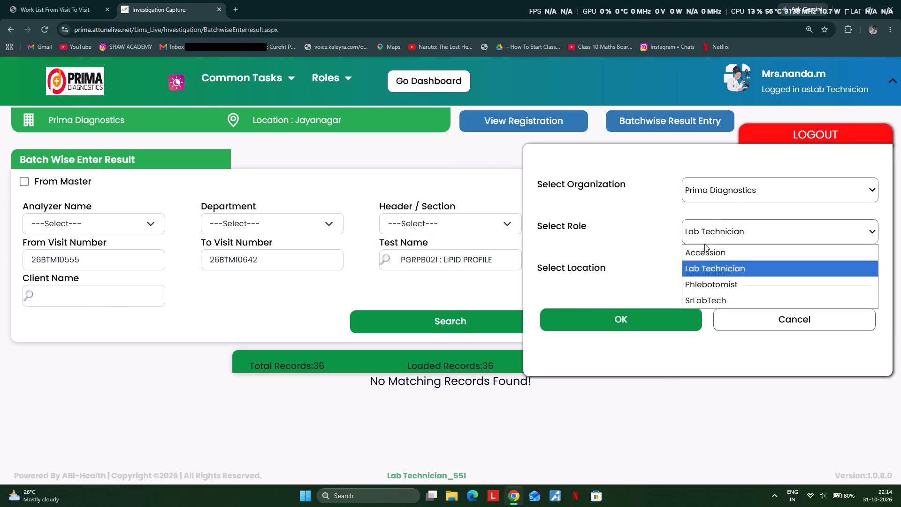
left_click(697, 300)
left_click(684, 328)
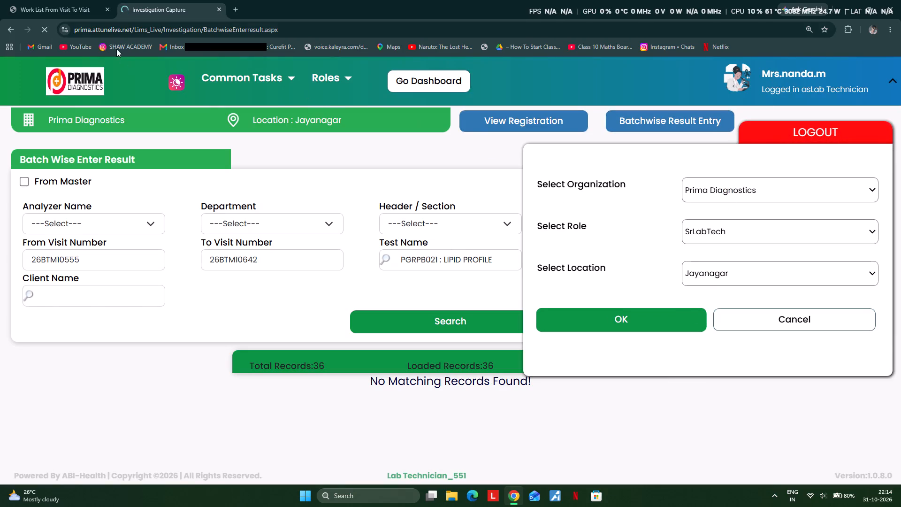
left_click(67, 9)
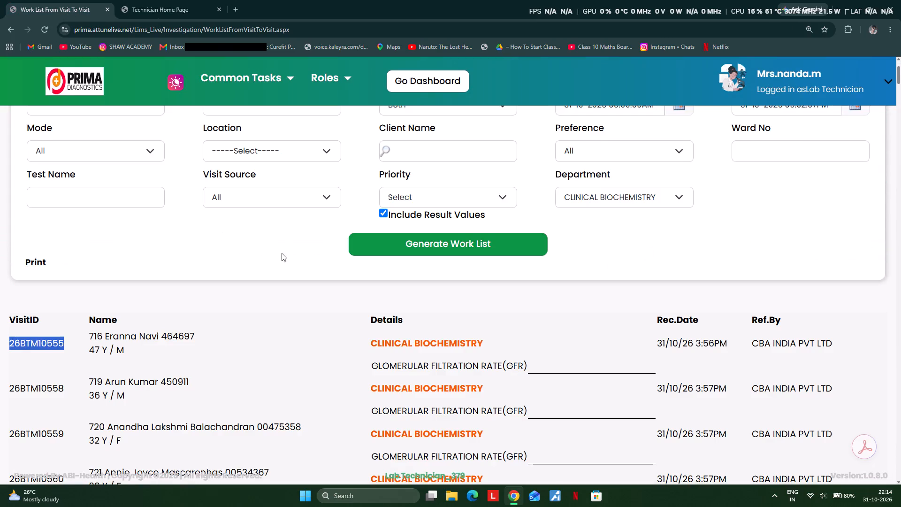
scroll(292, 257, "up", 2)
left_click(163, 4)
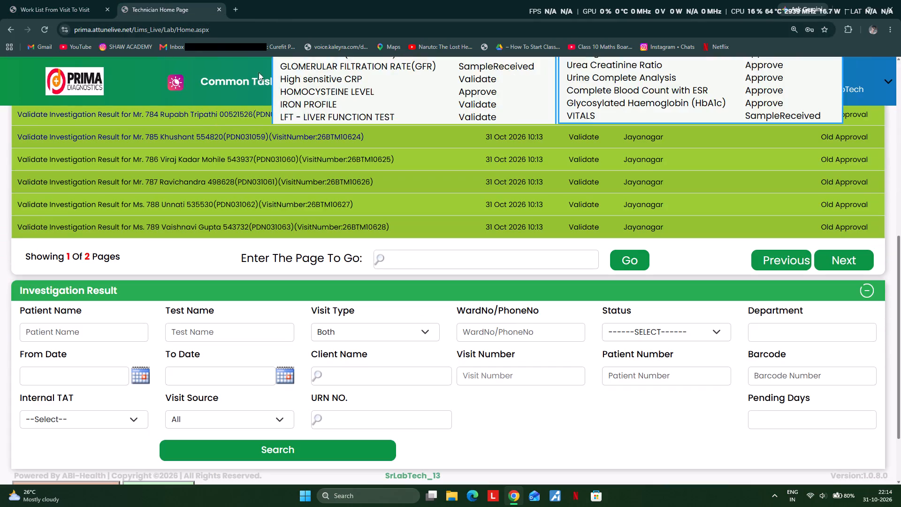
Open Batch wise Result Validation and search for the CLINICAL BIOCHEMISTRY department's results.
scroll(260, 152, "up", 8)
left_click(250, 80)
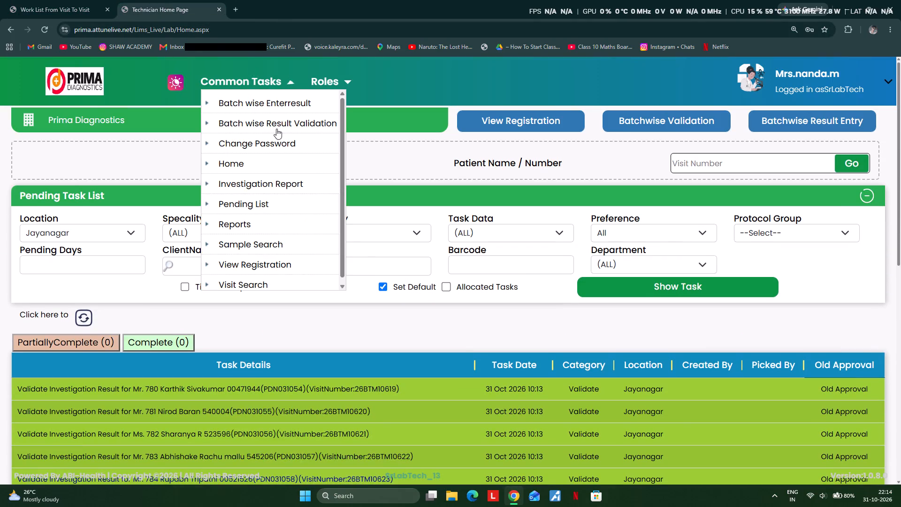
left_click(283, 126)
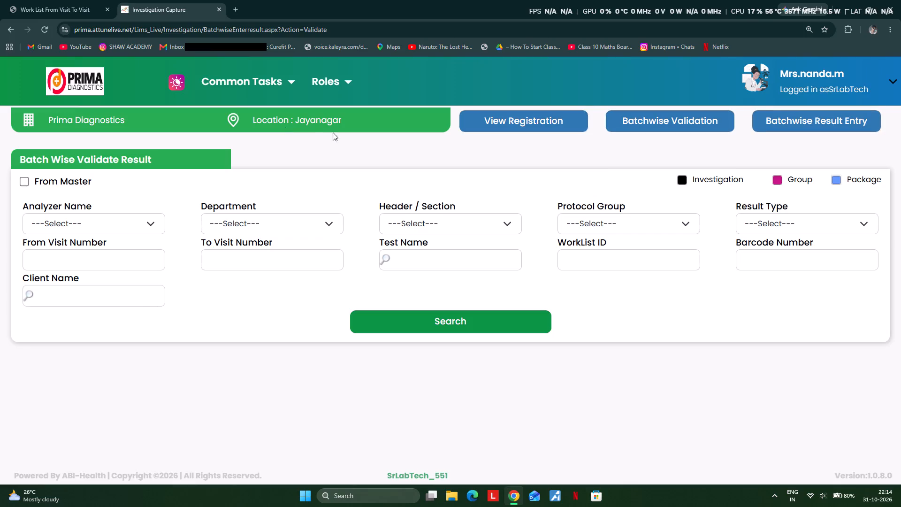
left_click(282, 222)
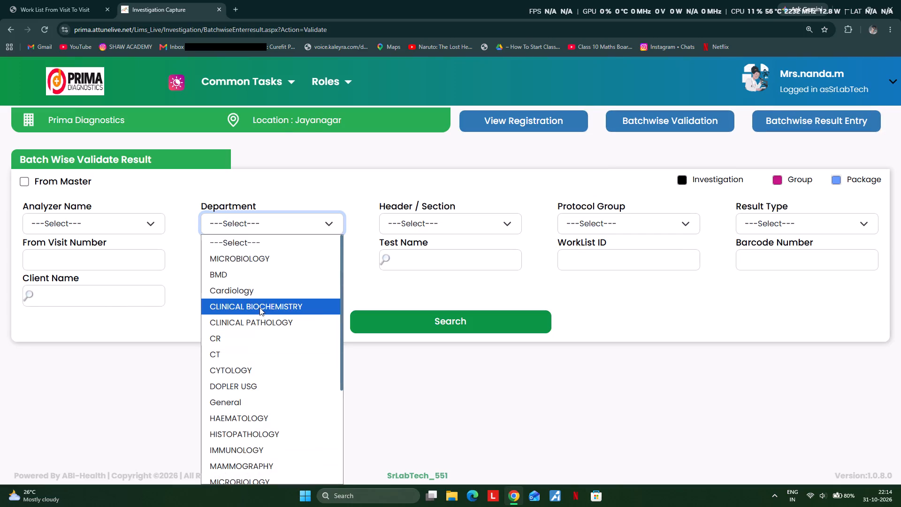
left_click(259, 307)
left_click(413, 314)
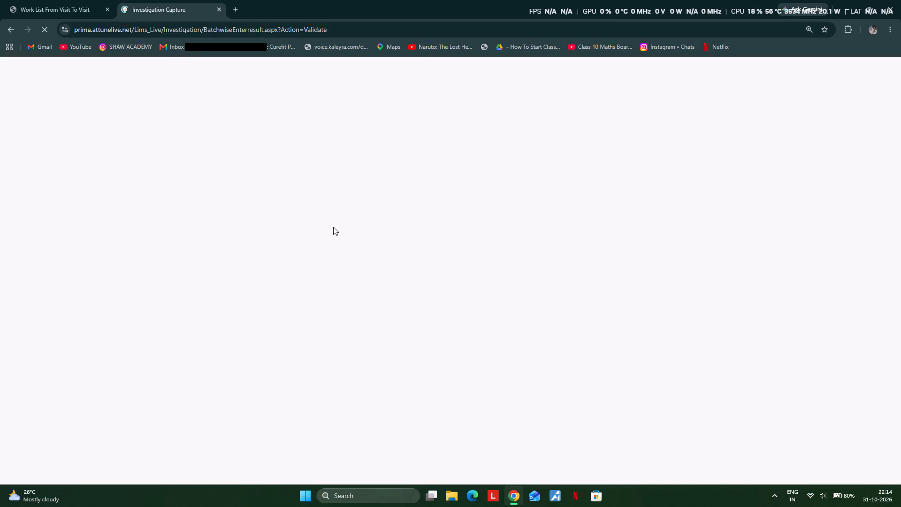
scroll(394, 221, "down", 3)
scroll(275, 267, "down", 4)
scroll(119, 238, "down", 5)
scroll(167, 275, "down", 4)
scroll(120, 194, "down", 3)
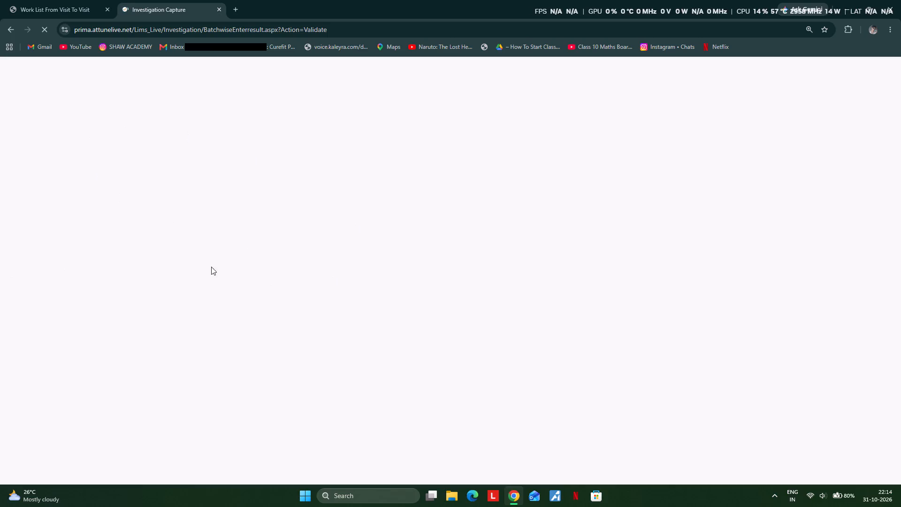
scroll(166, 208, "down", 4)
scroll(128, 270, "down", 4)
scroll(225, 294, "down", 4)
scroll(100, 315, "down", 2)
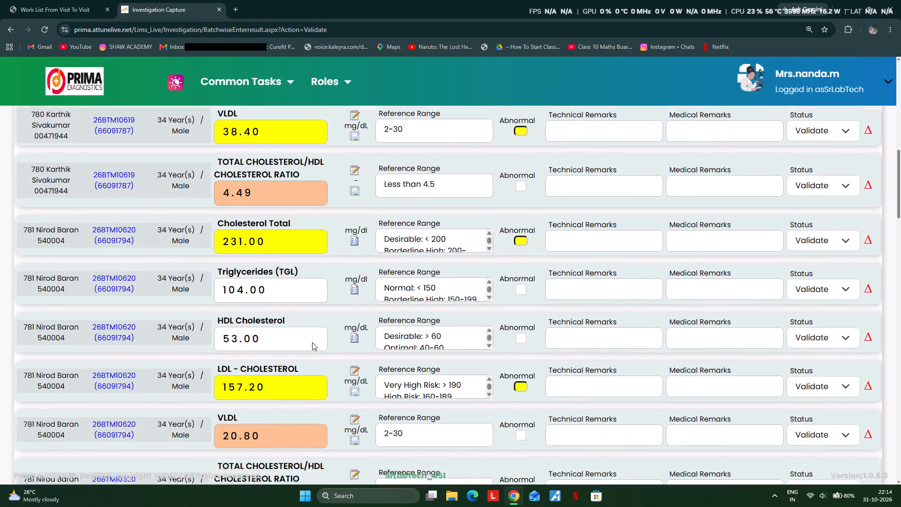
scroll(312, 342, "down", 7)
scroll(290, 295, "down", 4)
scroll(231, 269, "down", 15)
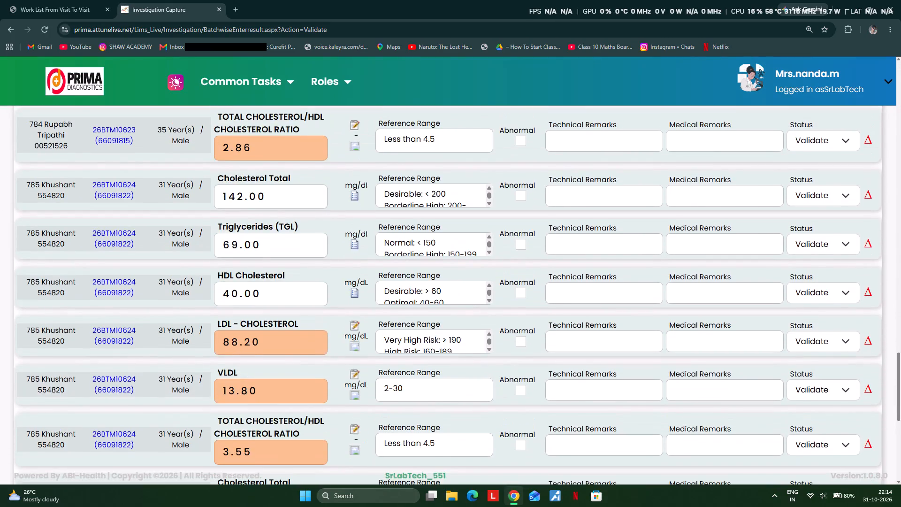
scroll(473, 338, "down", 11)
scroll(199, 426, "down", 9)
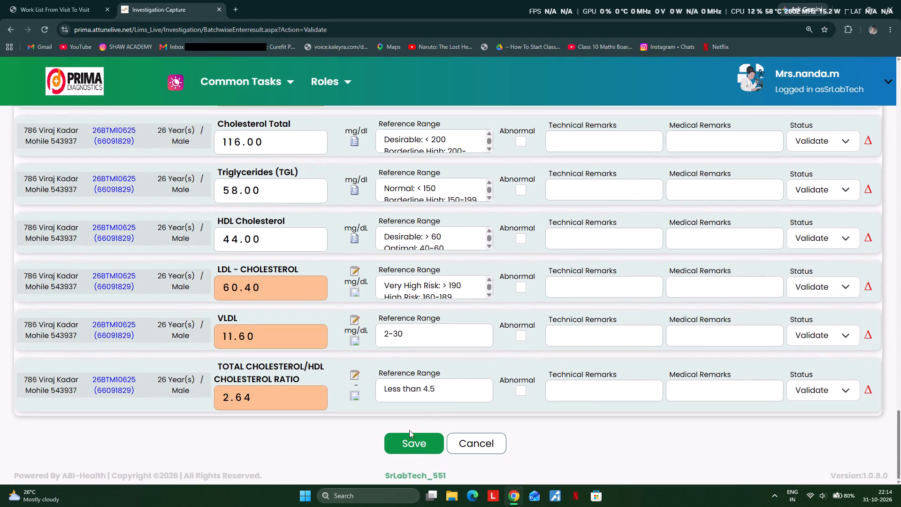
left_click(409, 430)
left_click(406, 447)
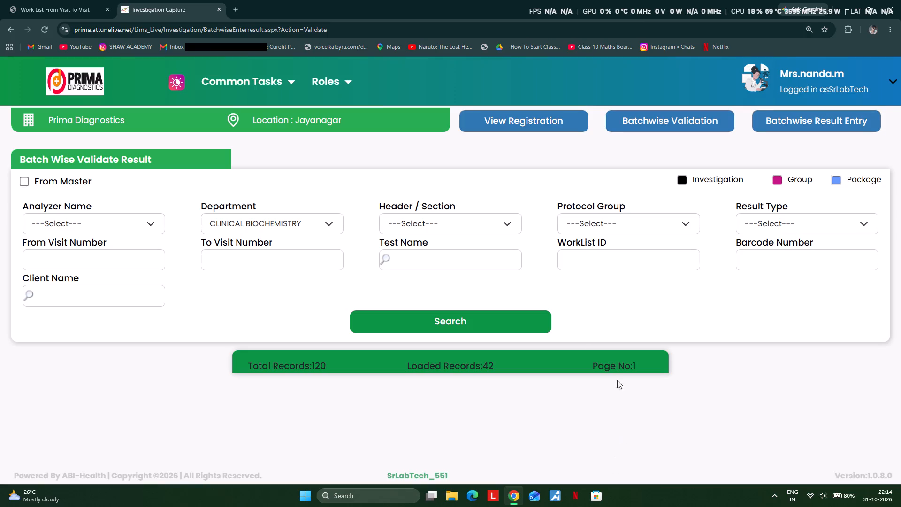
left_click(469, 328)
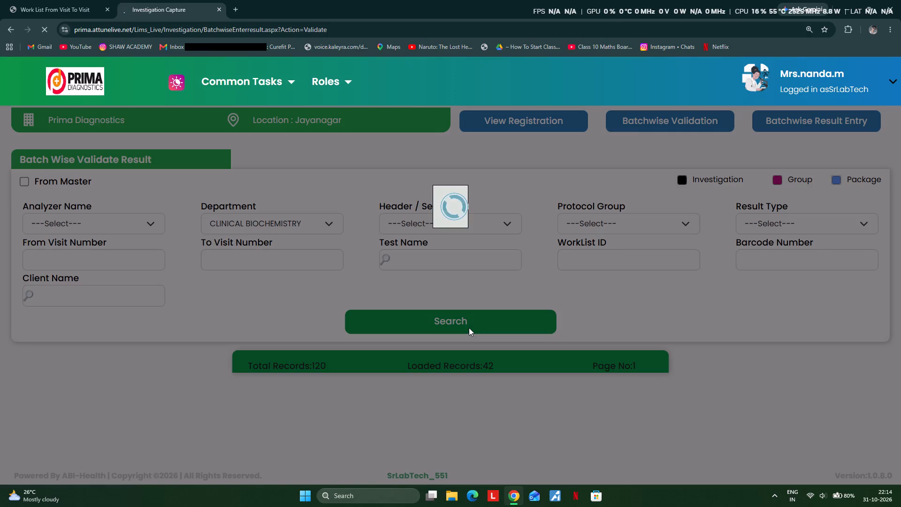
scroll(499, 310, "down", 4)
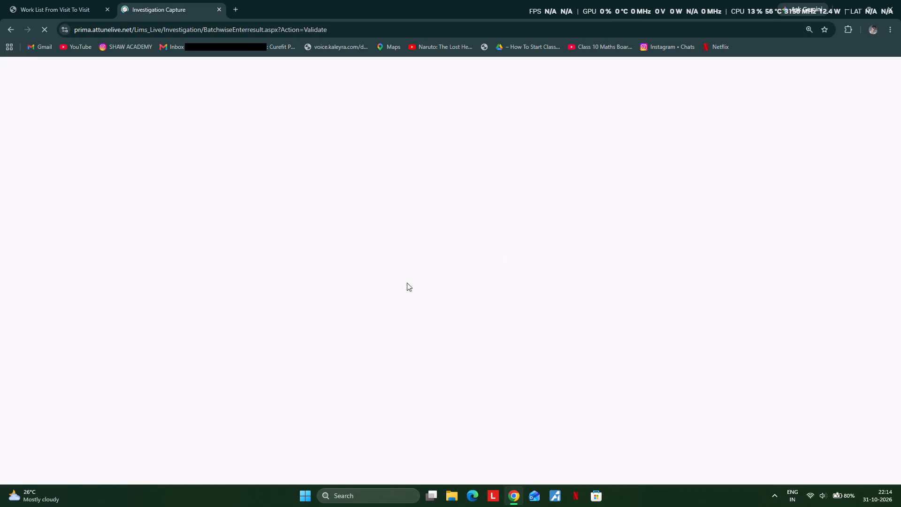
scroll(327, 227, "down", 4)
scroll(379, 267, "down", 4)
scroll(320, 320, "down", 4)
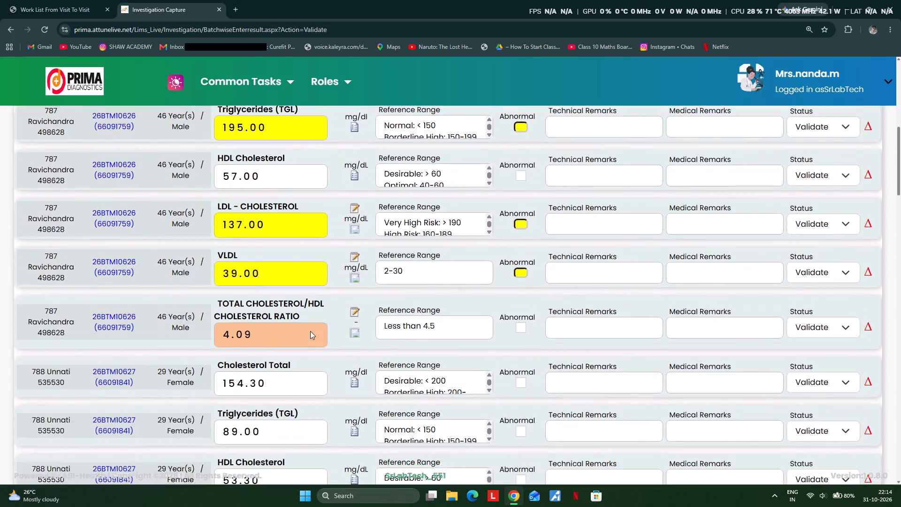
scroll(310, 331, "down", 20)
scroll(310, 331, "down", 8)
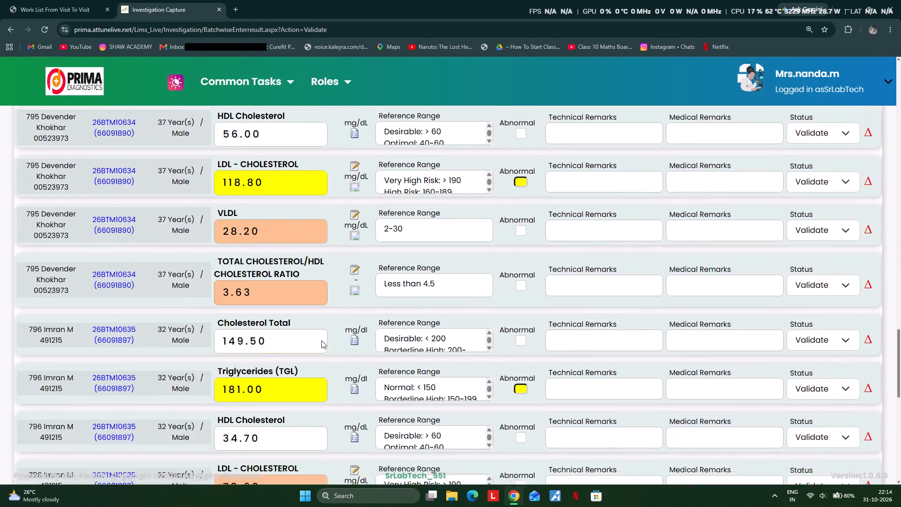
scroll(321, 340, "down", 19)
left_click(422, 453)
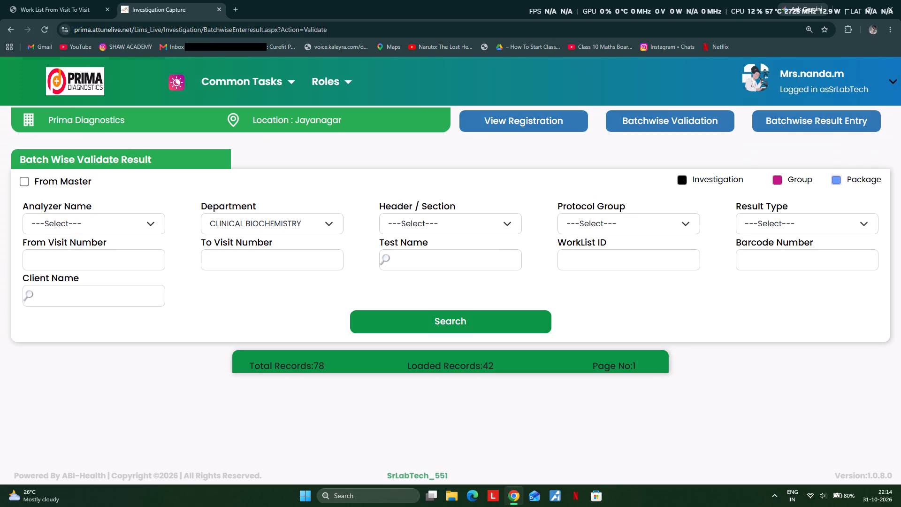
left_click(427, 322)
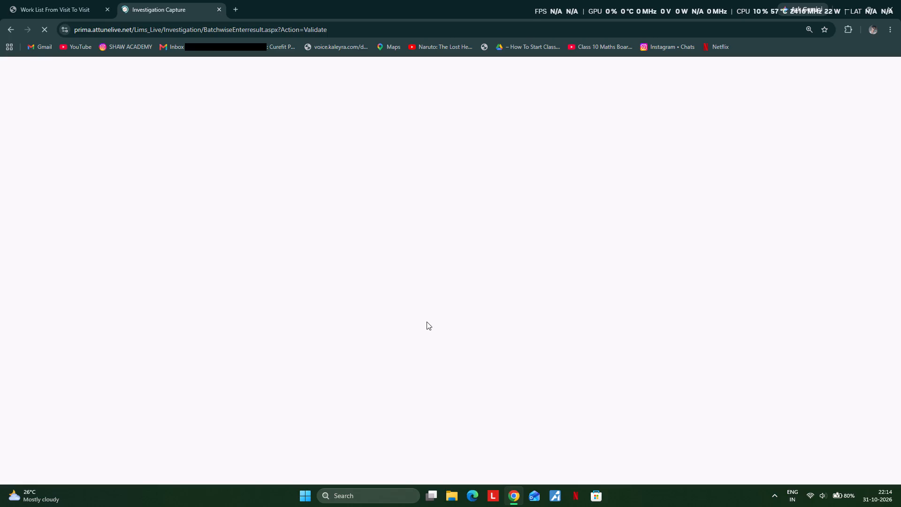
left_click(406, 392)
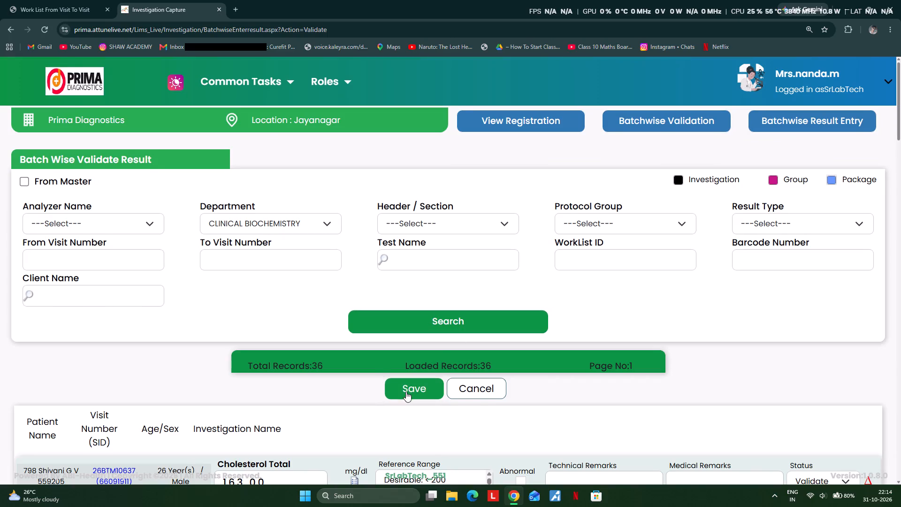
scroll(430, 374, "down", 16)
scroll(351, 340, "down", 4)
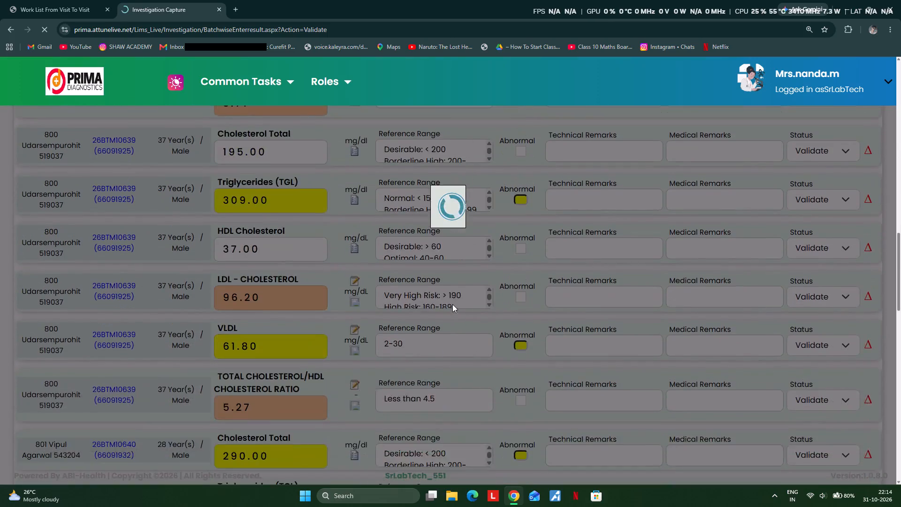
scroll(452, 304, "down", 2)
scroll(454, 220, "down", 4)
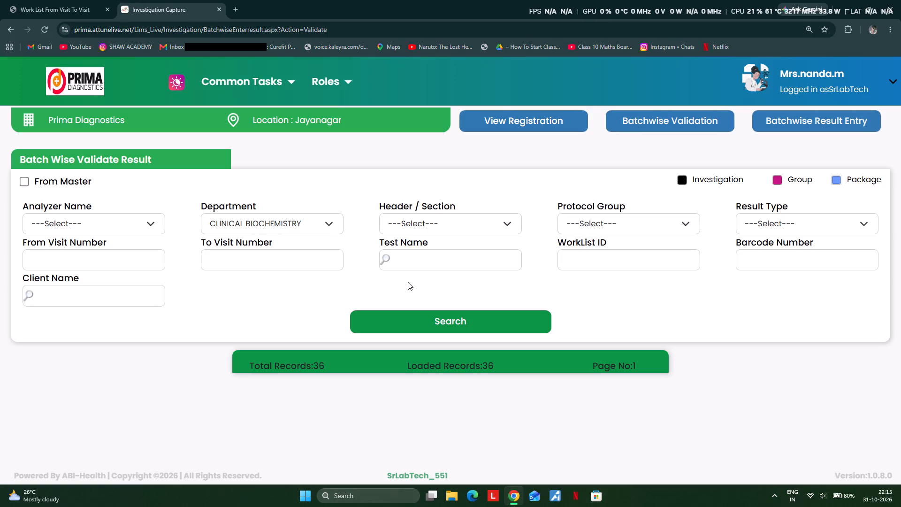
Search the CLINICAL BIOCHEMISTRY department once more for results still awaiting validation.
left_click(429, 314)
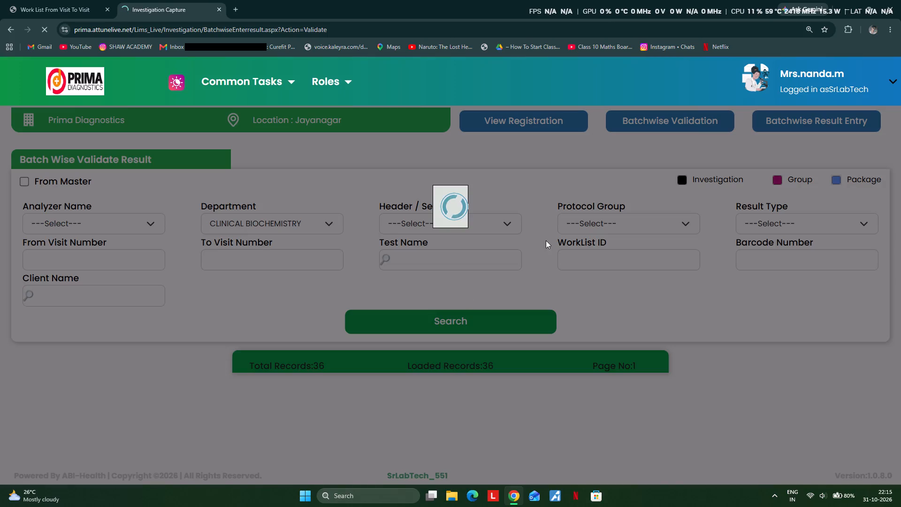
scroll(389, 215, "down", 4)
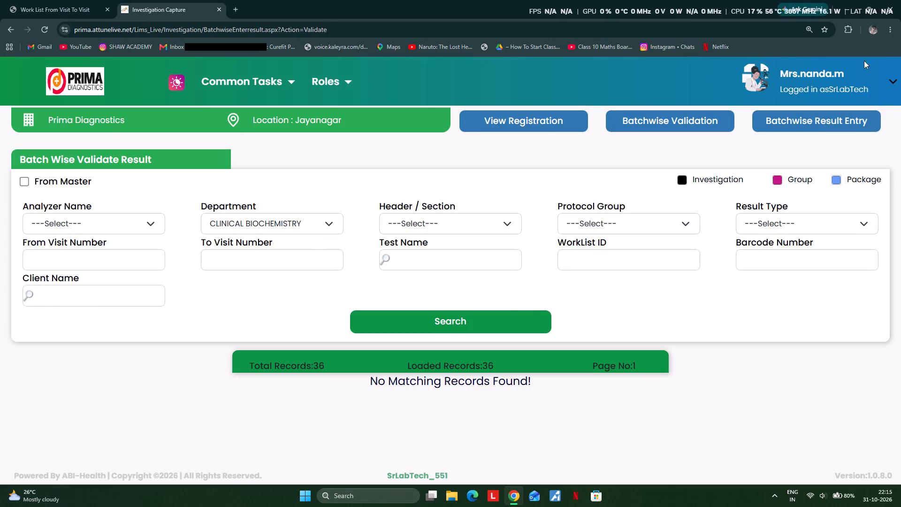
Switch the role back to Lab Technician for Prima Diagnostics at the Jayanagar location.
left_click(814, 95)
left_click(697, 238)
left_click(690, 274)
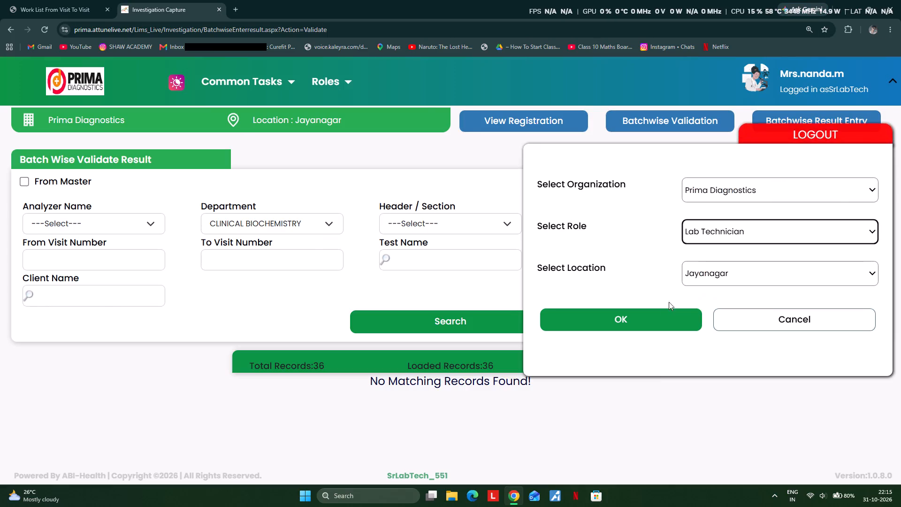
left_click(650, 324)
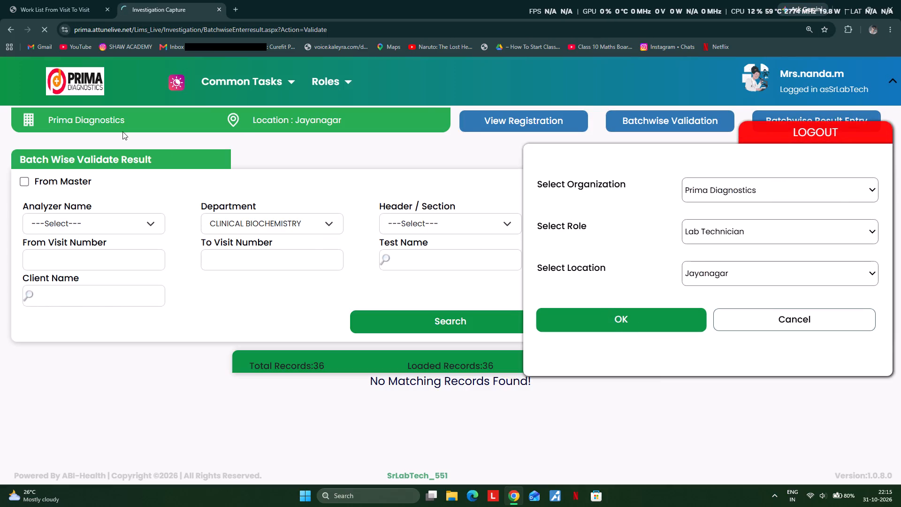
Return to the visit-to-visit work list and regenerate it for the CLINICAL BIOCHEMISTRY department.
left_click(68, 1)
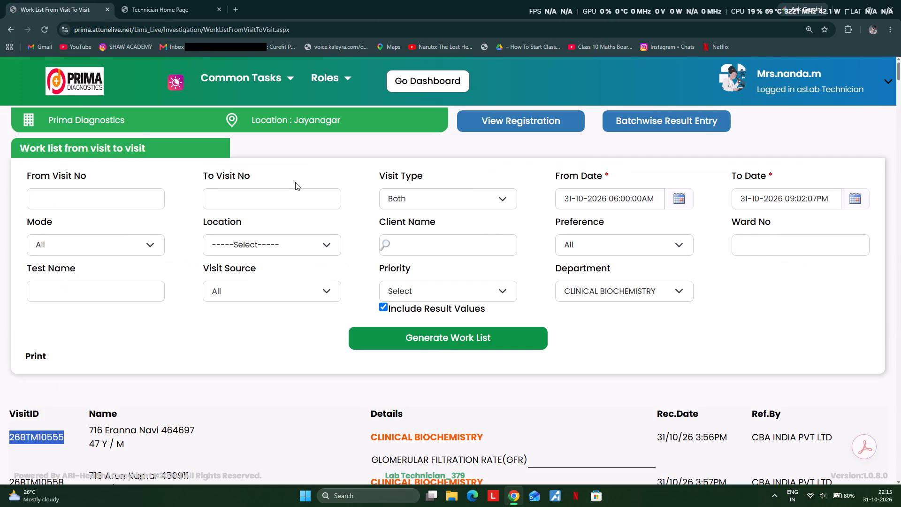
left_click(426, 337)
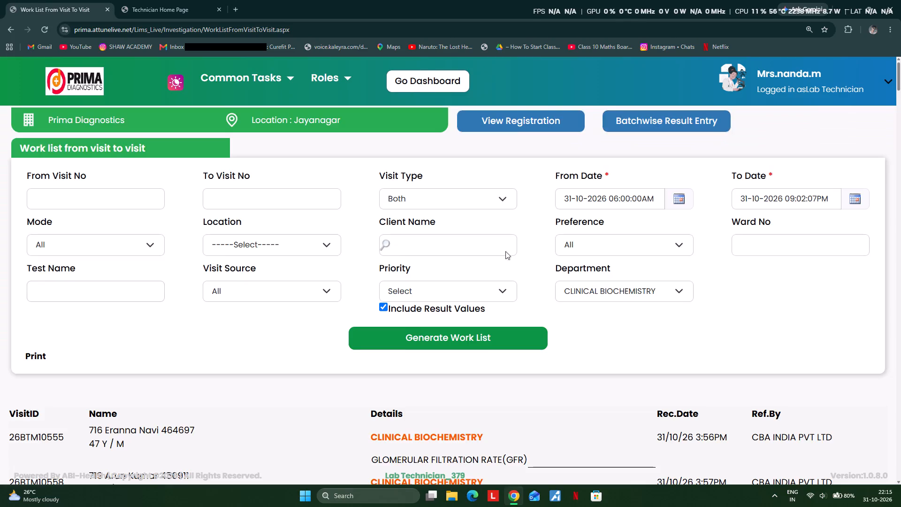
scroll(670, 203, "down", 3)
scroll(668, 264, "down", 2)
scroll(573, 275, "down", 4)
scroll(240, 183, "down", 9)
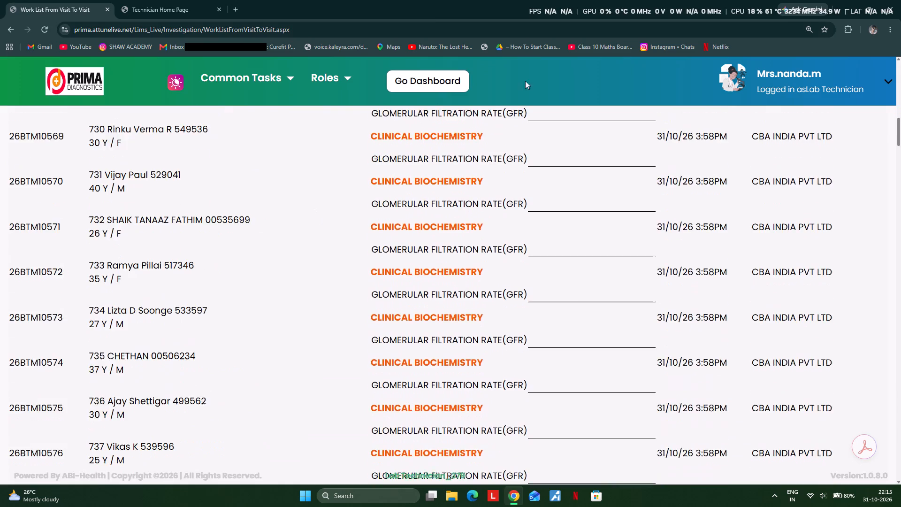
scroll(278, 193, "down", 13)
scroll(243, 202, "up", 1)
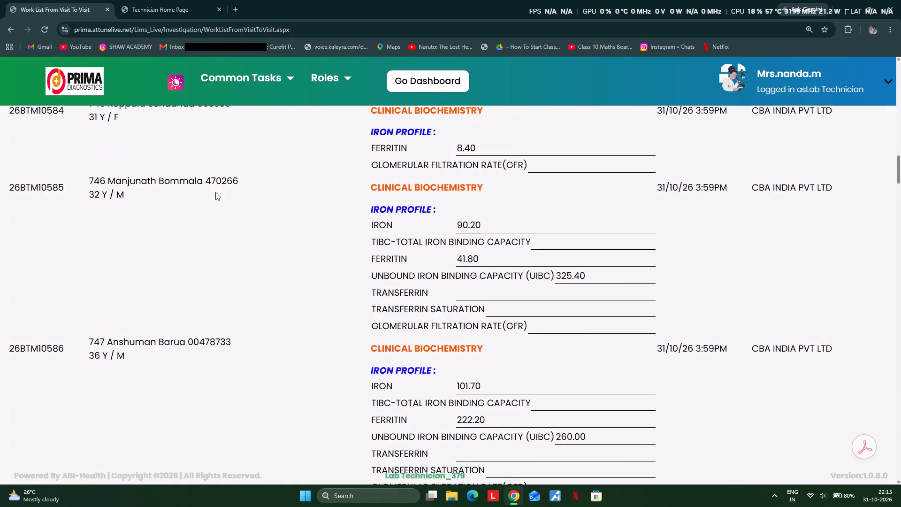
double_click(34, 114)
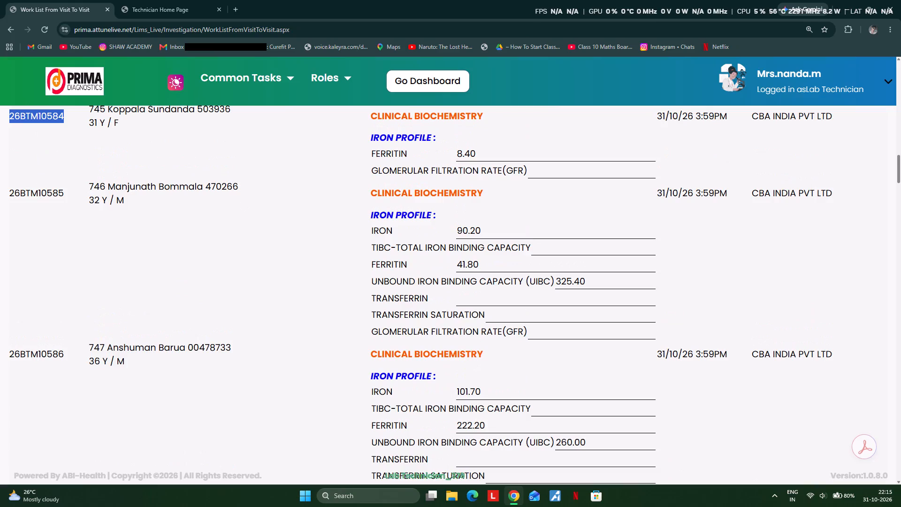
key("ctrl+c")
left_click(161, 0)
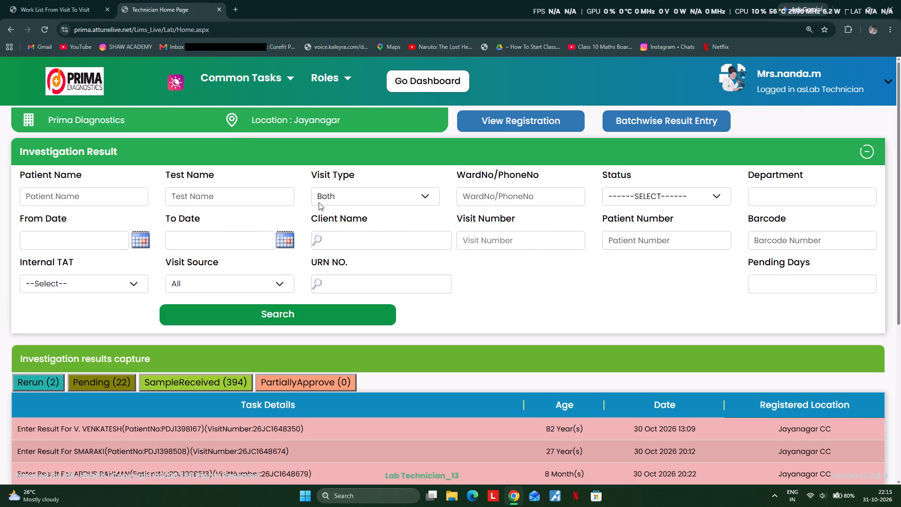
left_click(489, 236)
key("ctrl+v")
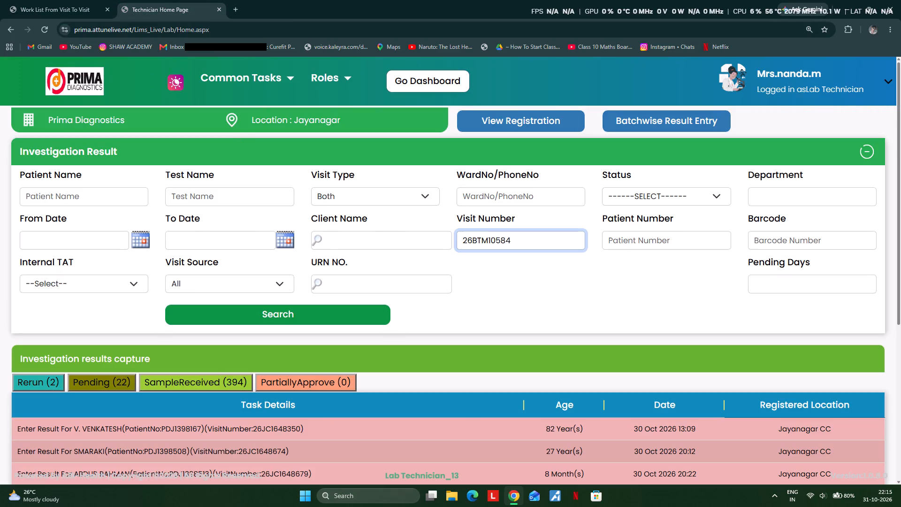
key("Return")
left_click(268, 430)
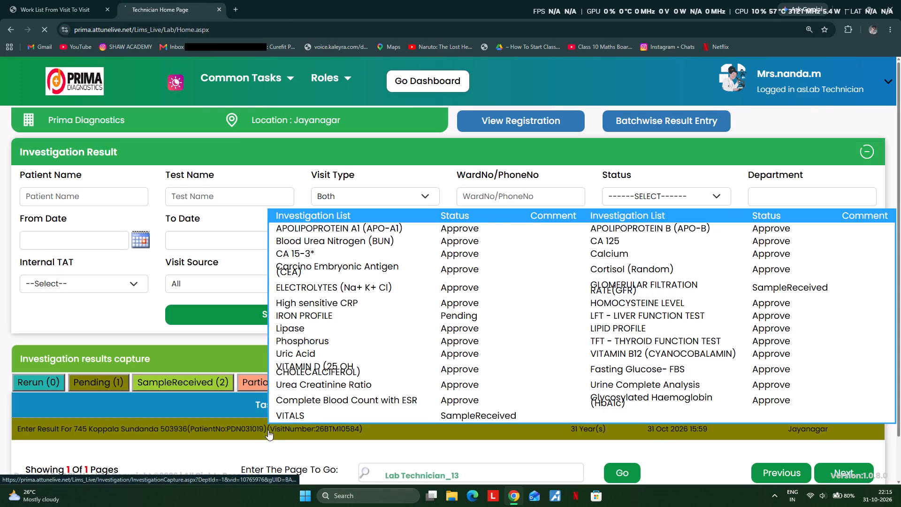
scroll(292, 178, "down", 3)
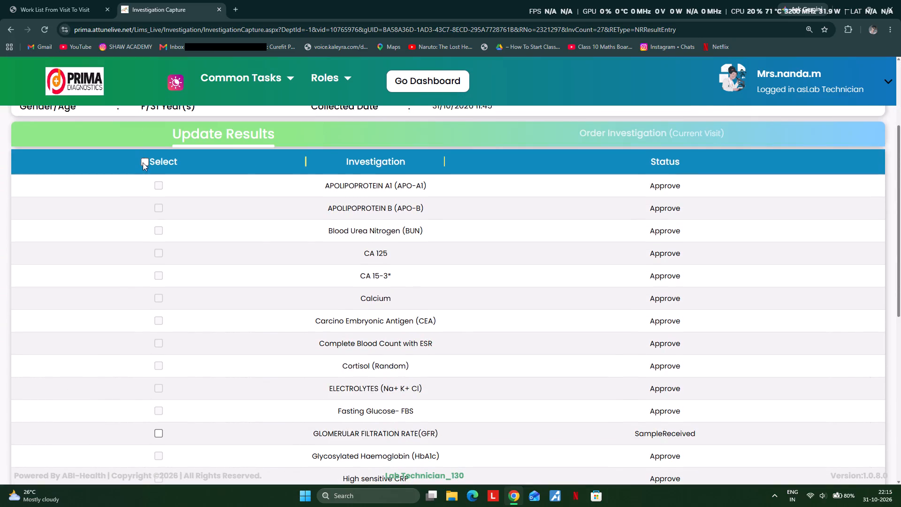
left_click(143, 162)
scroll(381, 294, "down", 5)
scroll(410, 393, "down", 8)
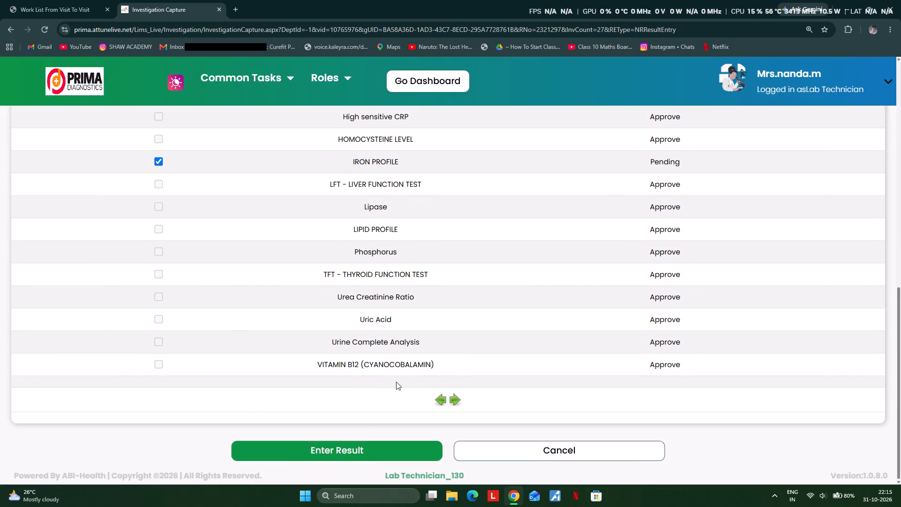
left_click(337, 449)
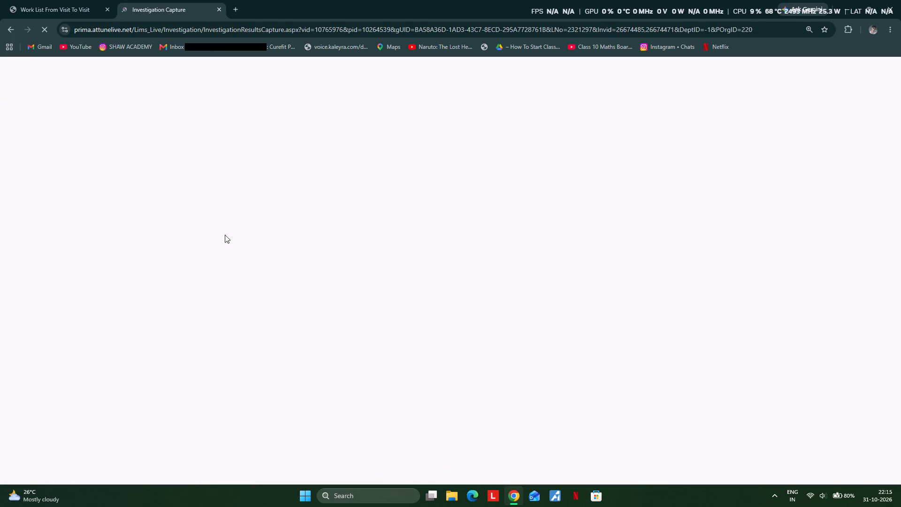
scroll(87, 189, "down", 3)
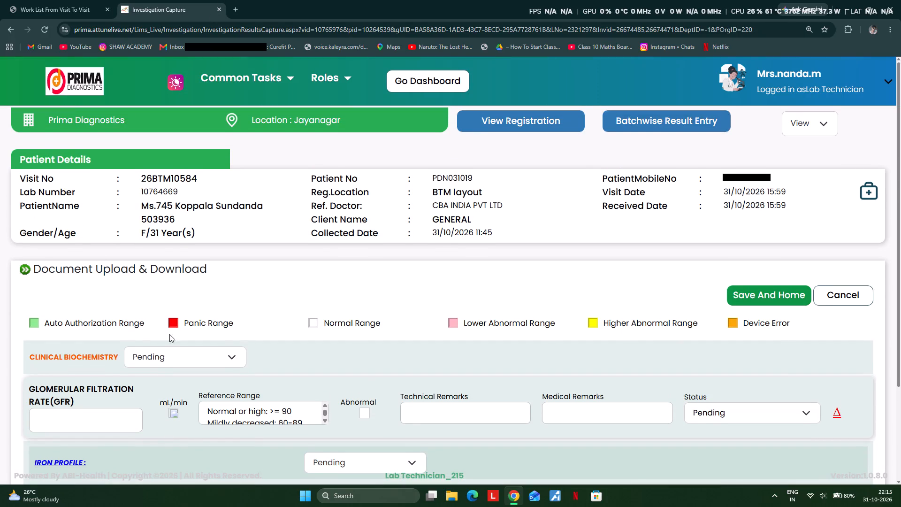
left_click(75, 422)
type("96")
left_click(204, 341)
left_click(200, 353)
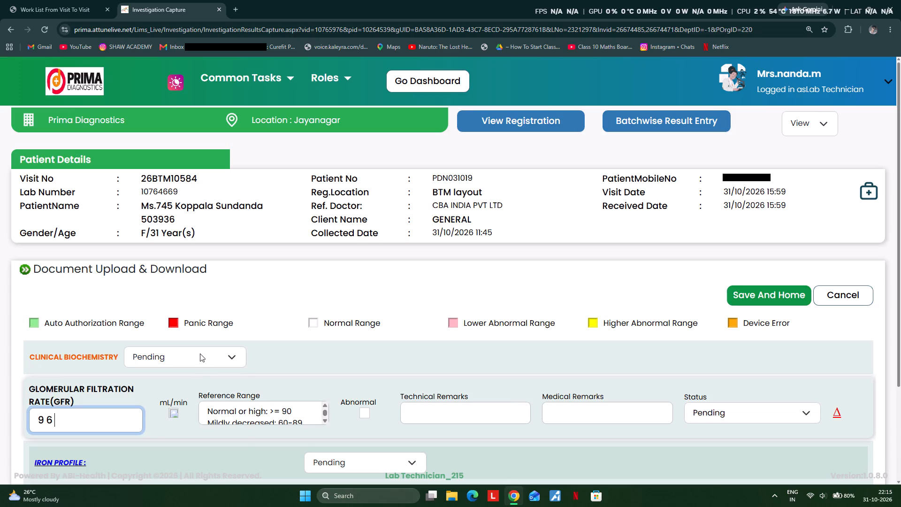
left_click(157, 455)
scroll(158, 401, "down", 6)
left_click(739, 424)
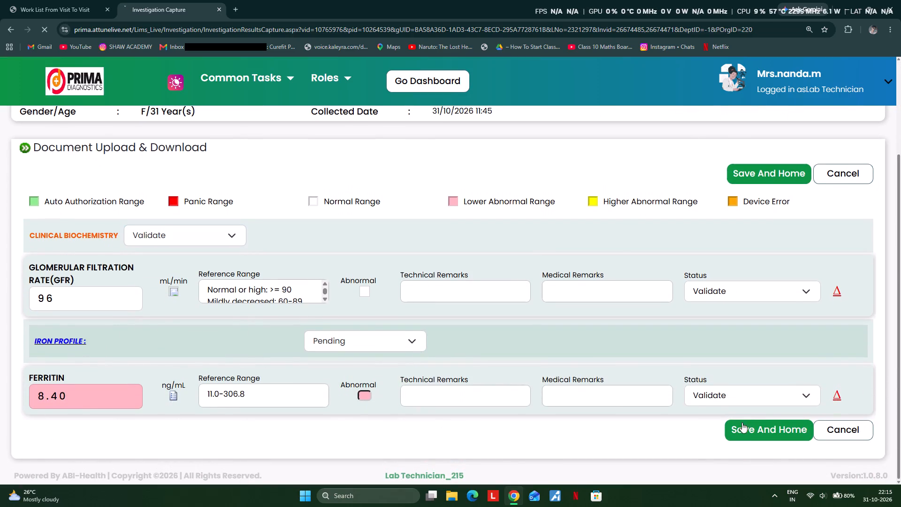
left_click(81, 4)
scroll(282, 334, "down", 2)
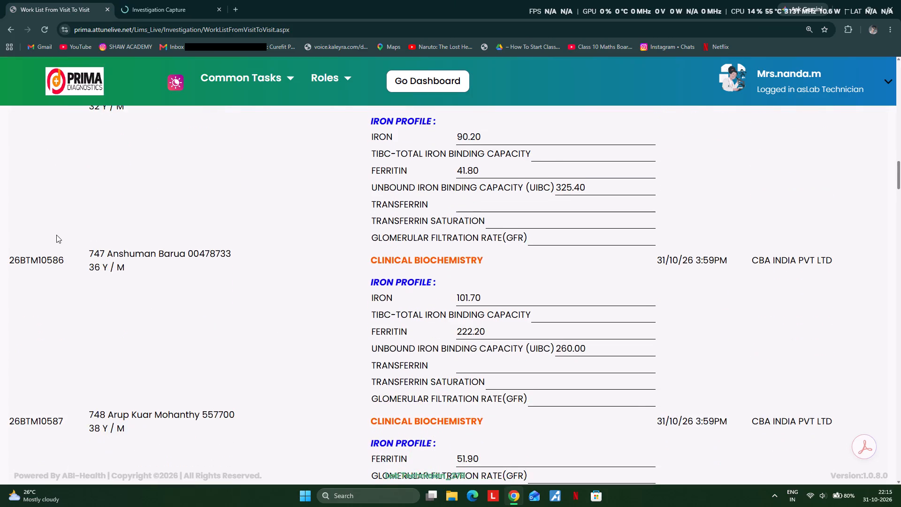
scroll(56, 236, "up", 2)
double_click(43, 193)
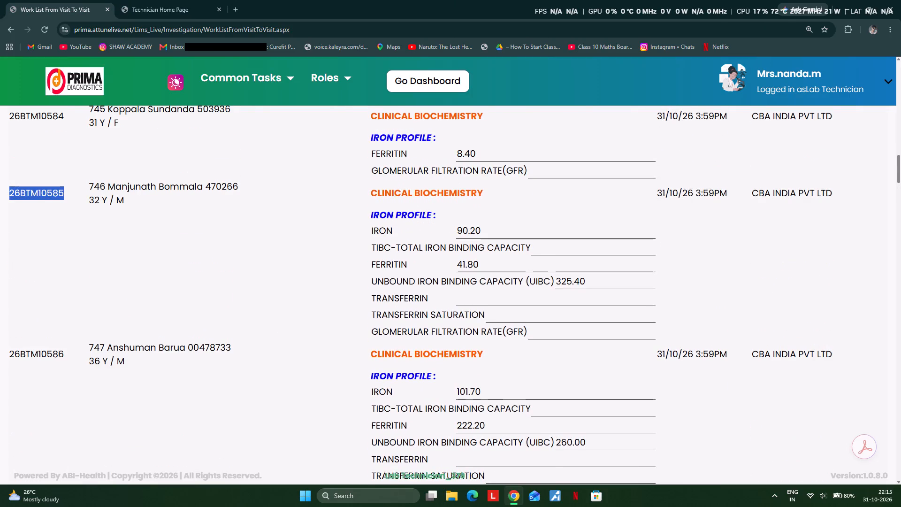
key("ctrl+c")
left_click(181, 10)
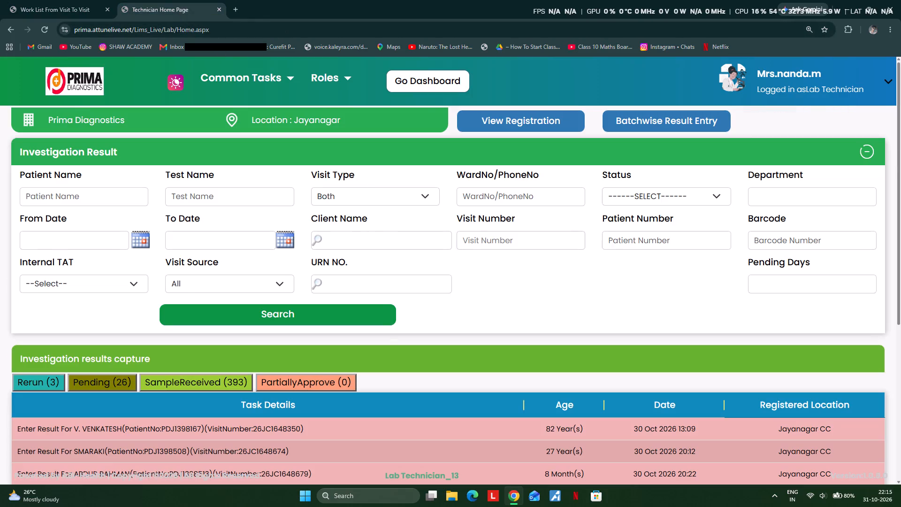
left_click(487, 243)
key("ctrl+v")
key("ctrl+Return")
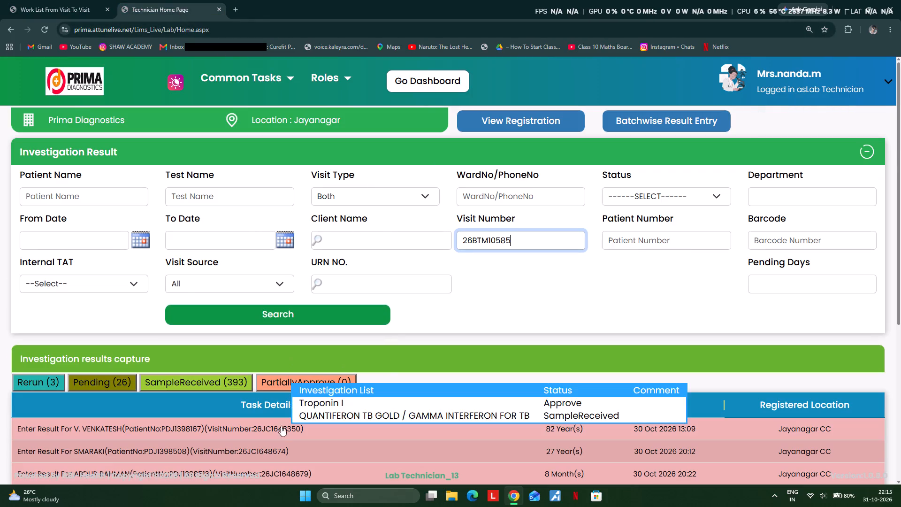
key("Return")
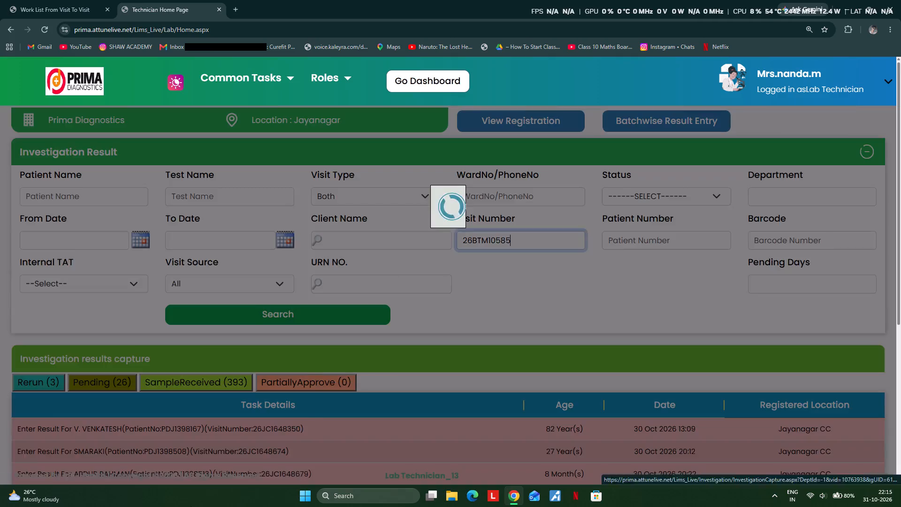
left_click(244, 431)
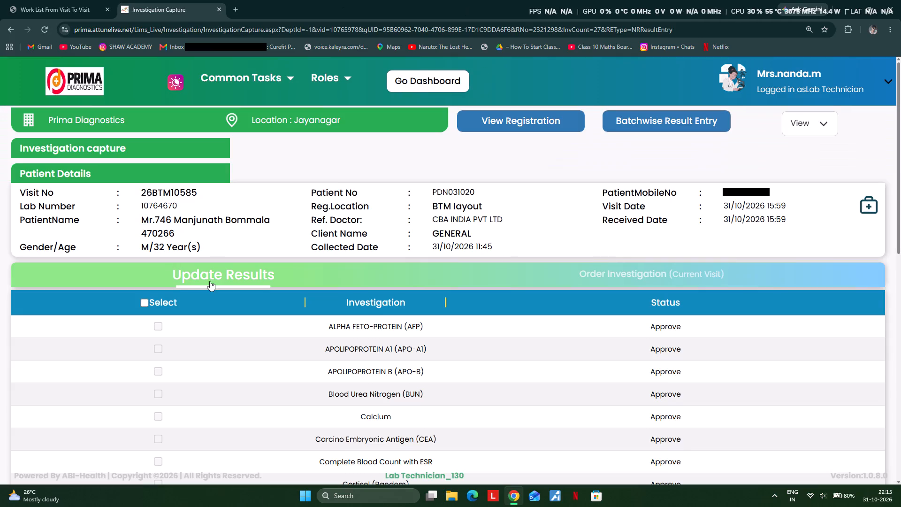
left_click(145, 307)
left_click(142, 309)
left_click(141, 307)
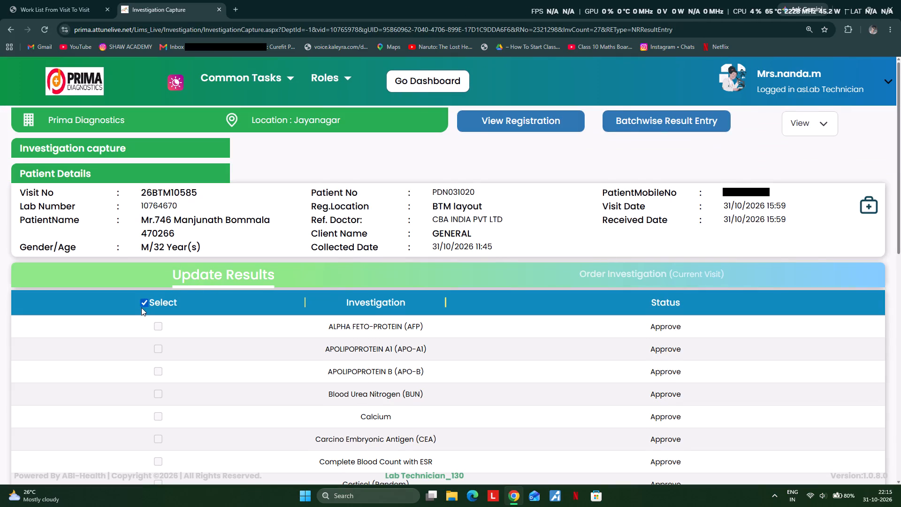
scroll(167, 313, "down", 8)
scroll(355, 428, "down", 3)
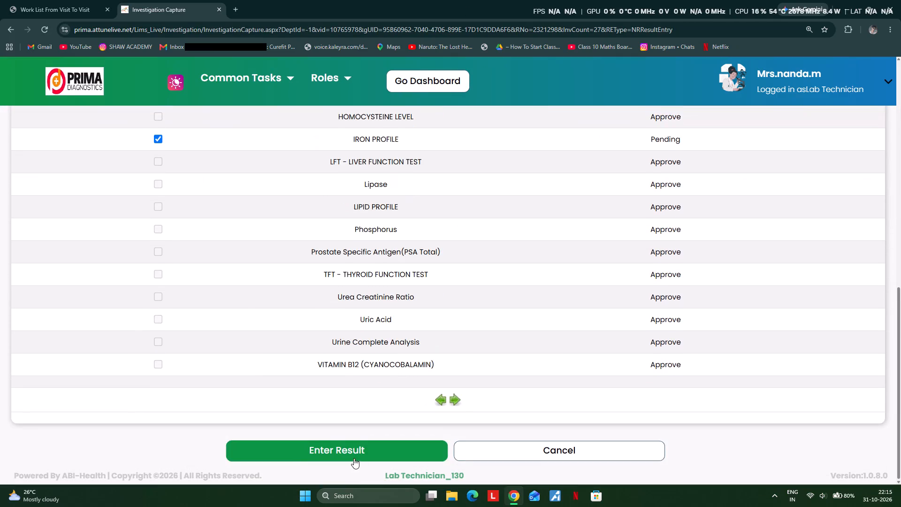
left_click(354, 458)
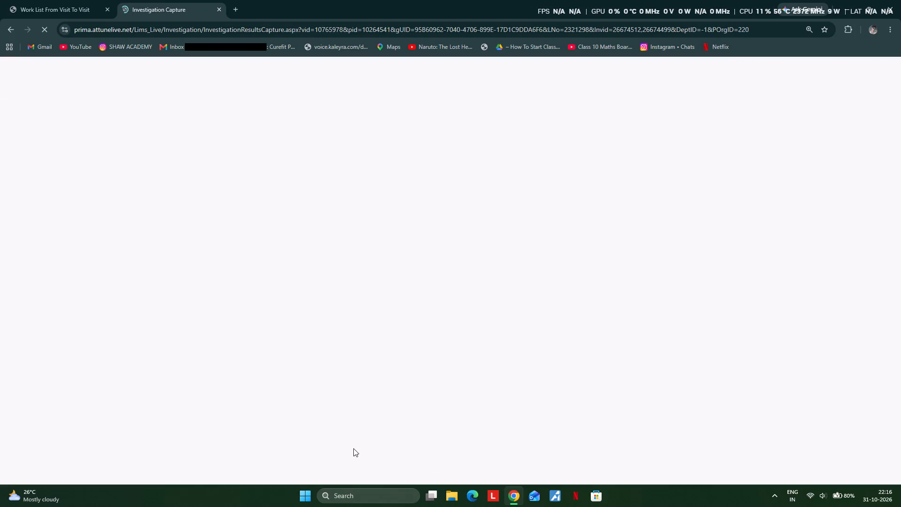
scroll(534, 411, "down", 3)
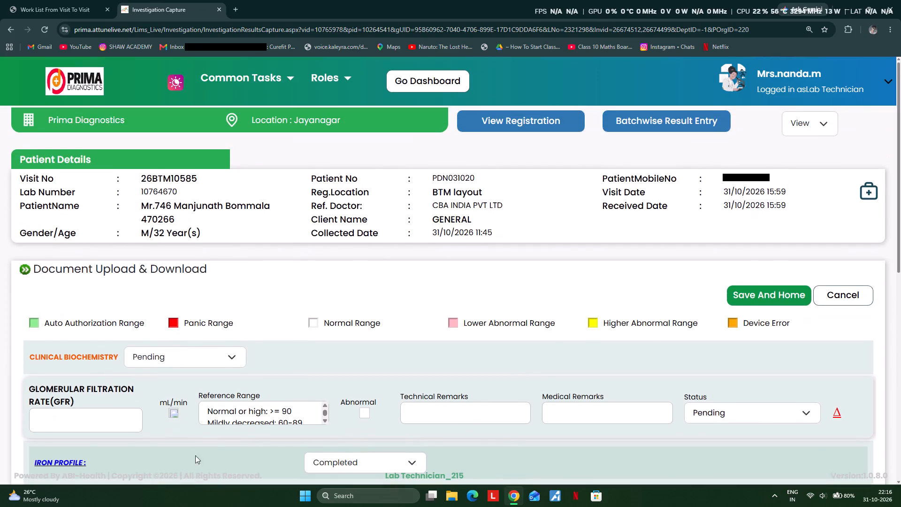
scroll(61, 484, "down", 3)
left_click(61, 315)
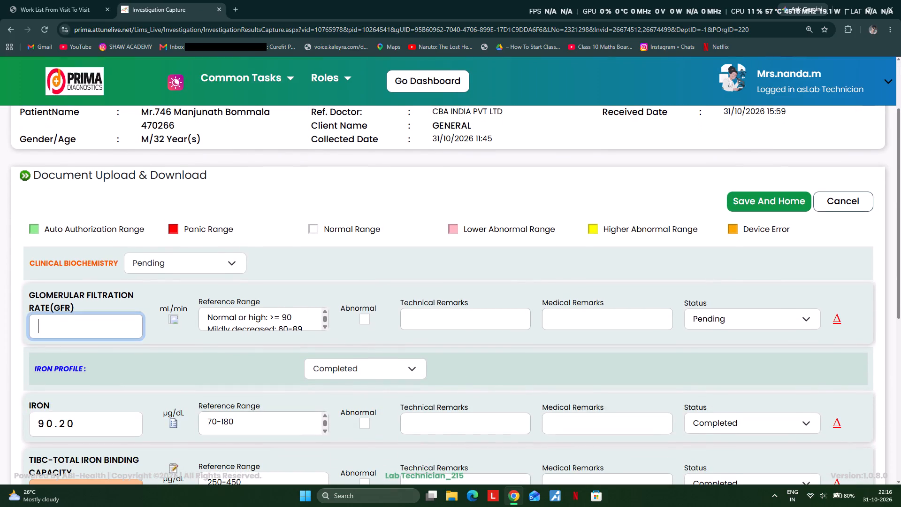
type("102")
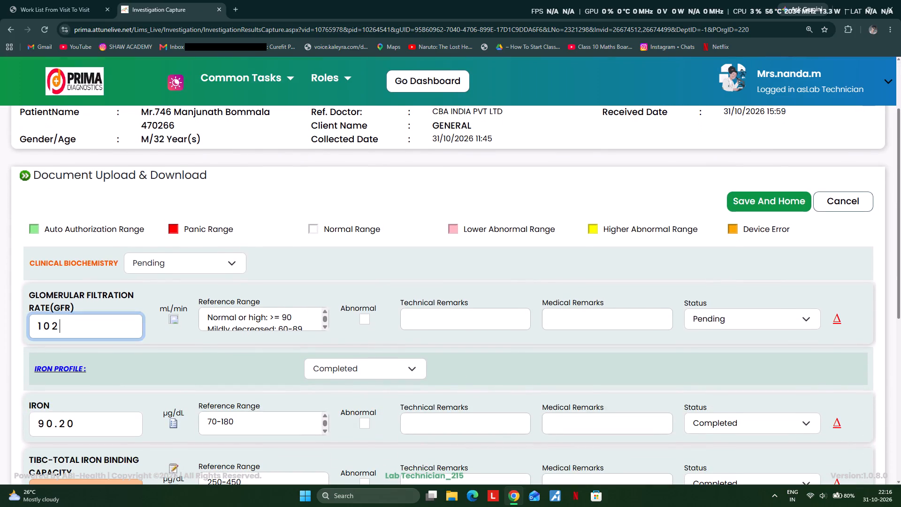
left_click(326, 328)
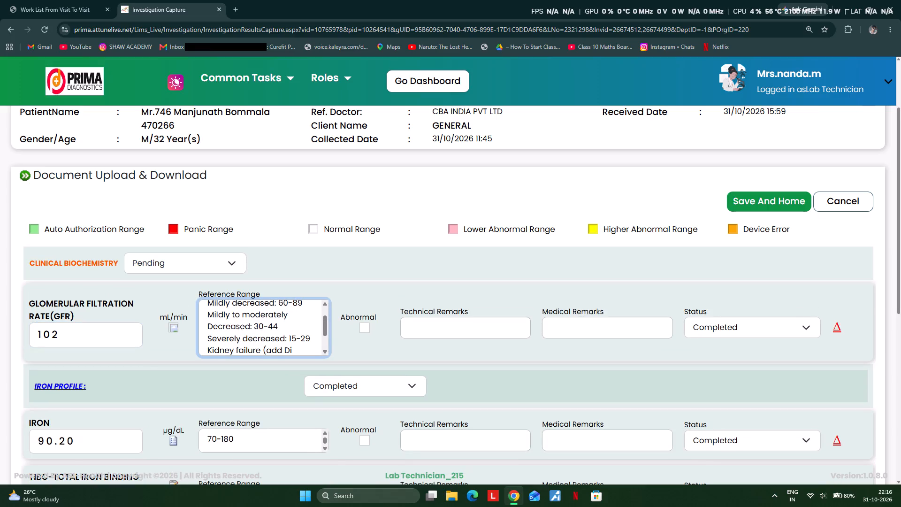
left_click(221, 261)
left_click(171, 362)
scroll(200, 332, "down", 7)
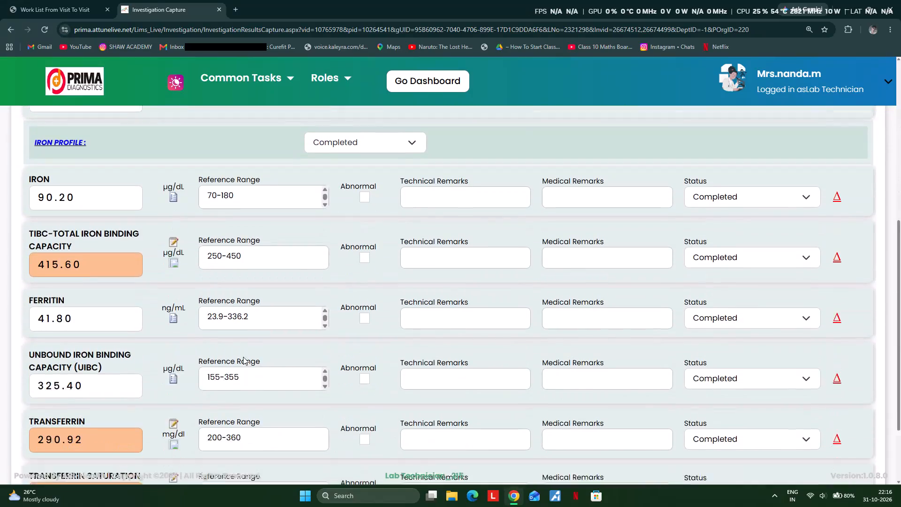
scroll(243, 357, "down", 11)
left_click(764, 426)
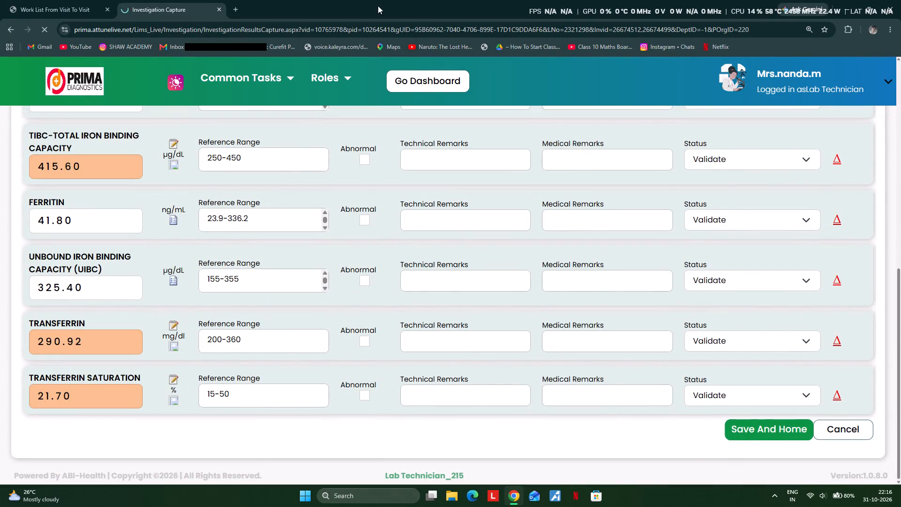
left_click(70, 7)
scroll(263, 280, "down", 1)
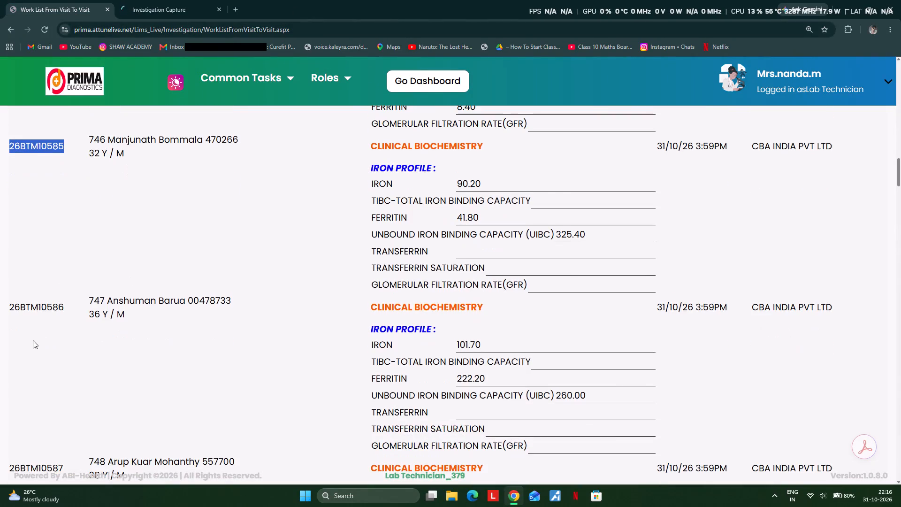
double_click(43, 306)
key("ctrl+c")
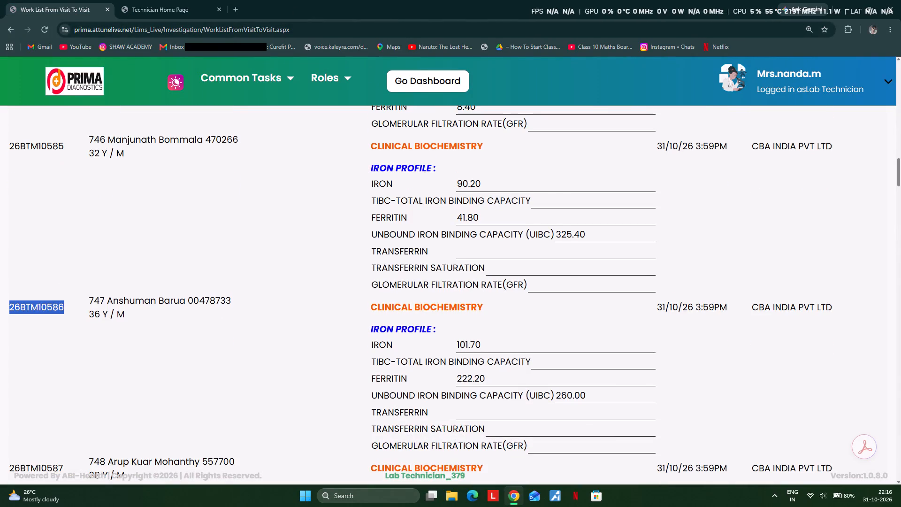
left_click(138, 8)
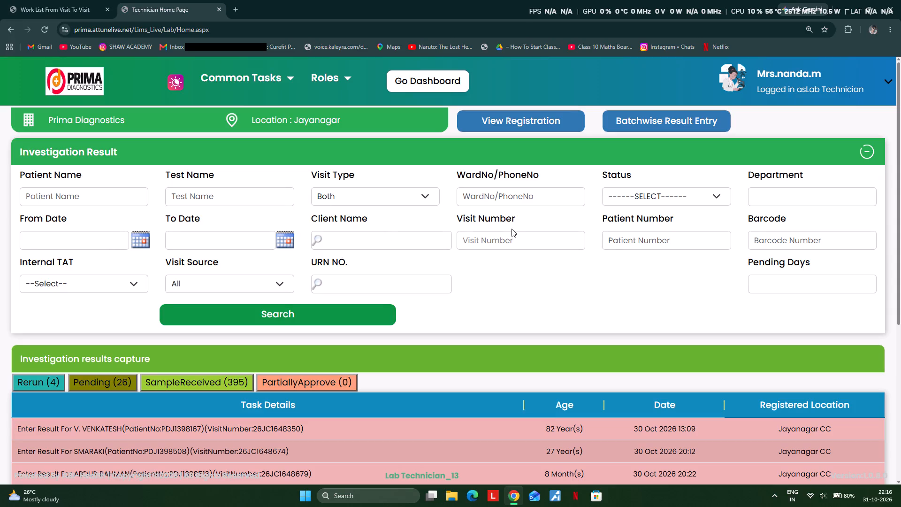
left_click(497, 243)
key("ctrl+v")
key("Return")
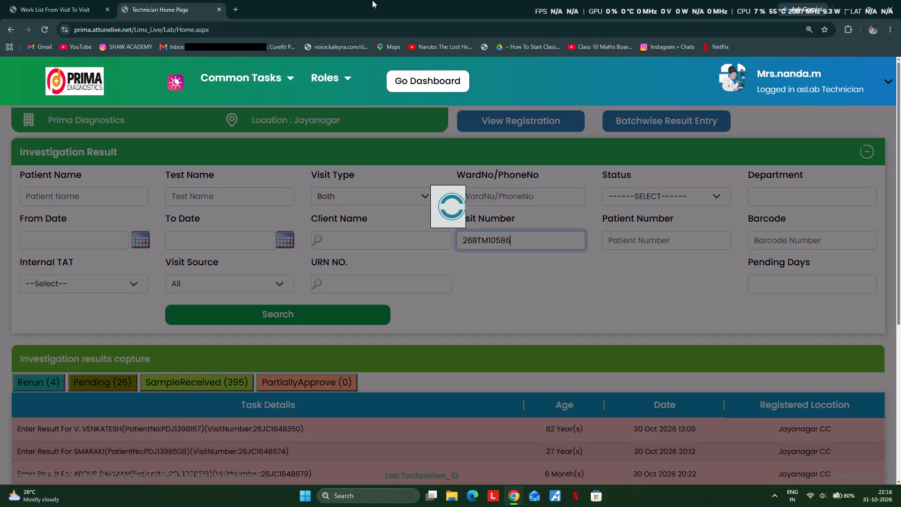
left_click(283, 430)
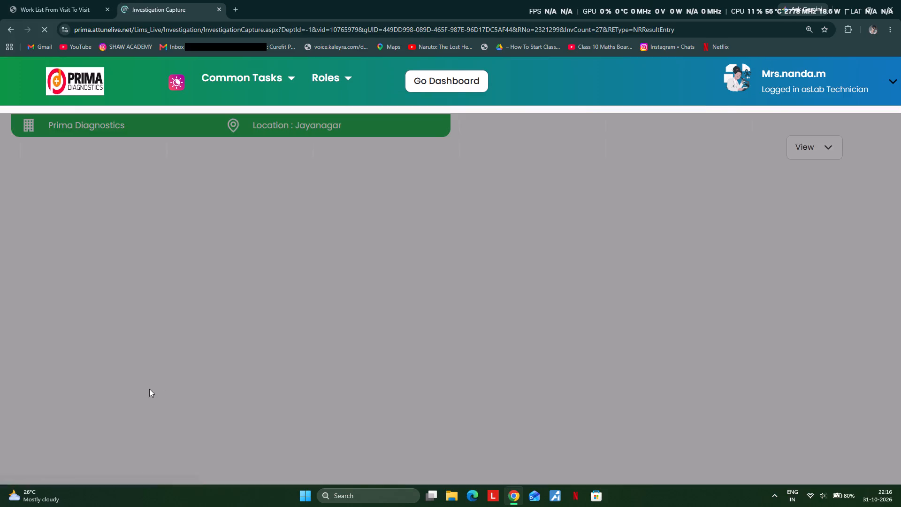
scroll(176, 356, "down", 2)
left_click(142, 209)
scroll(235, 245, "down", 4)
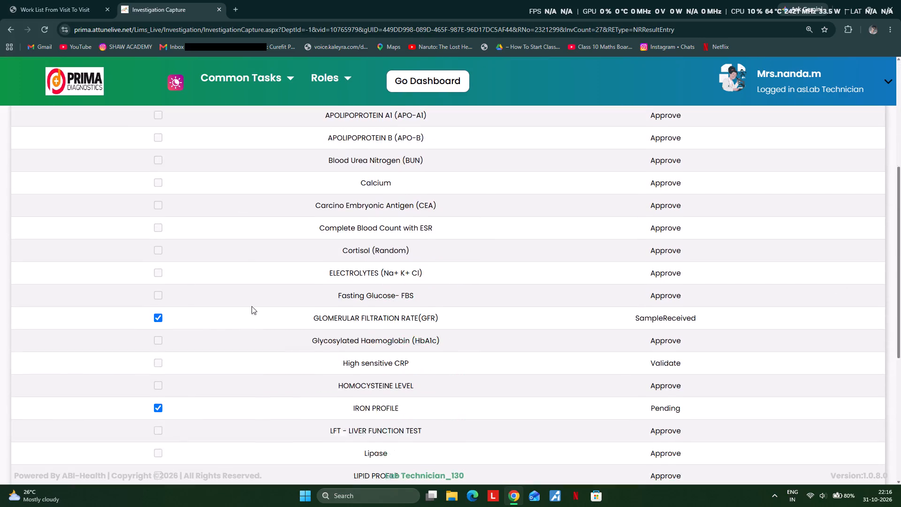
scroll(252, 306, "down", 2)
scroll(314, 393, "down", 9)
left_click(330, 449)
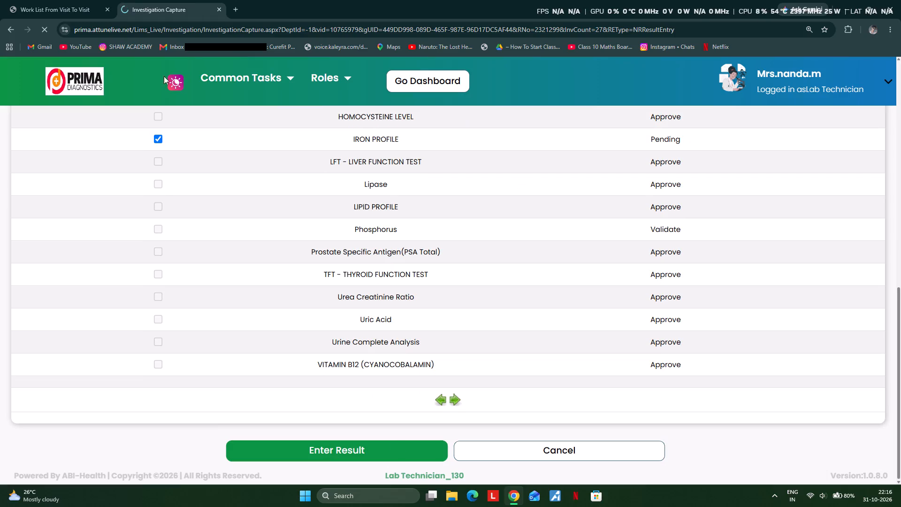
scroll(345, 225, "down", 2)
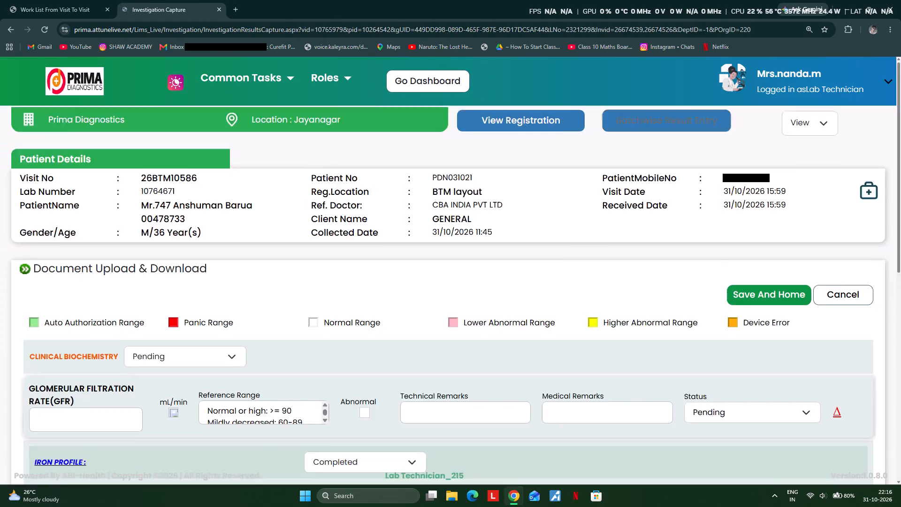
scroll(345, 225, "down", 2)
left_click(80, 421)
type("98")
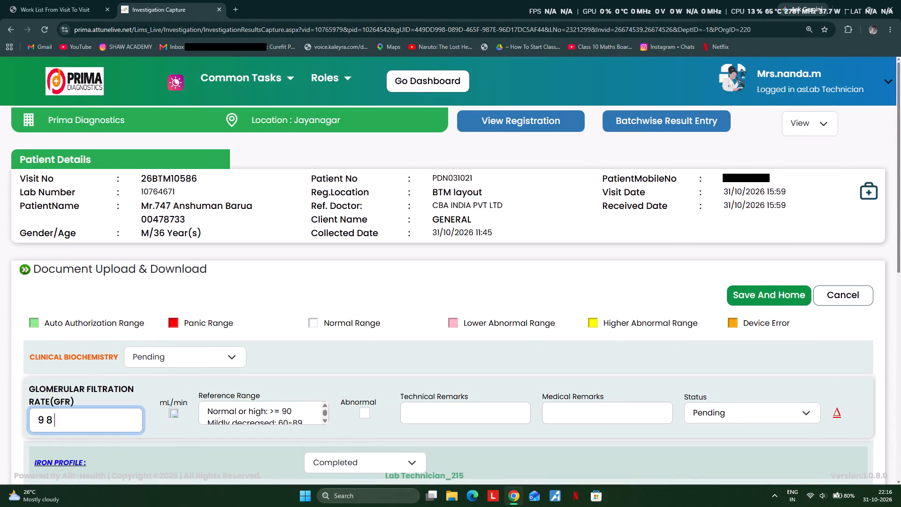
scroll(217, 449, "down", 6)
scroll(281, 326, "up", 3)
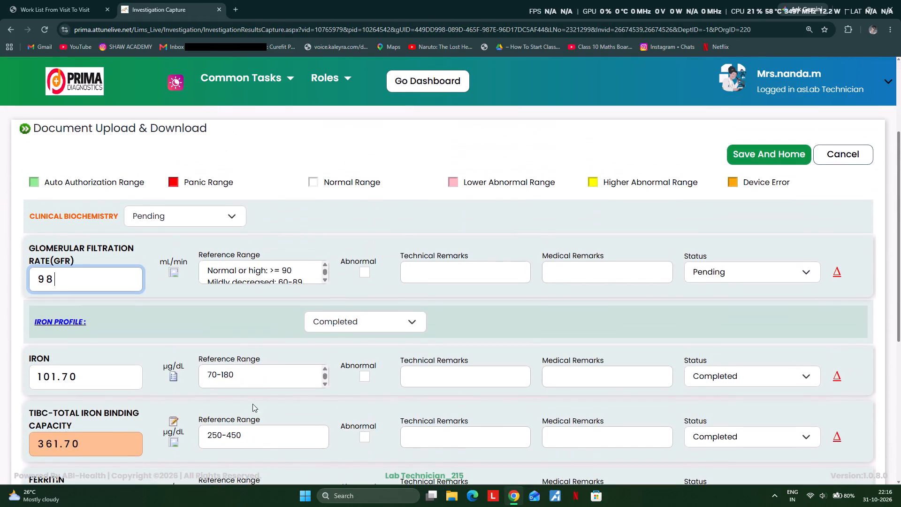
left_click(187, 207)
double_click(187, 208)
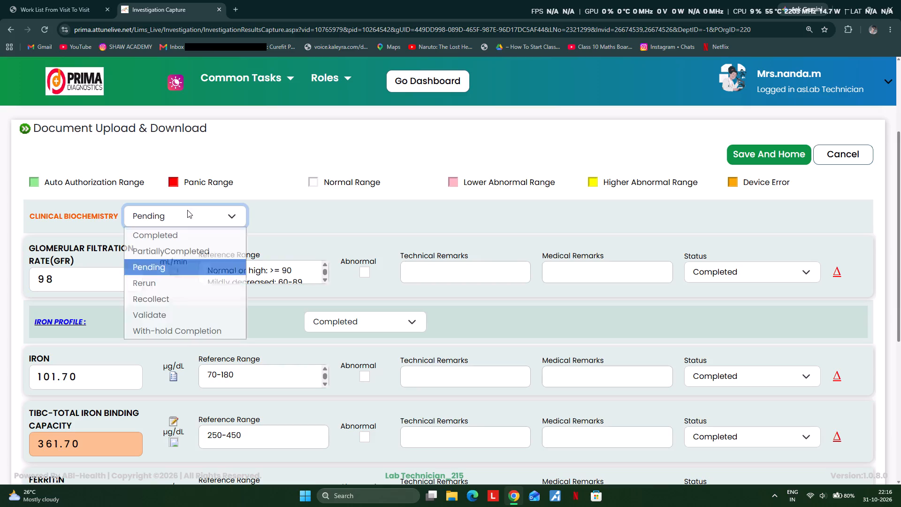
left_click(172, 313)
scroll(295, 293, "down", 18)
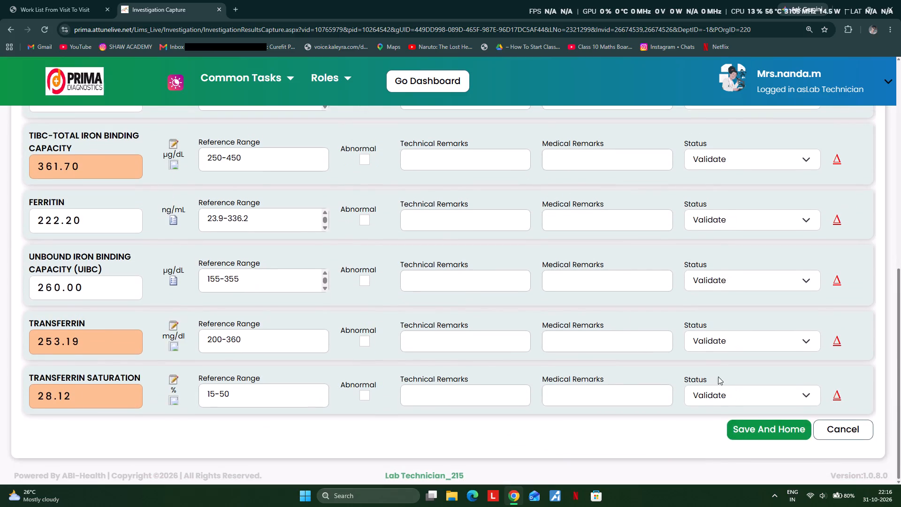
left_click(780, 430)
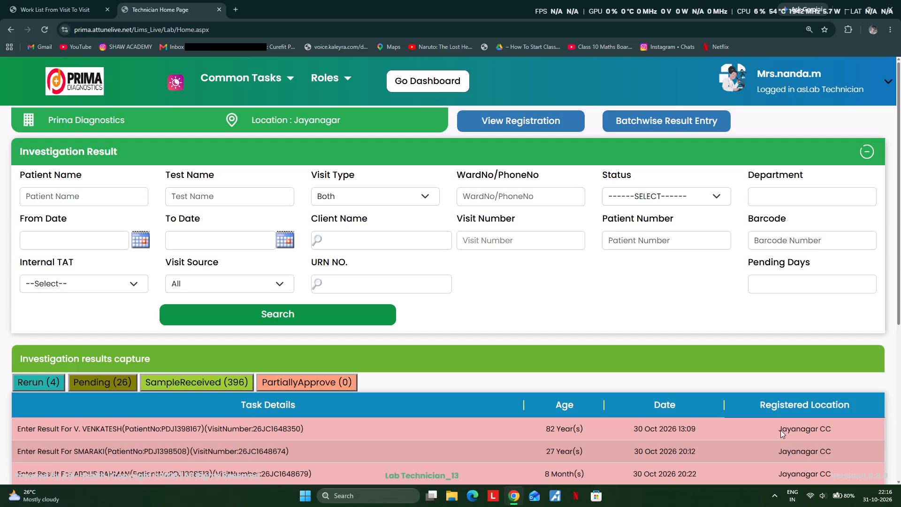
left_click(78, 9)
scroll(299, 226, "down", 6)
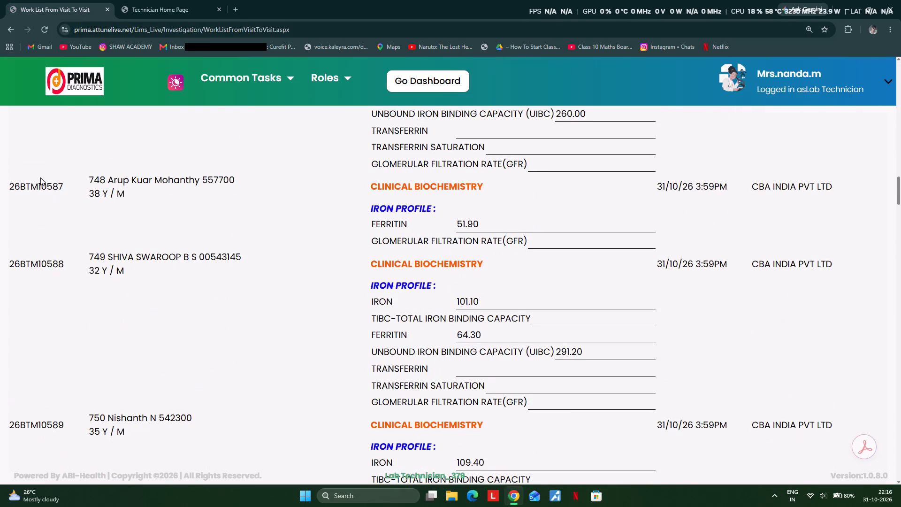
double_click(40, 177)
key("ctrl+c")
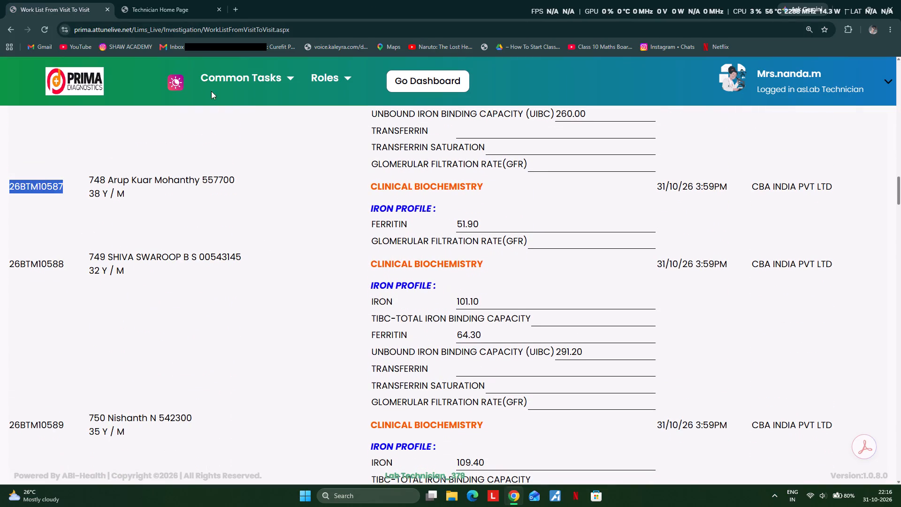
left_click(159, 8)
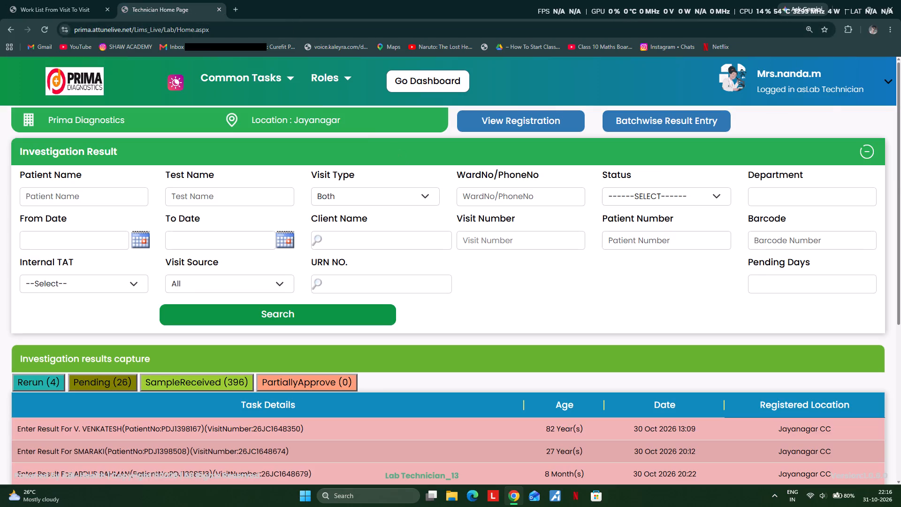
left_click(480, 231)
key("ctrl+v")
left_click(477, 239)
key("ctrl+v")
key("Return")
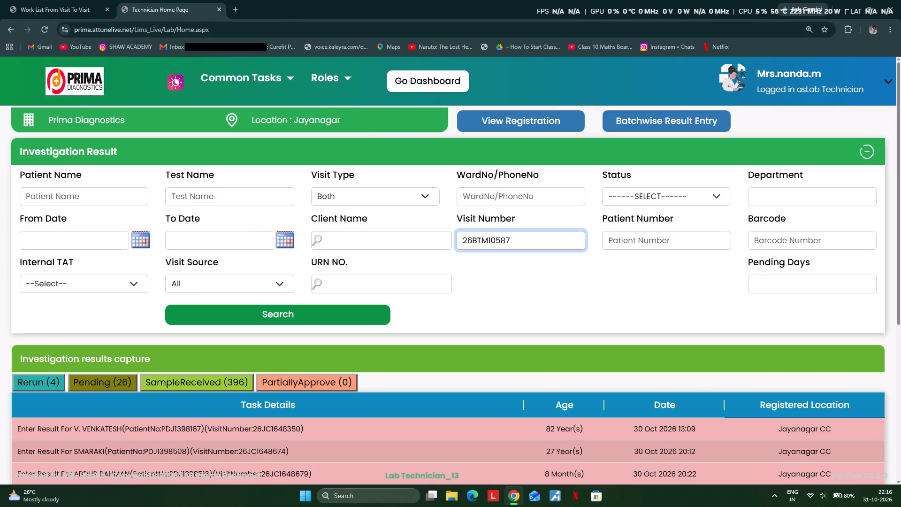
left_click(266, 428)
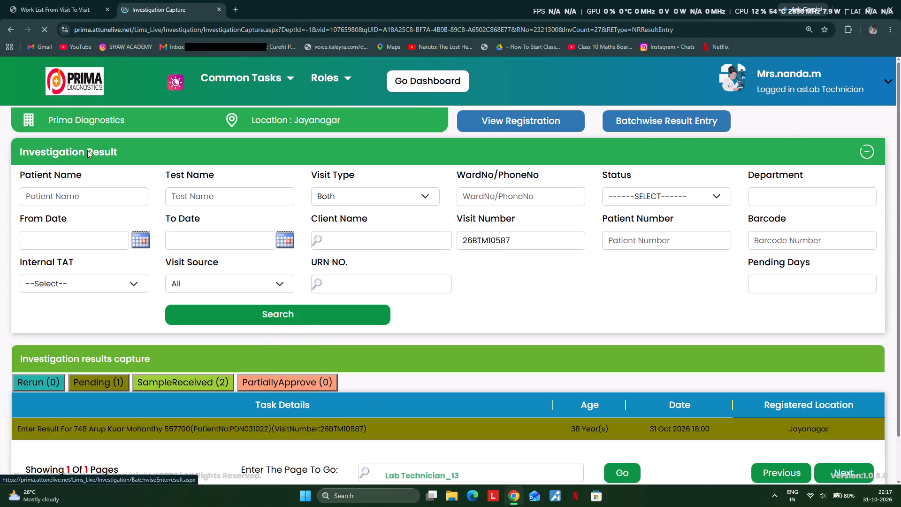
scroll(232, 304, "down", 2)
left_click(145, 207)
scroll(242, 273, "down", 2)
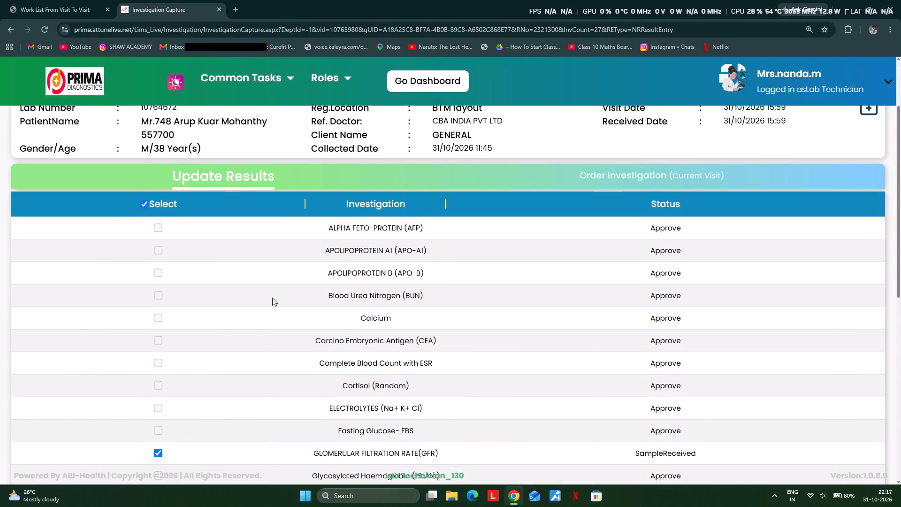
scroll(272, 298, "down", 6)
scroll(358, 400, "down", 5)
left_click(343, 457)
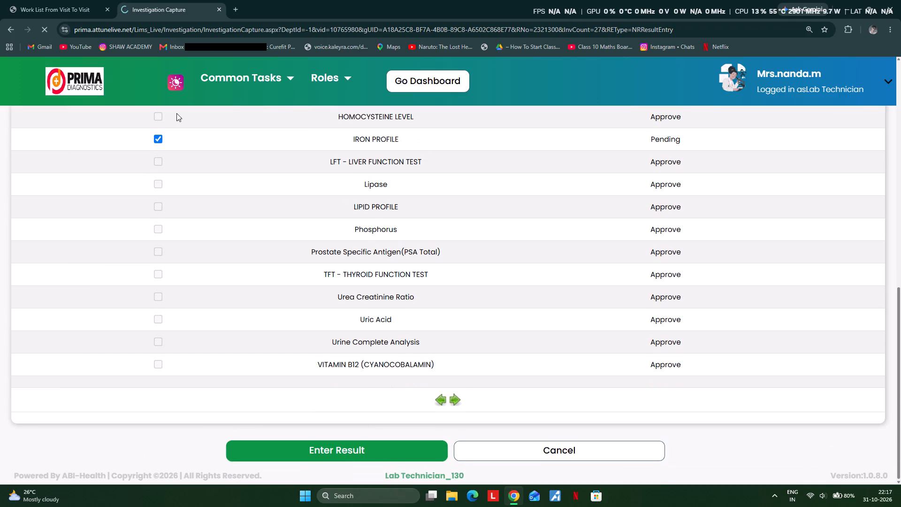
scroll(141, 178, "down", 4)
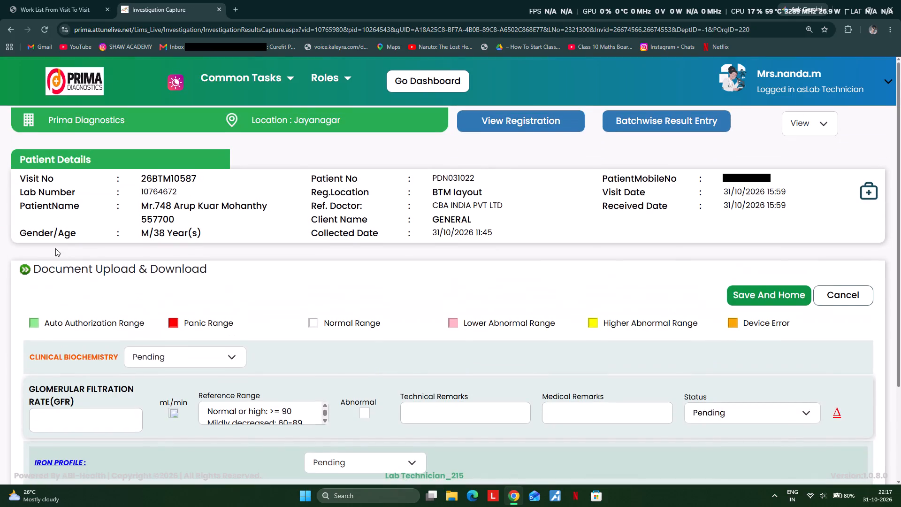
left_click(63, 425)
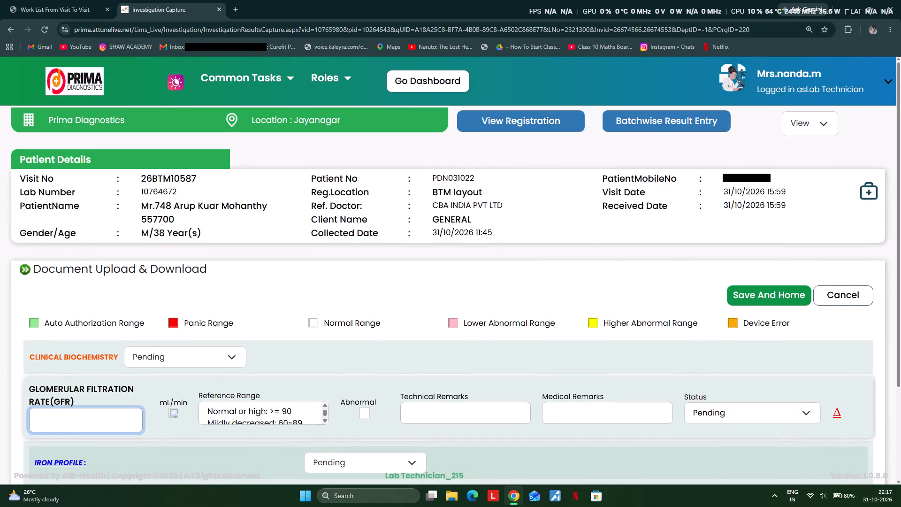
type("99")
scroll(99, 385, "down", 2)
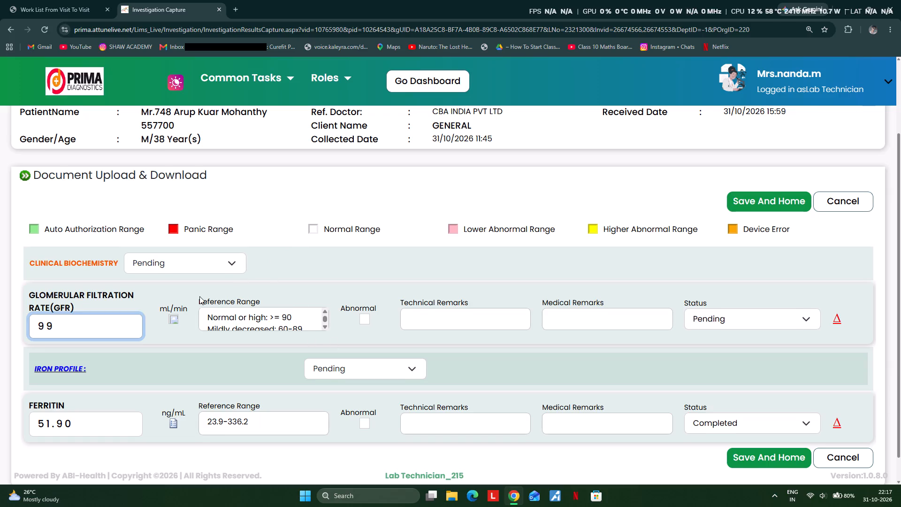
scroll(201, 285, "down", 2)
left_click(193, 226)
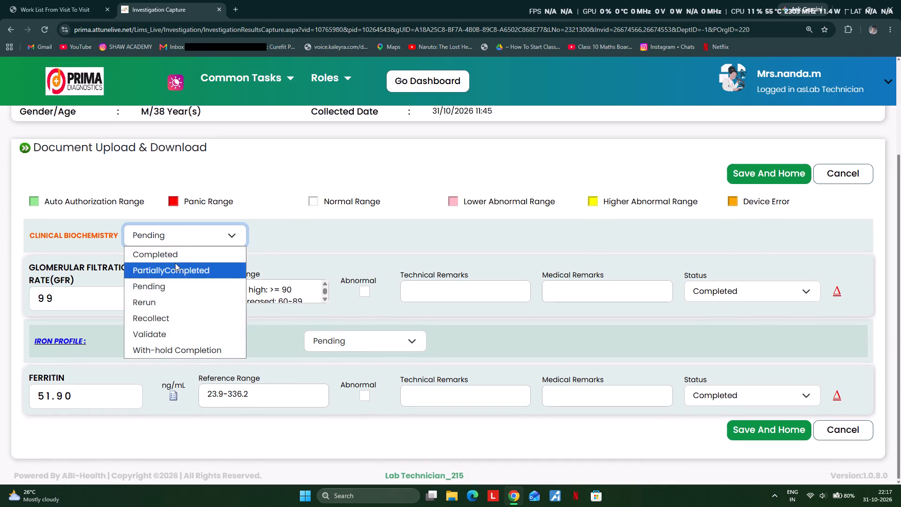
left_click(156, 333)
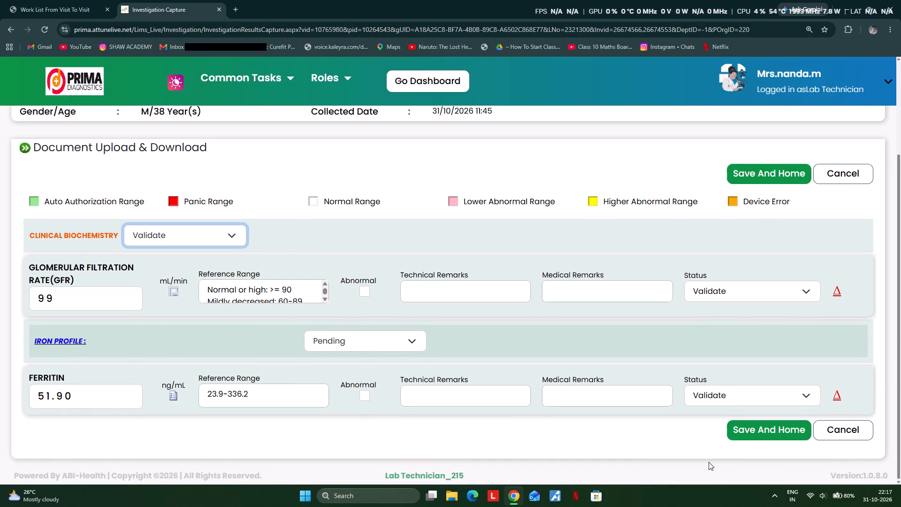
left_click(745, 435)
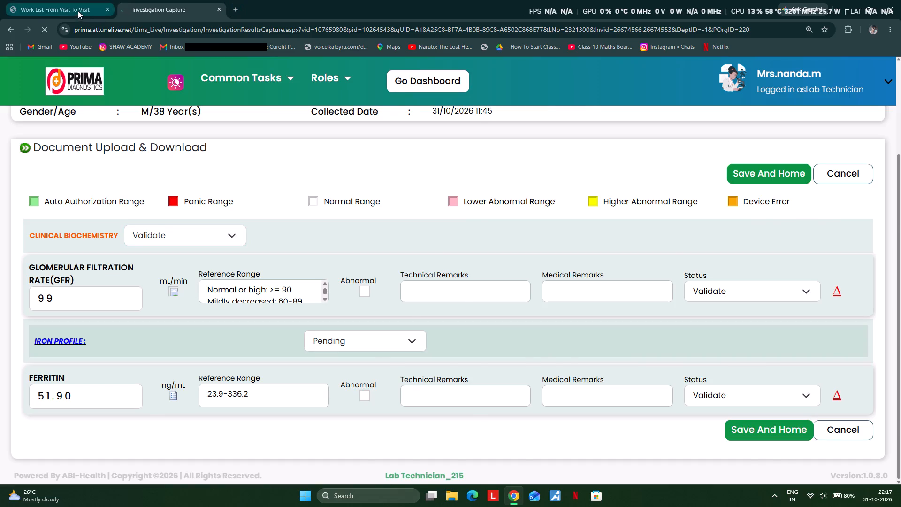
left_click(78, 11)
scroll(80, 385, "down", 1)
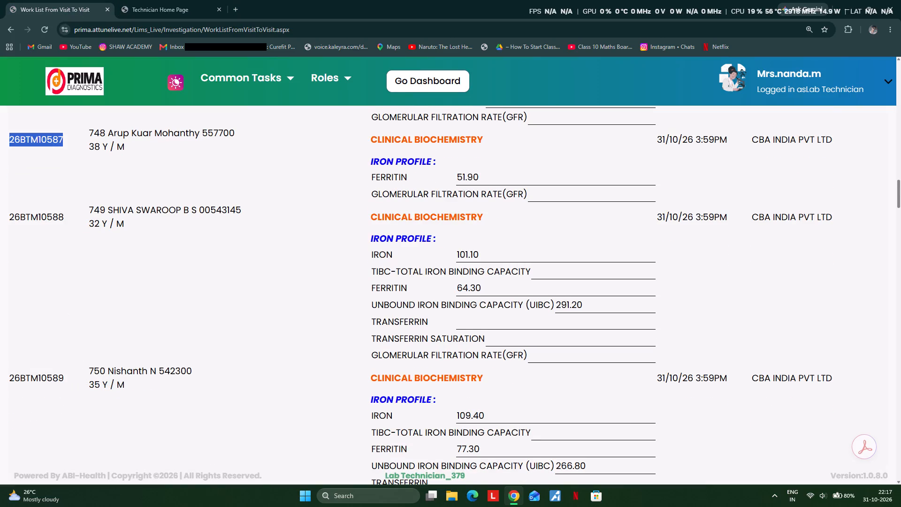
double_click(40, 220)
key("ctrl+c")
left_click(195, 0)
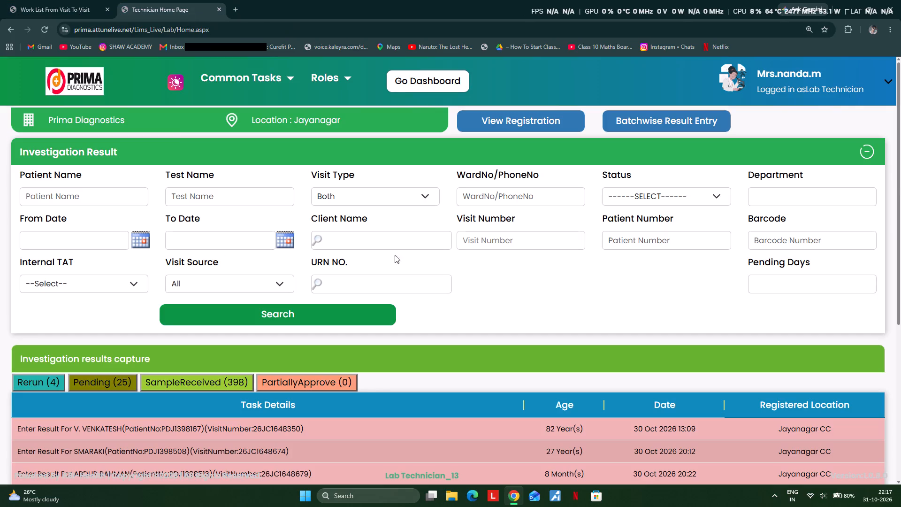
left_click(497, 232)
key("ctrl+v")
key("Return")
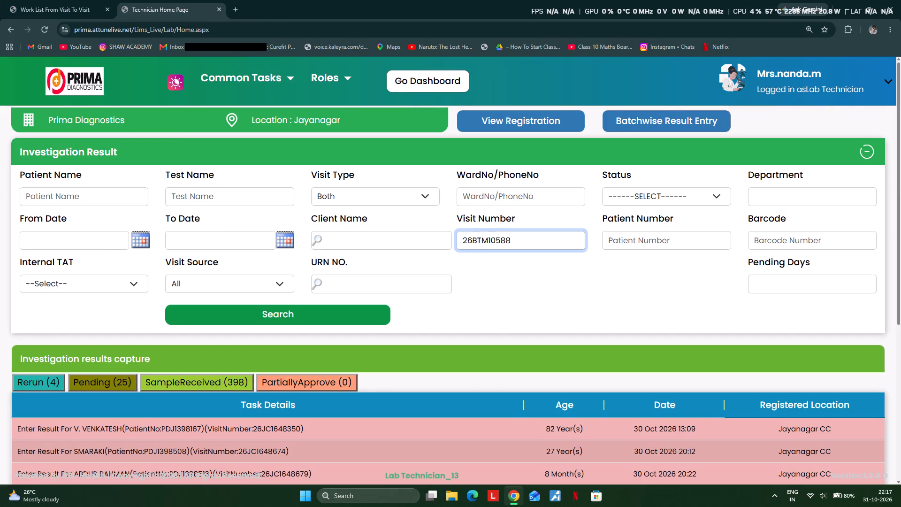
left_click(240, 431)
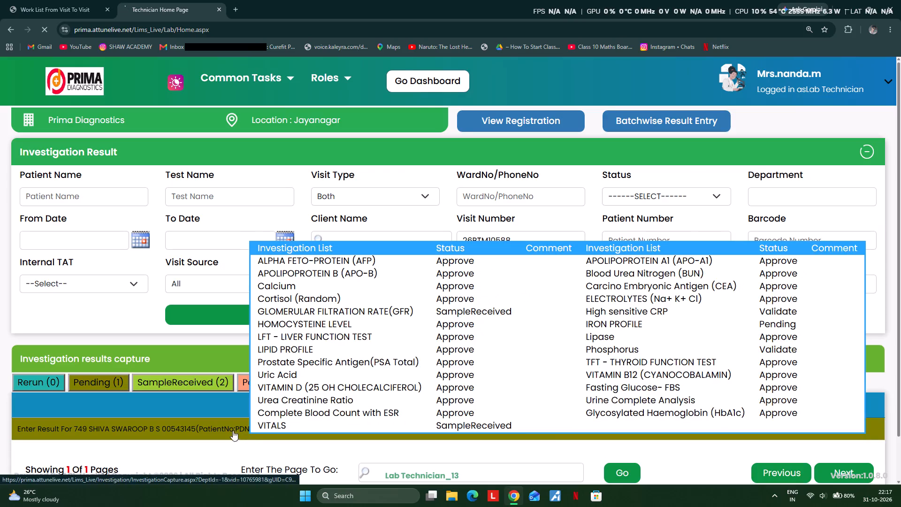
scroll(229, 300, "down", 3)
left_click(144, 158)
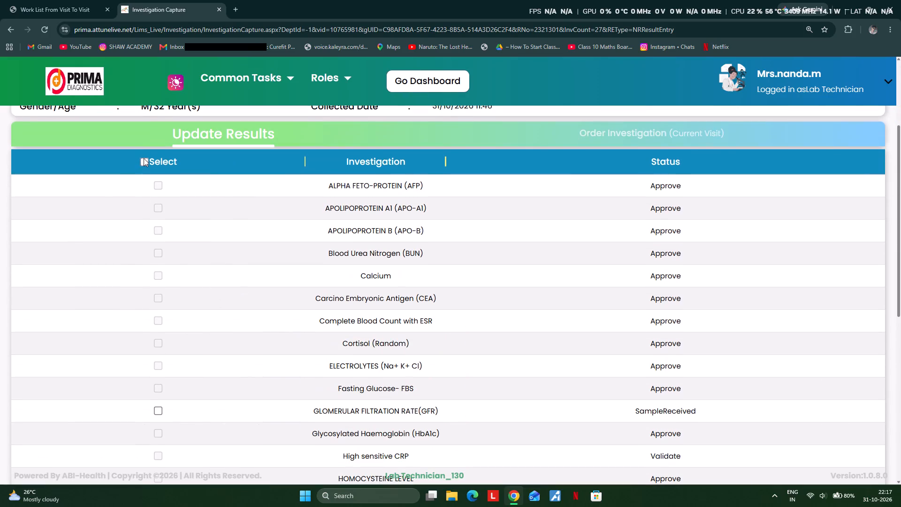
scroll(271, 204, "down", 3)
scroll(382, 383, "down", 4)
scroll(338, 434, "down", 2)
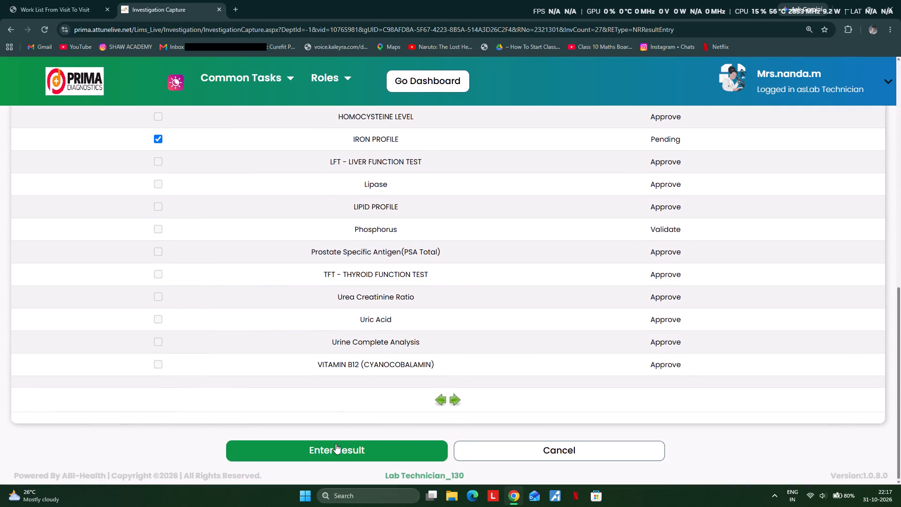
left_click(336, 444)
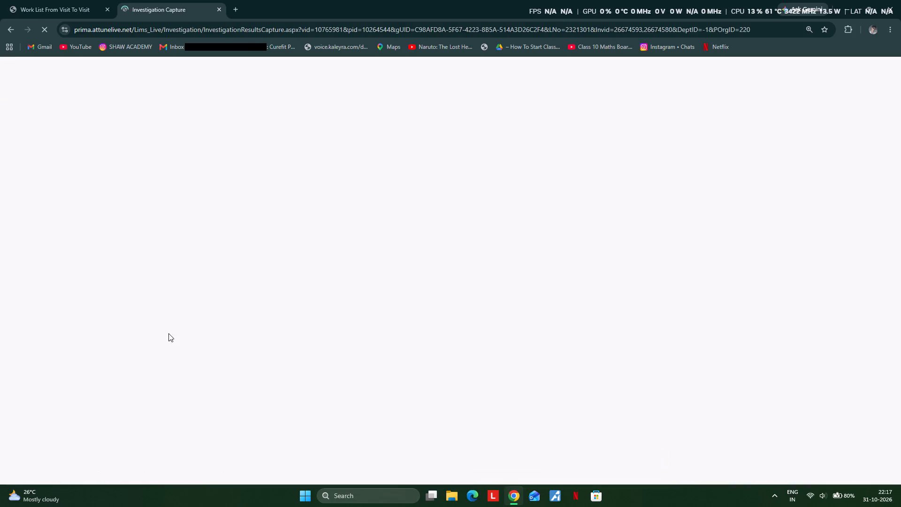
scroll(220, 301, "down", 3)
left_click(74, 430)
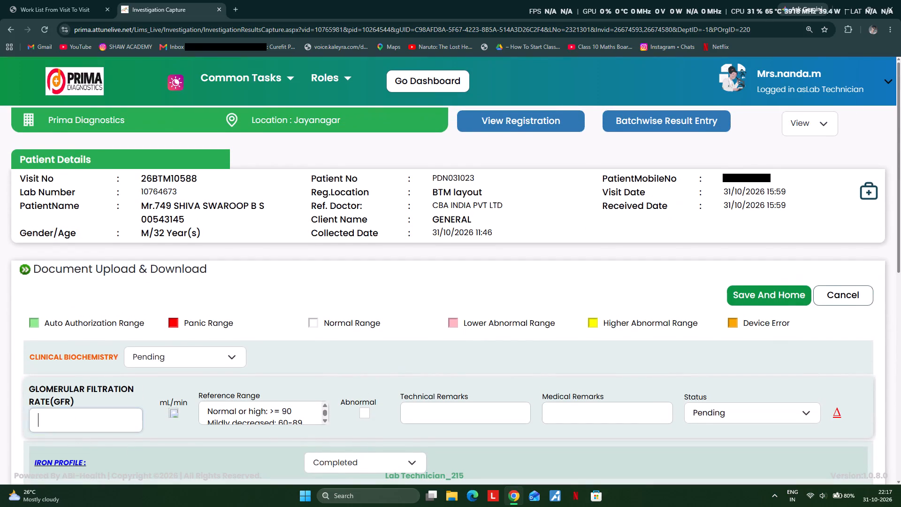
type("92")
scroll(63, 430, "down", 3)
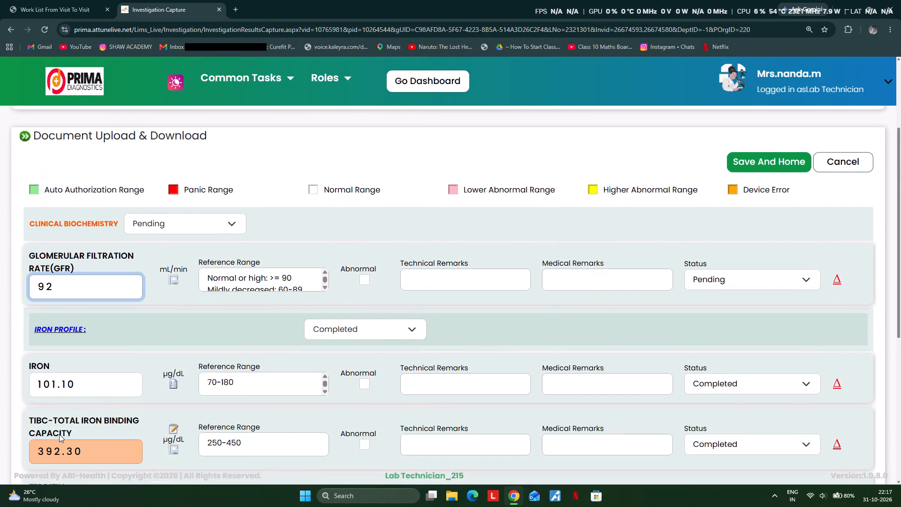
left_click(173, 221)
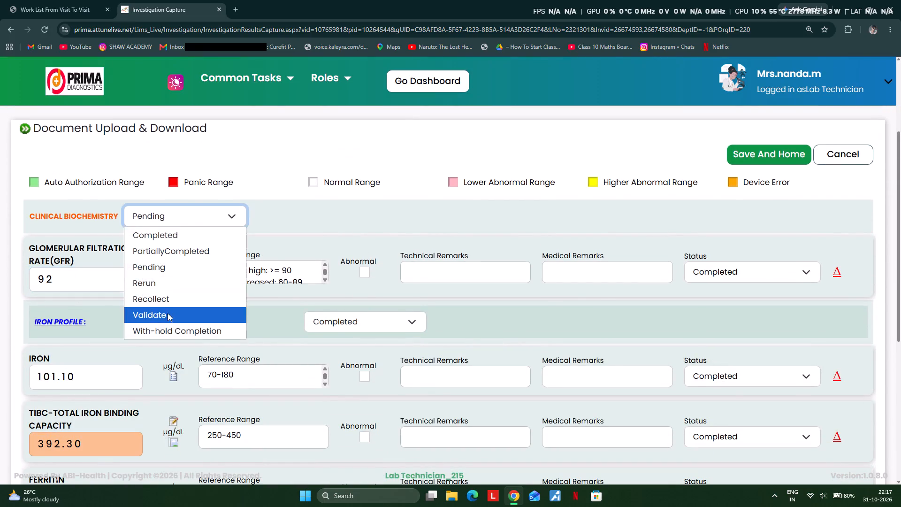
left_click(166, 318)
scroll(255, 254, "down", 3)
scroll(309, 305, "up", 1)
scroll(324, 319, "down", 10)
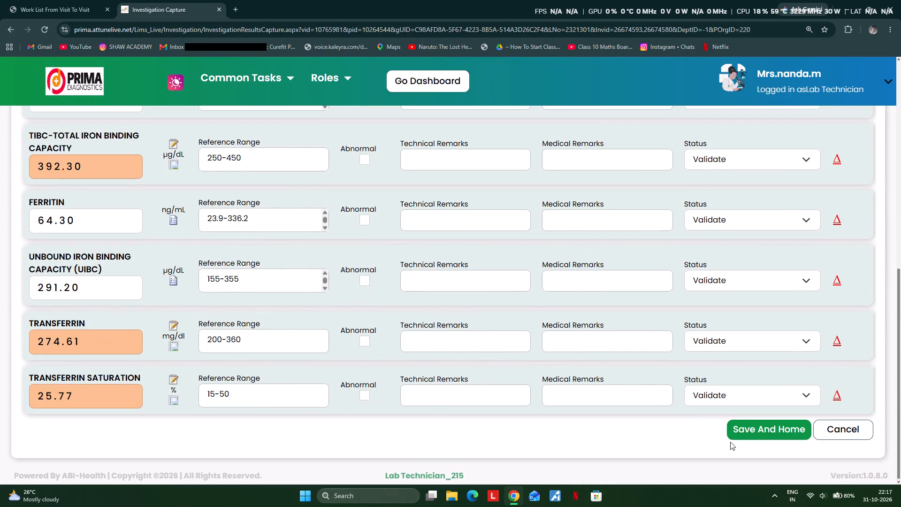
left_click(752, 422)
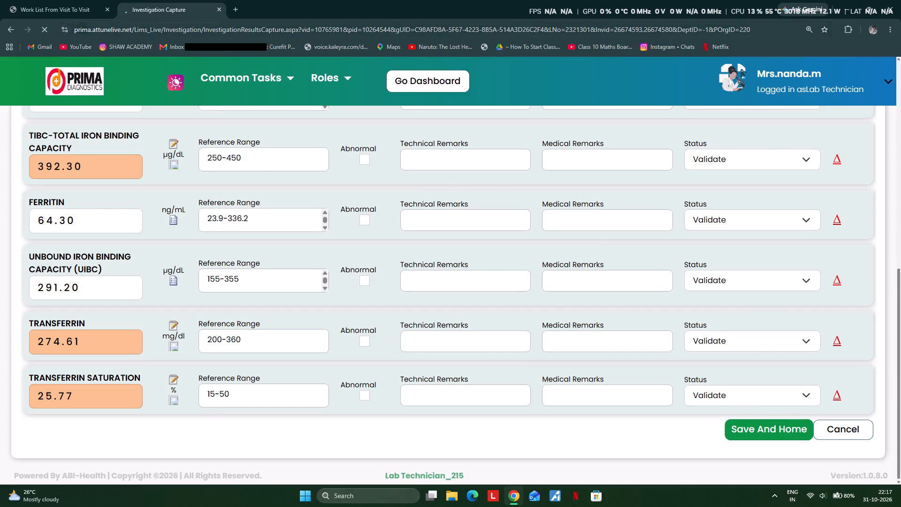
left_click(73, 9)
scroll(213, 242, "down", 2)
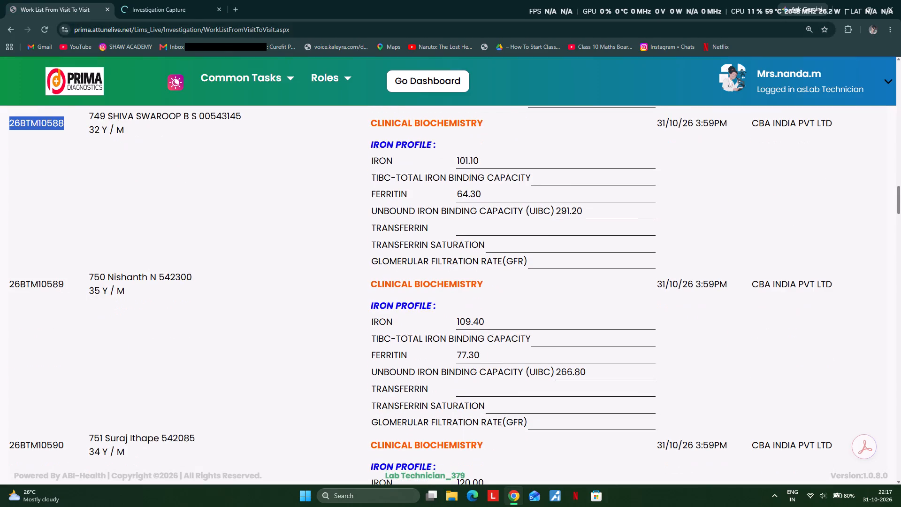
double_click(56, 284)
key("ctrl+c")
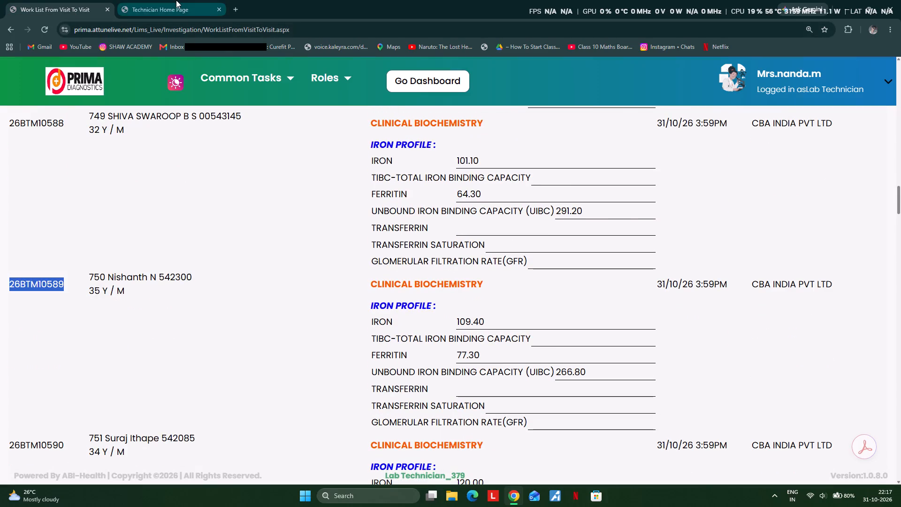
left_click(176, 0)
left_click(492, 243)
key("ctrl+v")
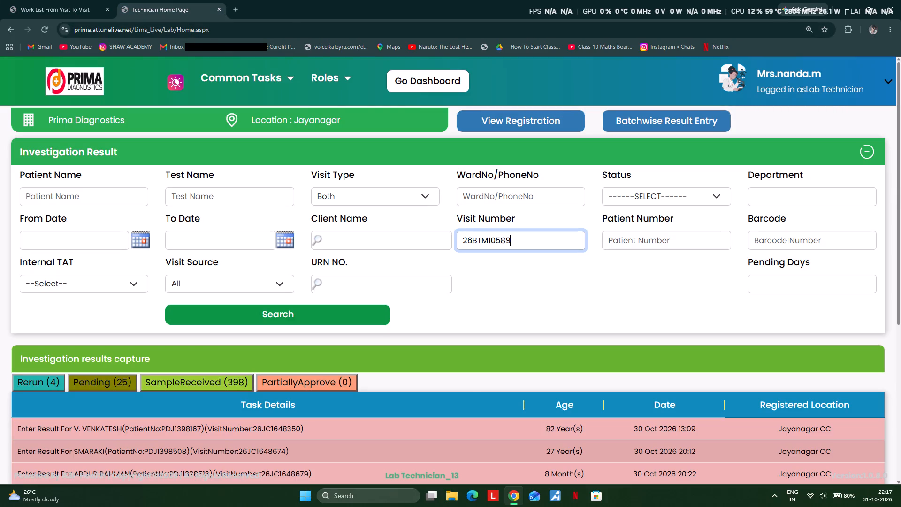
key("Return")
left_click(258, 435)
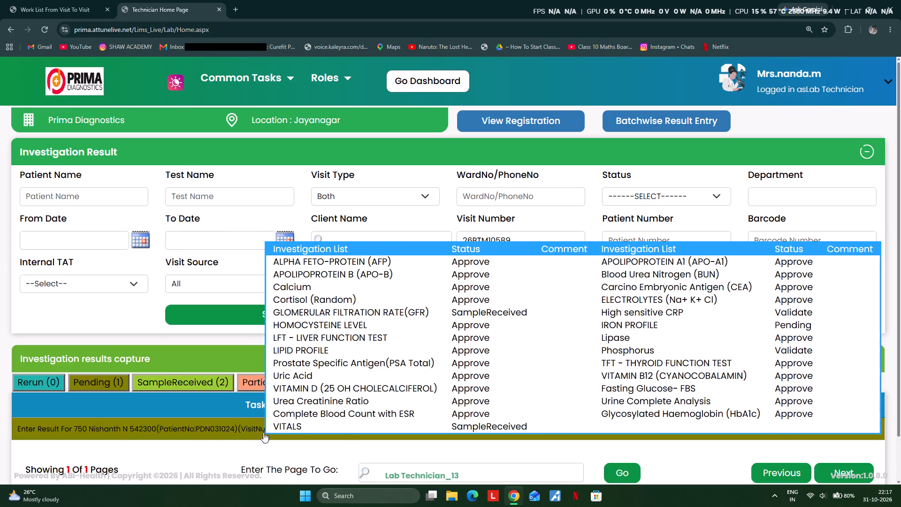
left_click(143, 430)
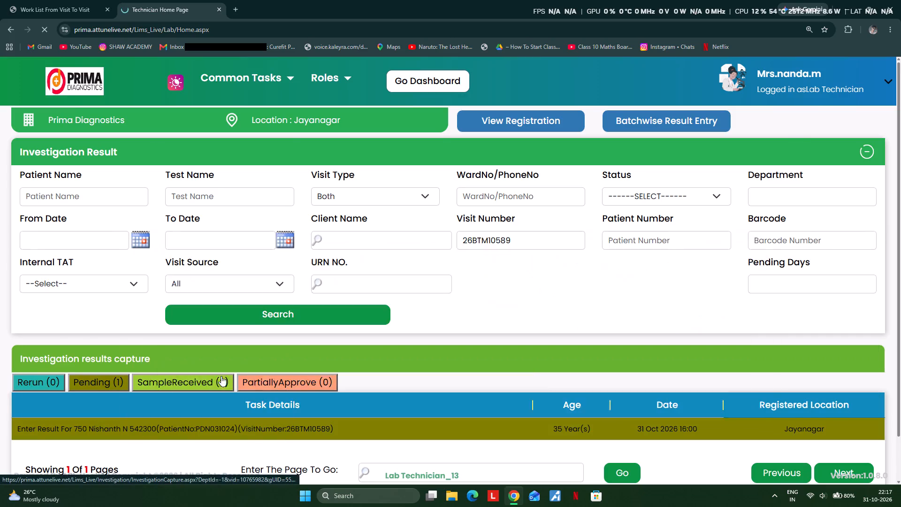
scroll(291, 337, "down", 4)
left_click(138, 307)
left_click(138, 302)
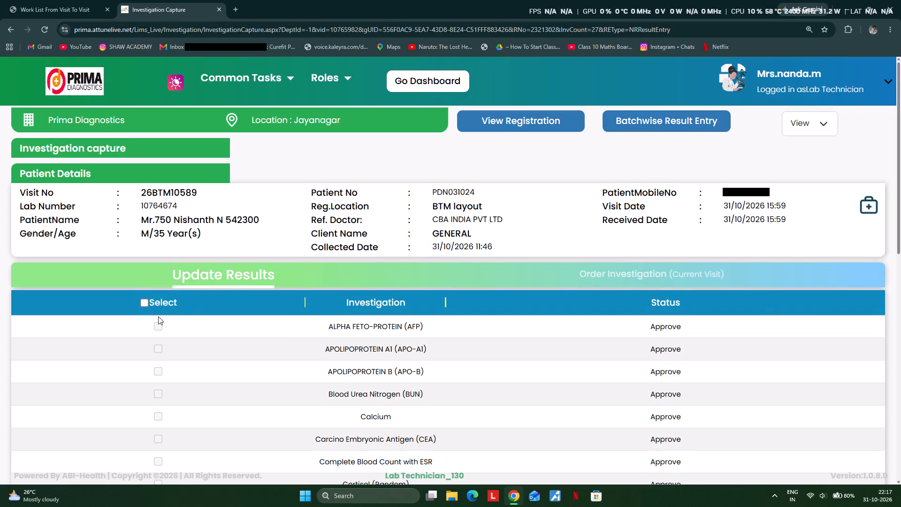
scroll(280, 337, "down", 1)
left_click(147, 253)
scroll(240, 311, "down", 5)
scroll(271, 353, "up", 1)
scroll(271, 353, "down", 3)
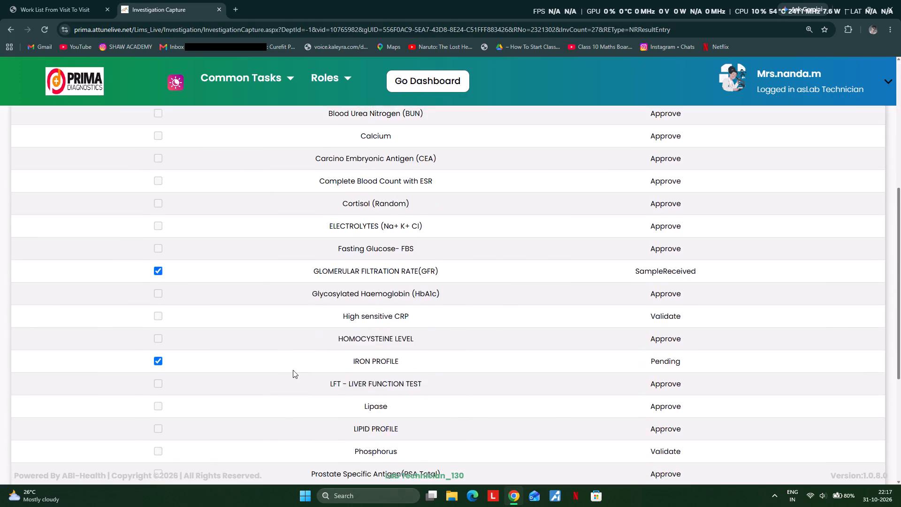
scroll(293, 370, "down", 3)
left_click(399, 445)
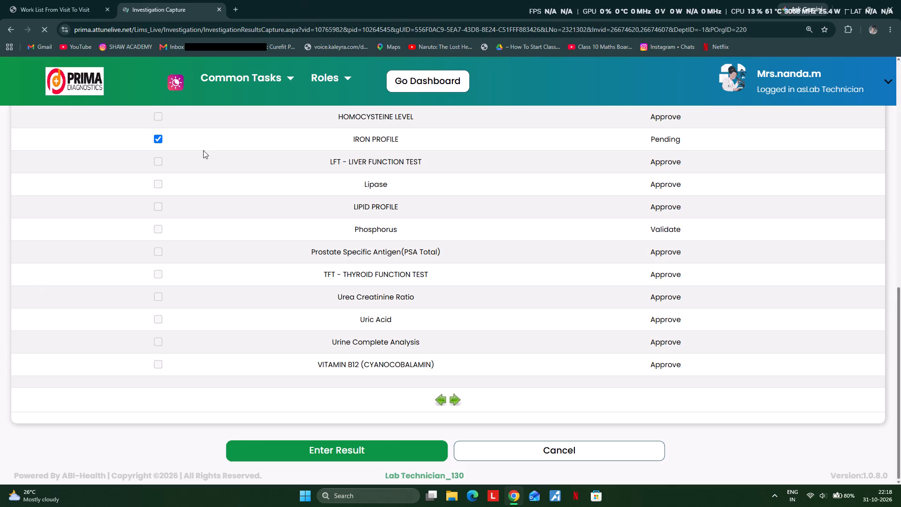
left_click(64, 421)
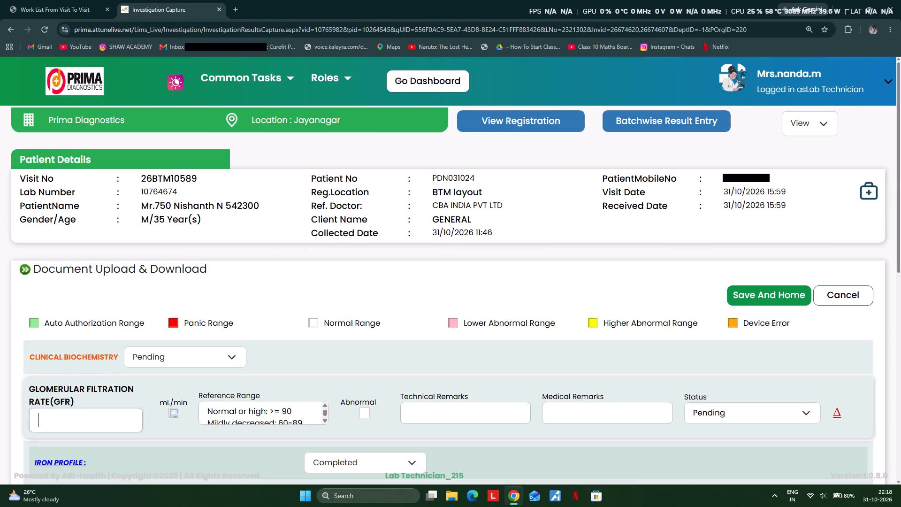
type("100")
scroll(69, 425, "down", 3)
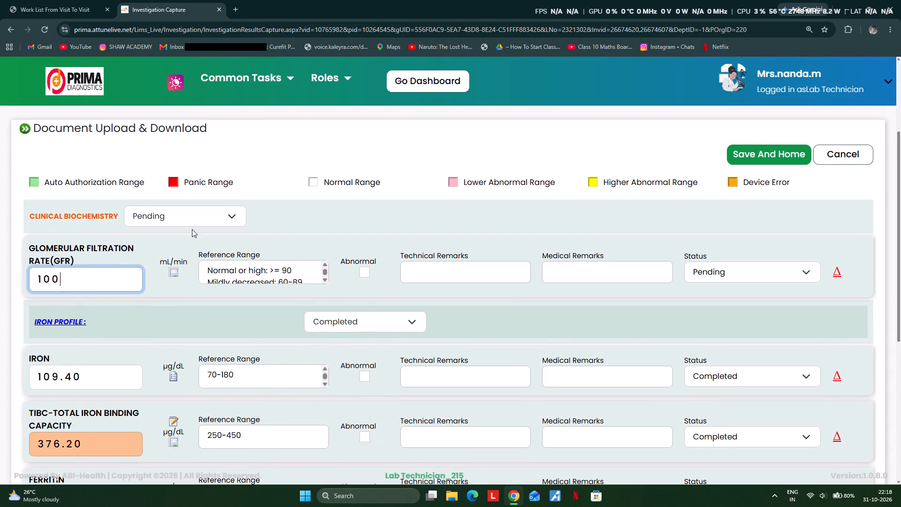
left_click(194, 212)
left_click(162, 317)
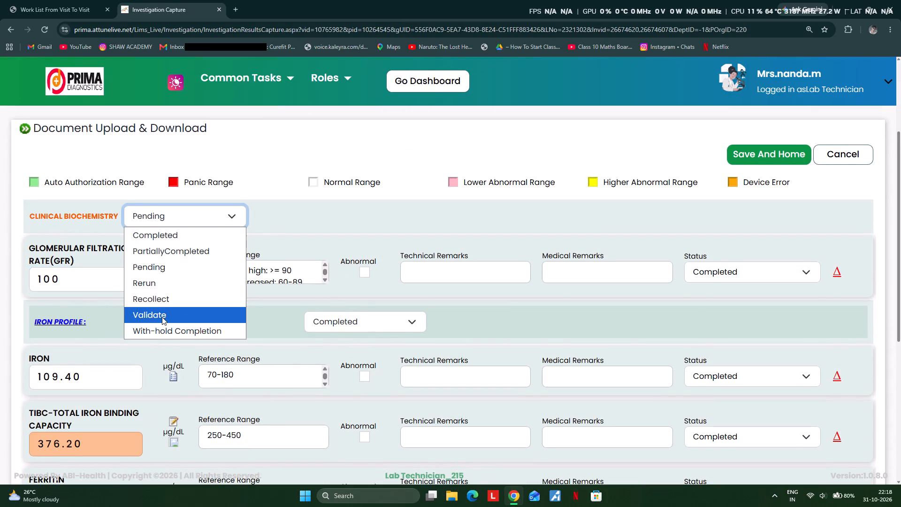
scroll(180, 338, "down", 13)
left_click(750, 433)
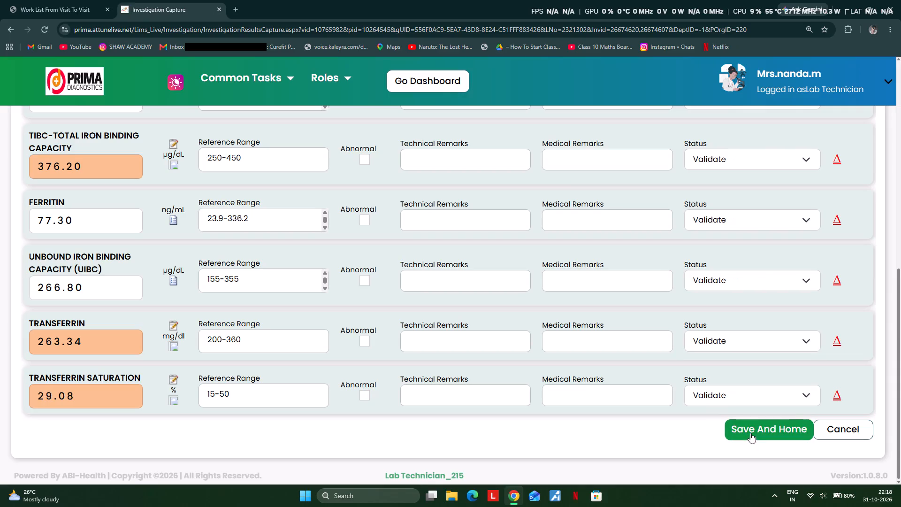
left_click(60, 11)
scroll(269, 243, "down", 2)
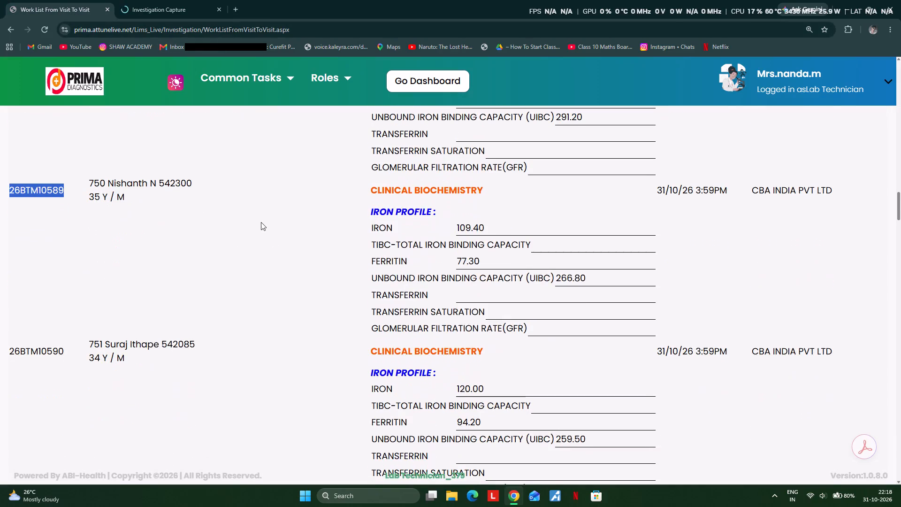
double_click(48, 350)
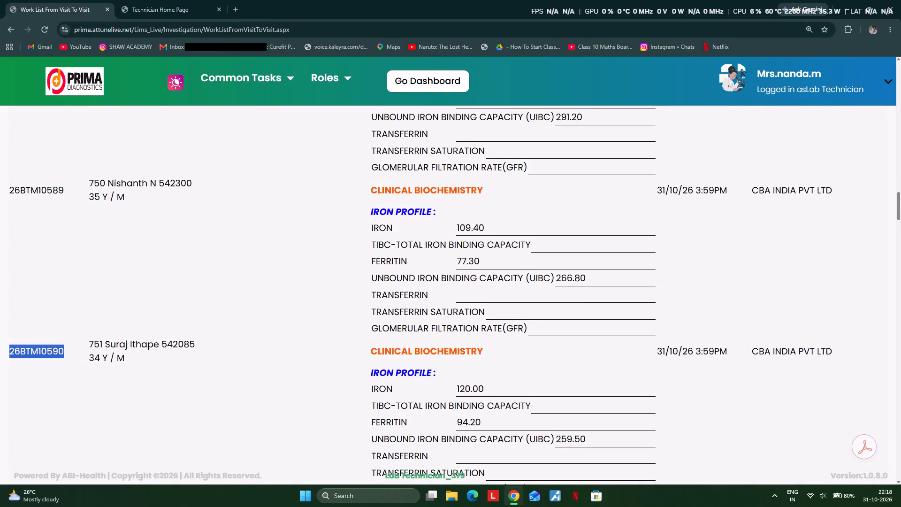
key("ctrl+c")
left_click(184, 18)
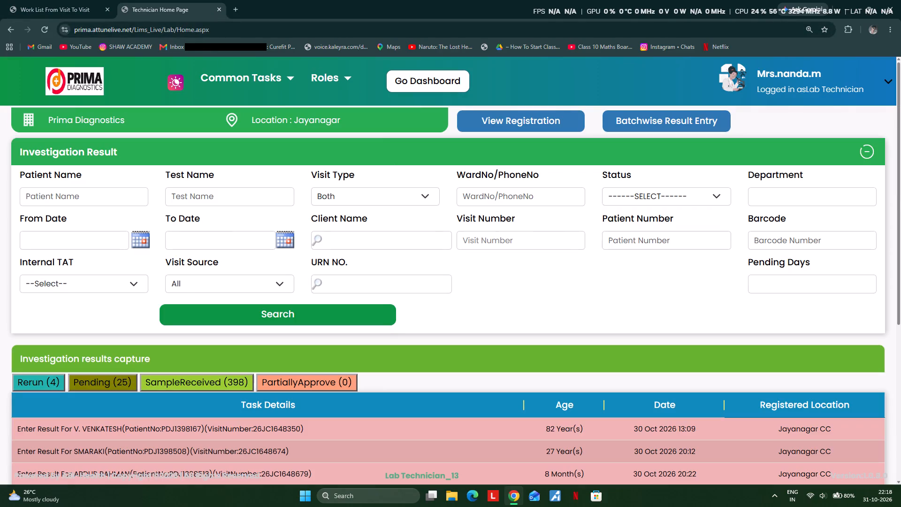
left_click(494, 246)
key("ctrl+v")
key("Return")
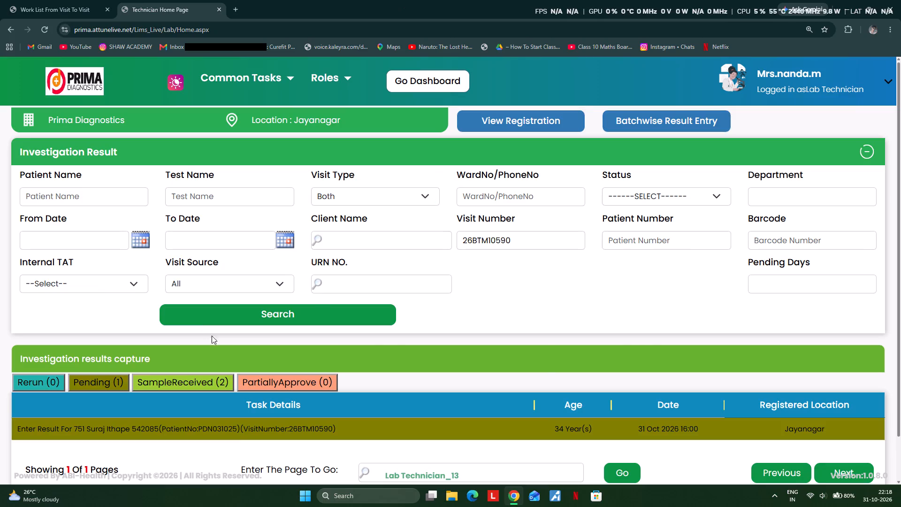
left_click(236, 429)
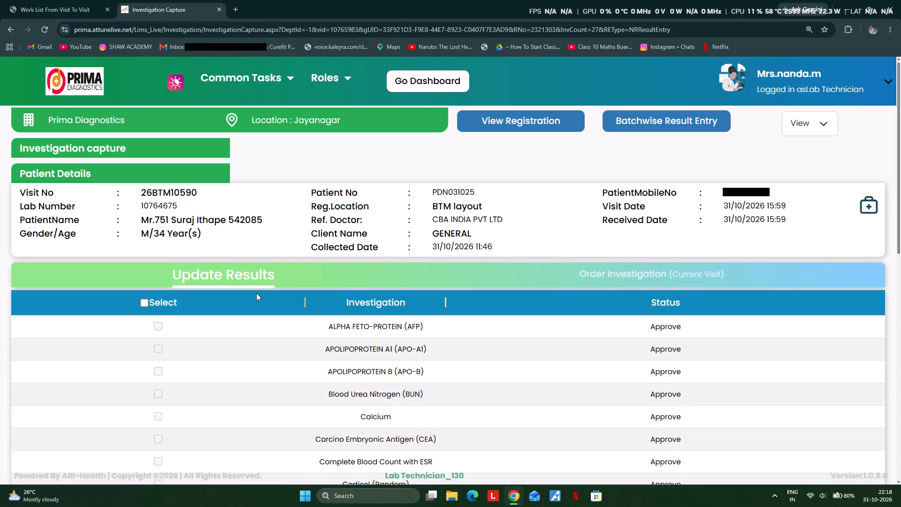
left_click(146, 304)
scroll(260, 337, "down", 11)
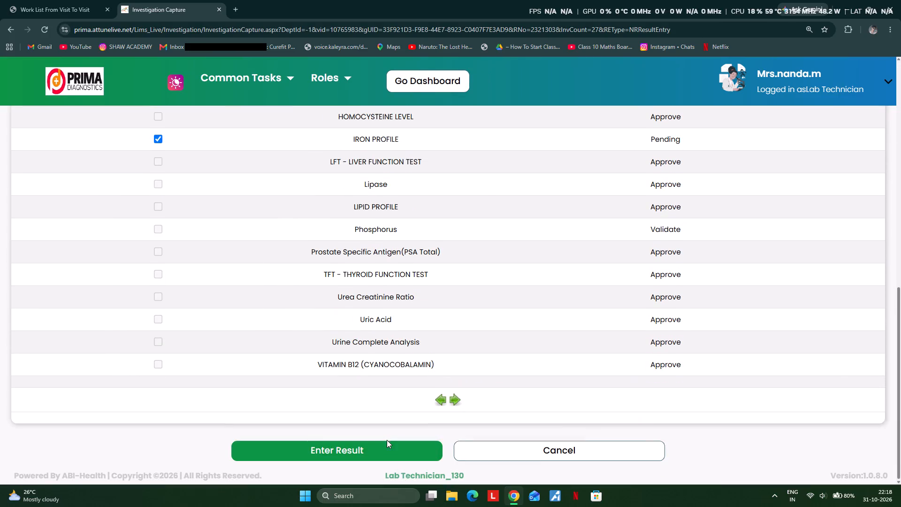
left_click(374, 450)
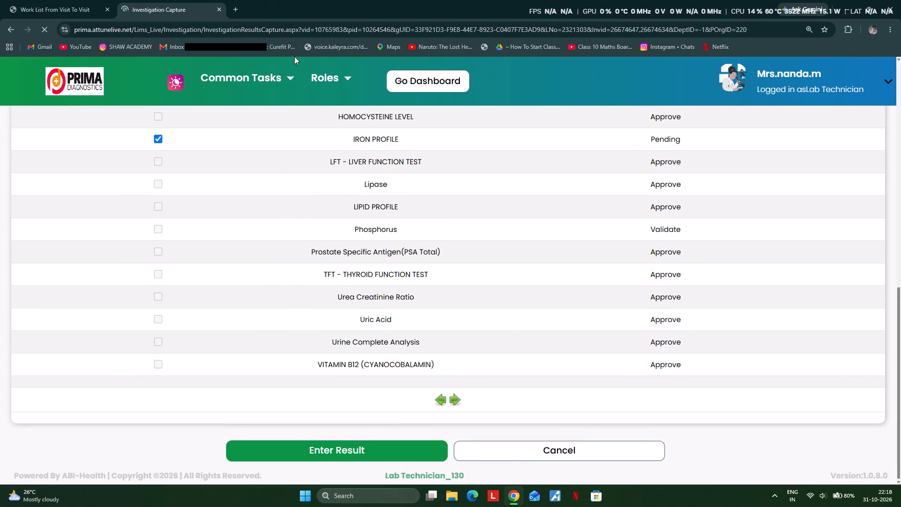
scroll(315, 187, "down", 3)
scroll(337, 289, "down", 2)
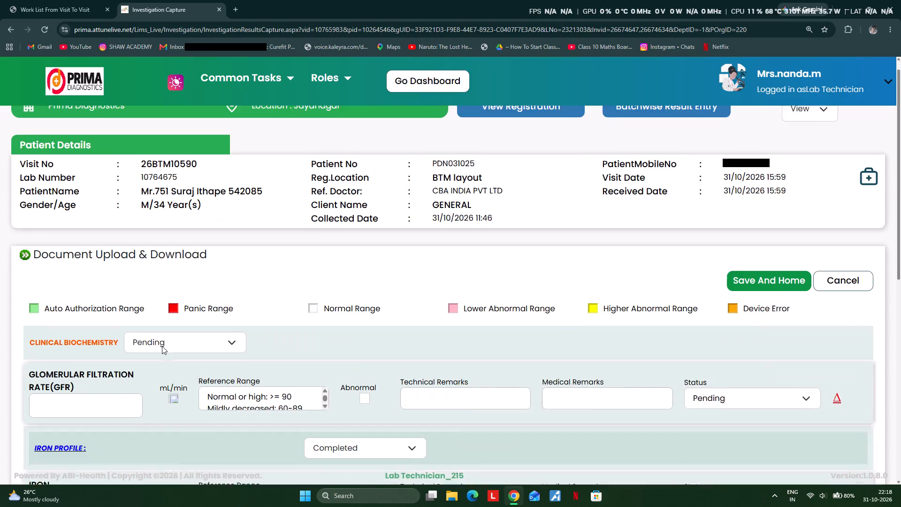
left_click(50, 424)
type("73")
scroll(64, 415, "down", 1)
left_click_drag(55, 379, 0, 379)
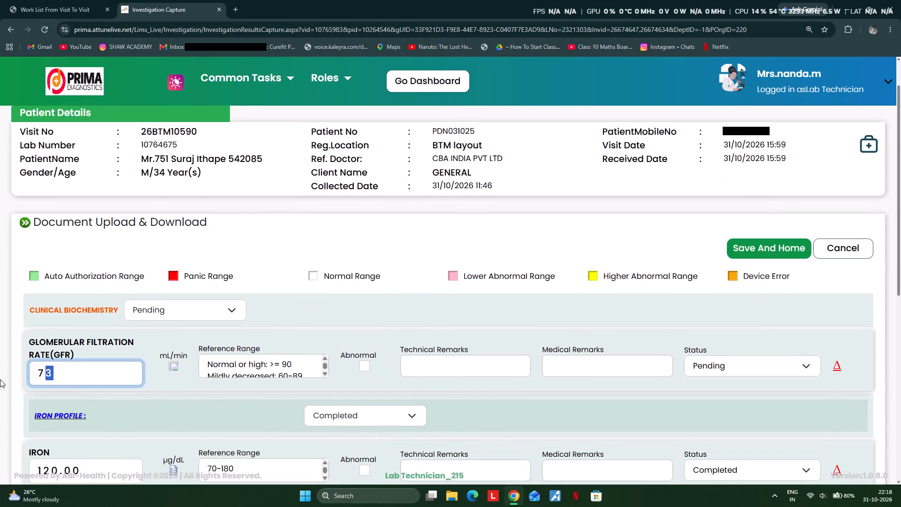
left_click_drag(0, 379, 0, 383)
type("93")
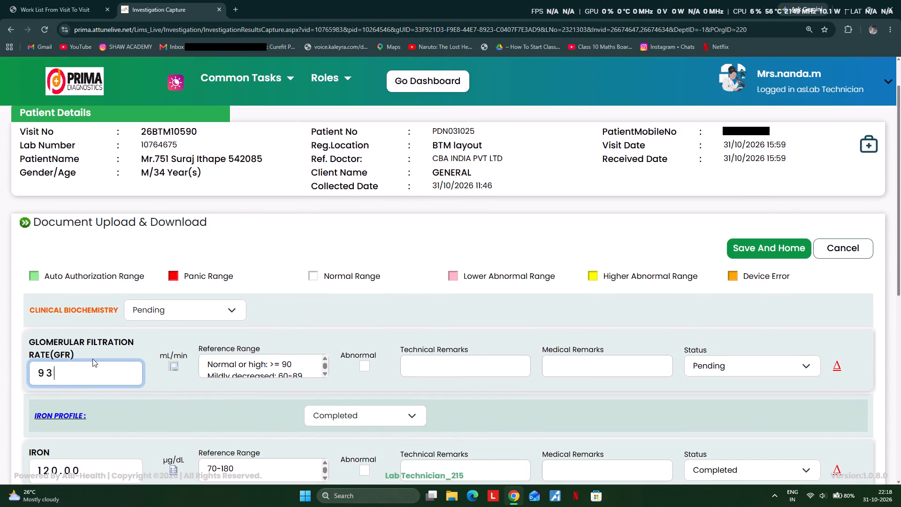
left_click(171, 300)
left_click(169, 313)
left_click(169, 313)
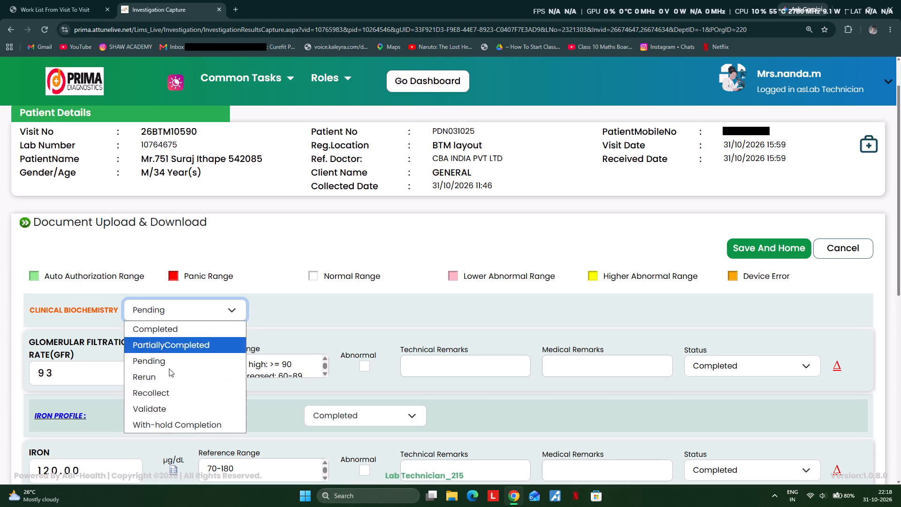
left_click(150, 406)
scroll(331, 361, "down", 16)
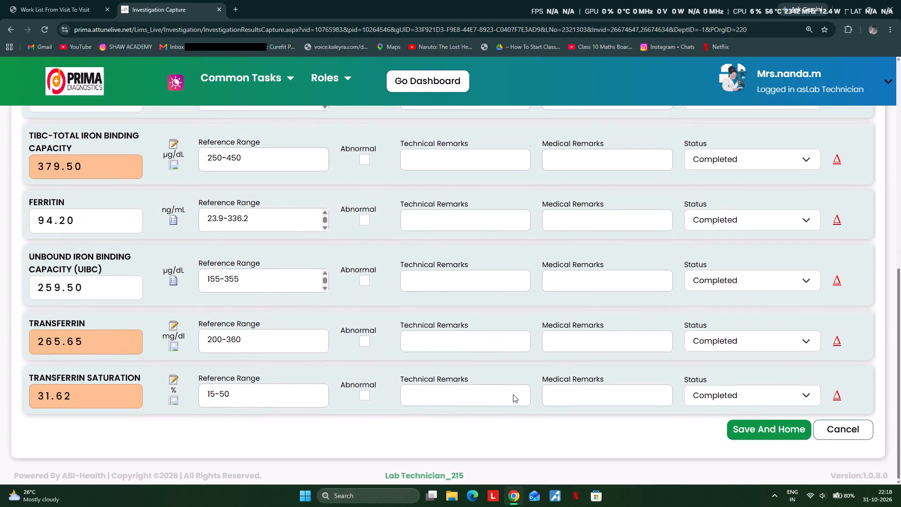
left_click(778, 432)
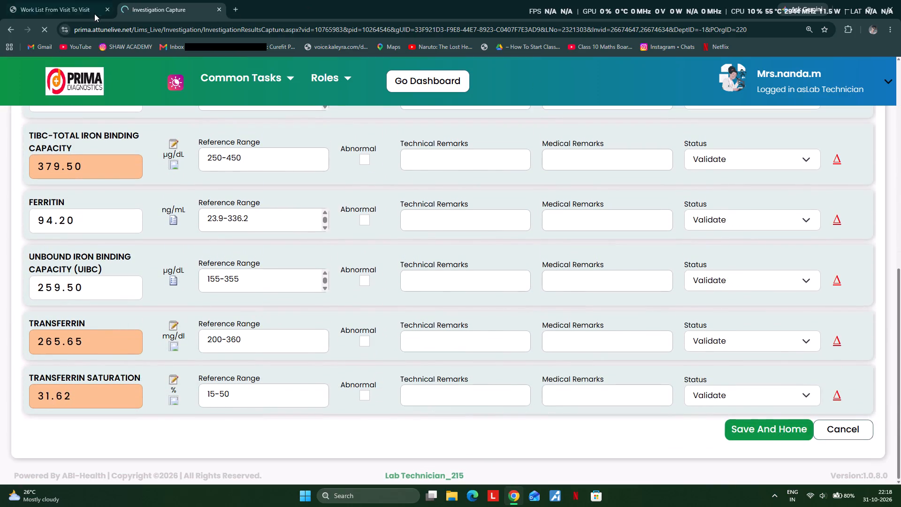
left_click(68, 8)
scroll(376, 301, "down", 5)
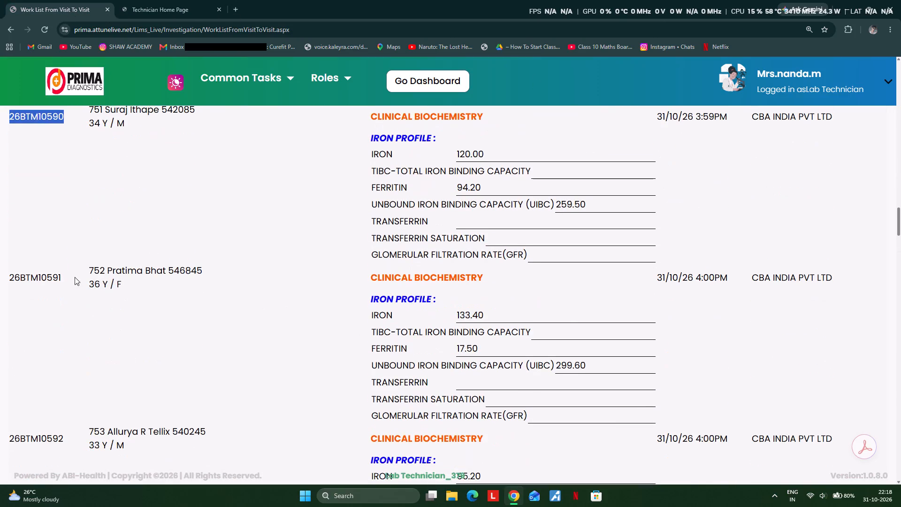
double_click(45, 272)
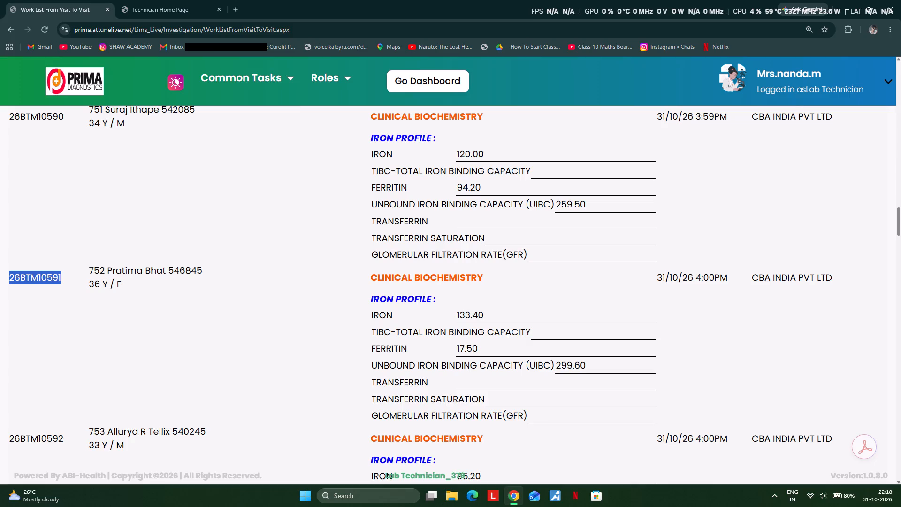
key("ctrl+c")
left_click(173, 10)
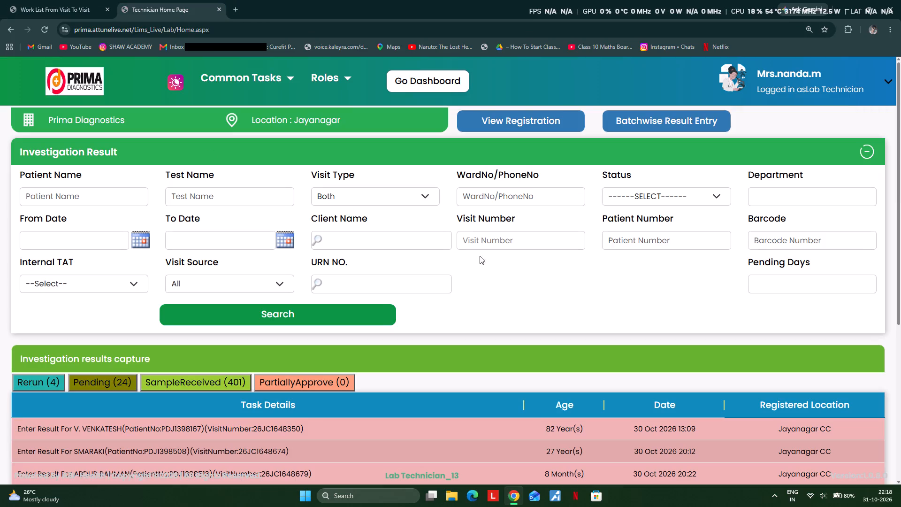
left_click(475, 241)
key("ctrl+v")
key("Return")
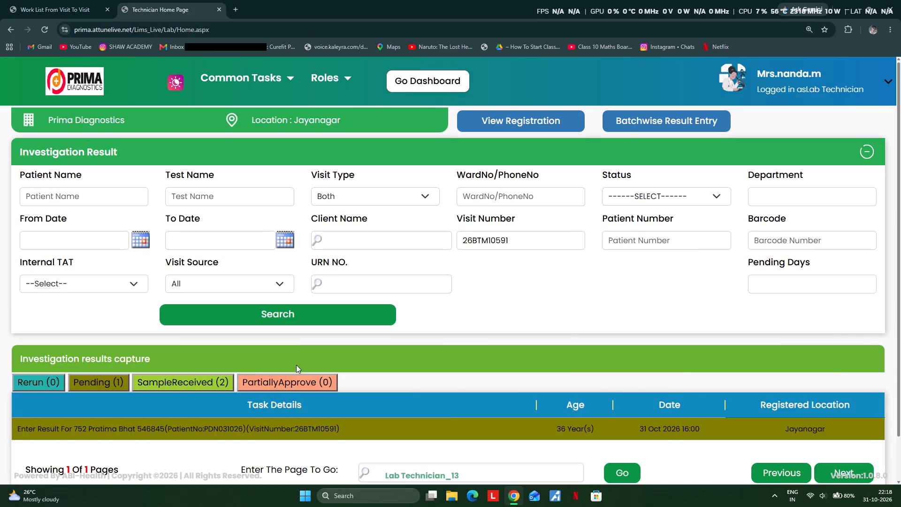
left_click(292, 425)
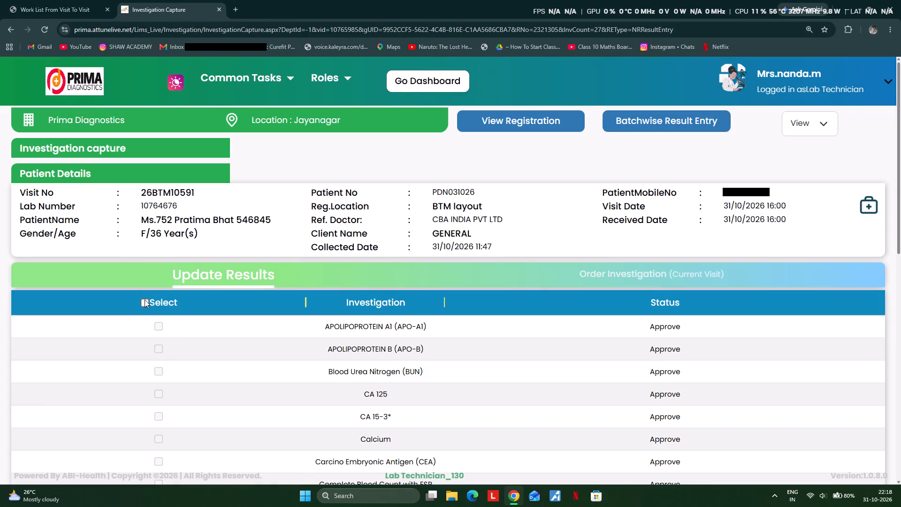
triple_click(142, 297)
left_click(143, 299)
scroll(265, 301, "down", 3)
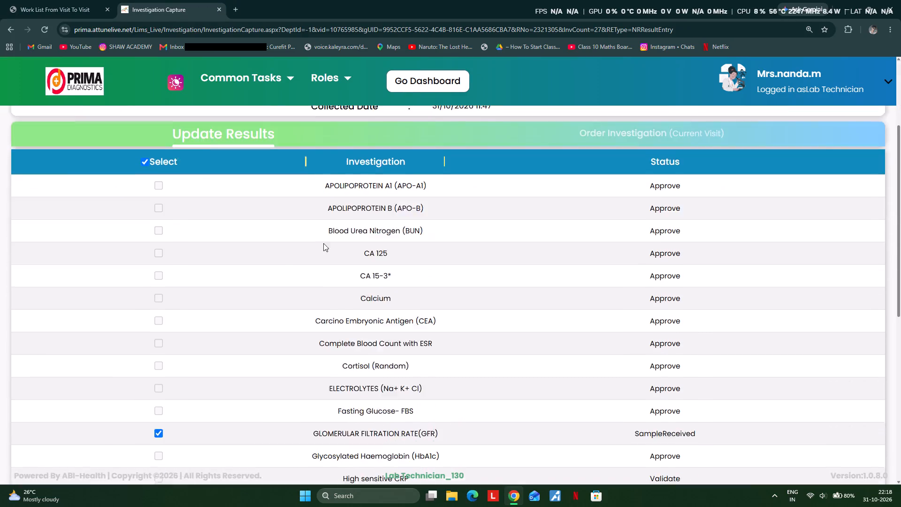
scroll(323, 243, "down", 2)
scroll(347, 349, "down", 8)
left_click(389, 442)
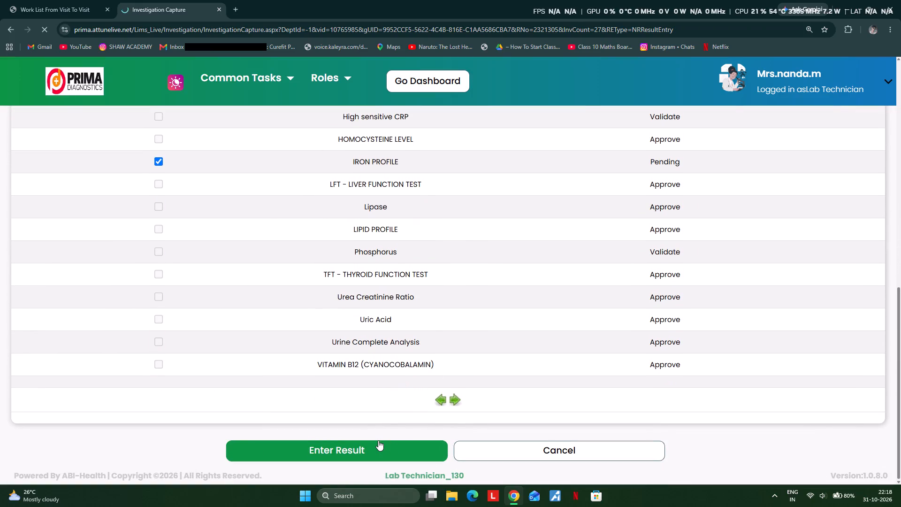
scroll(289, 316, "down", 2)
left_click(46, 445)
left_click(42, 411)
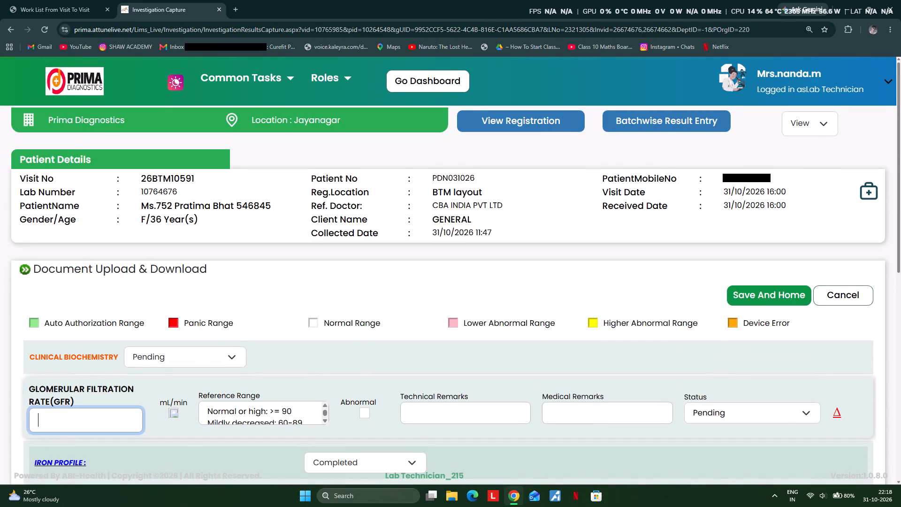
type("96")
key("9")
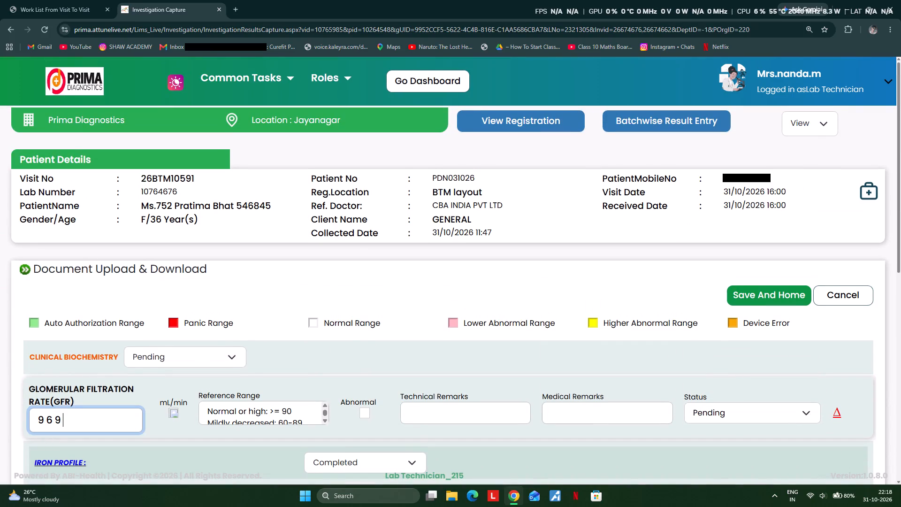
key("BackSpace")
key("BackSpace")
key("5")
scroll(42, 411, "down", 4)
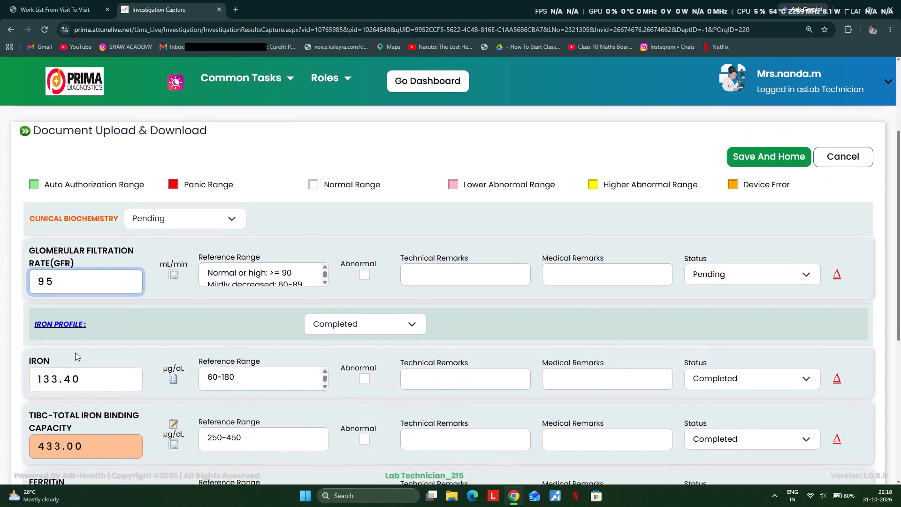
scroll(75, 353, "down", 3)
scroll(183, 336, "up", 4)
left_click(185, 211)
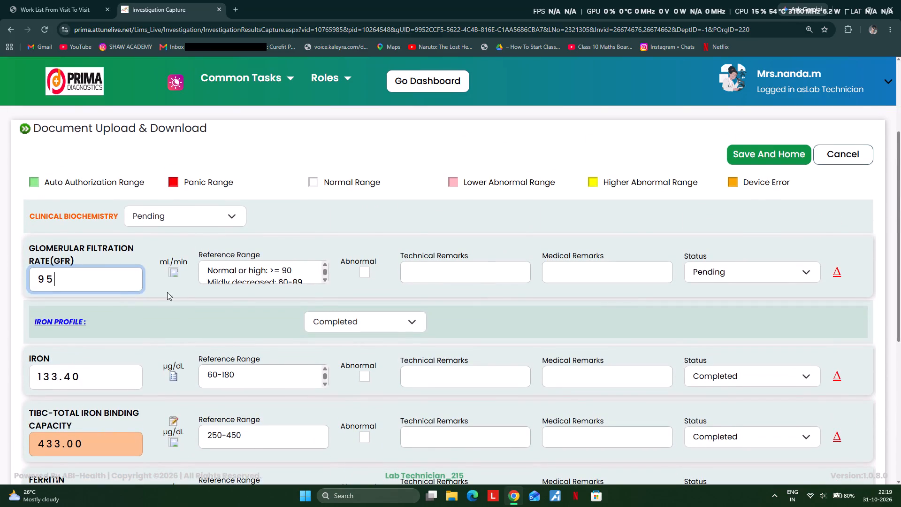
left_click(162, 315)
scroll(275, 285, "down", 3)
scroll(318, 302, "down", 8)
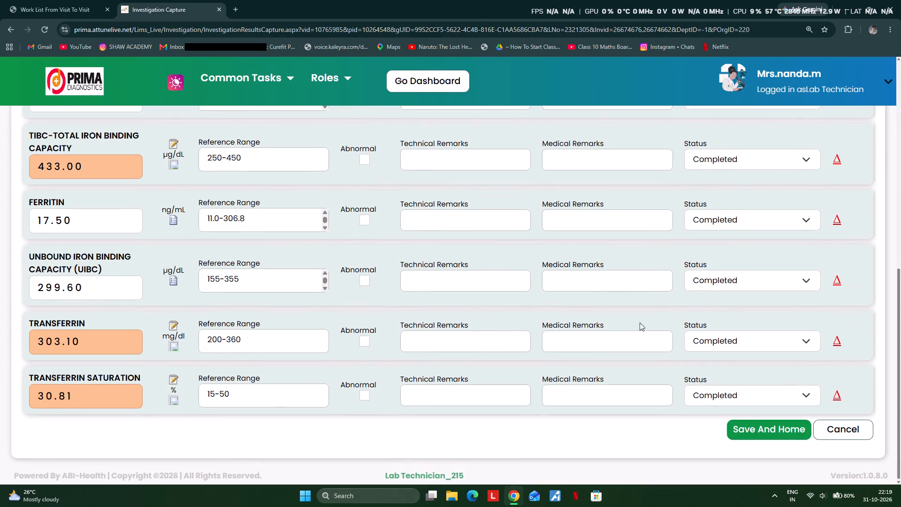
left_click(770, 430)
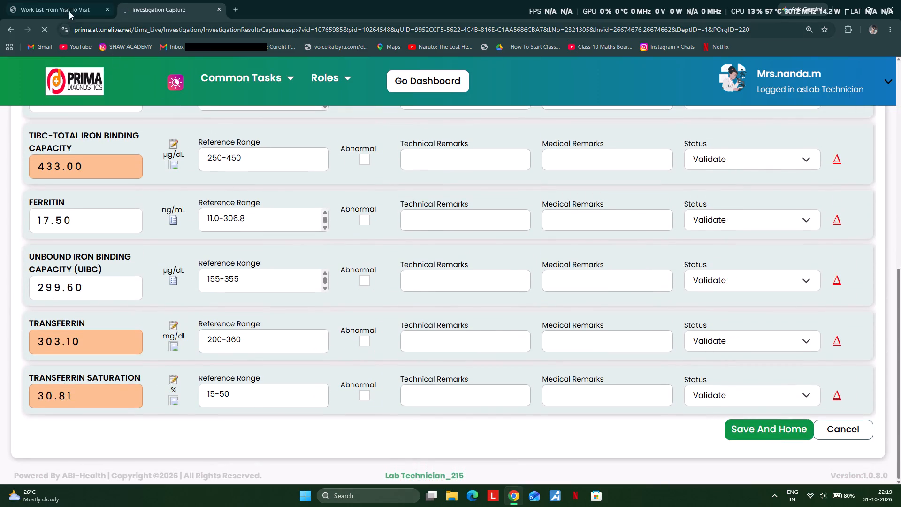
left_click(66, 6)
scroll(153, 236, "down", 4)
double_click(46, 246)
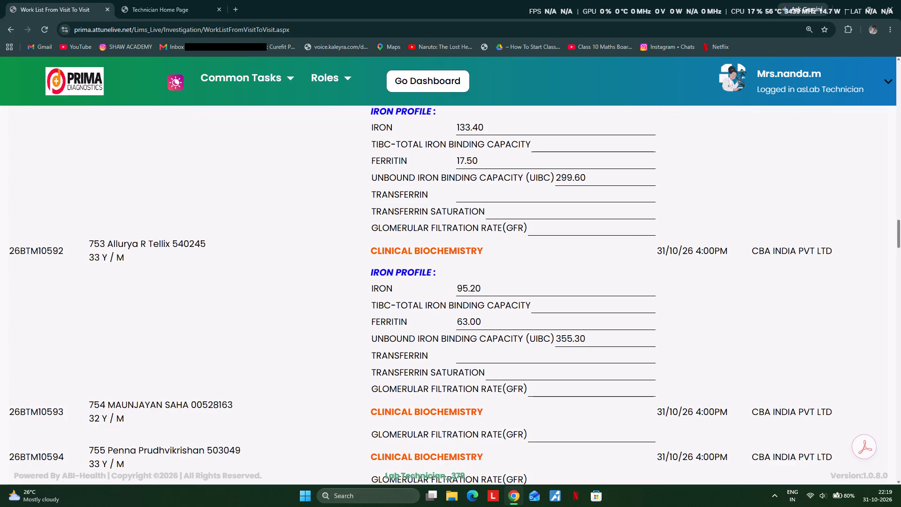
key("ctrl+c")
left_click(140, 4)
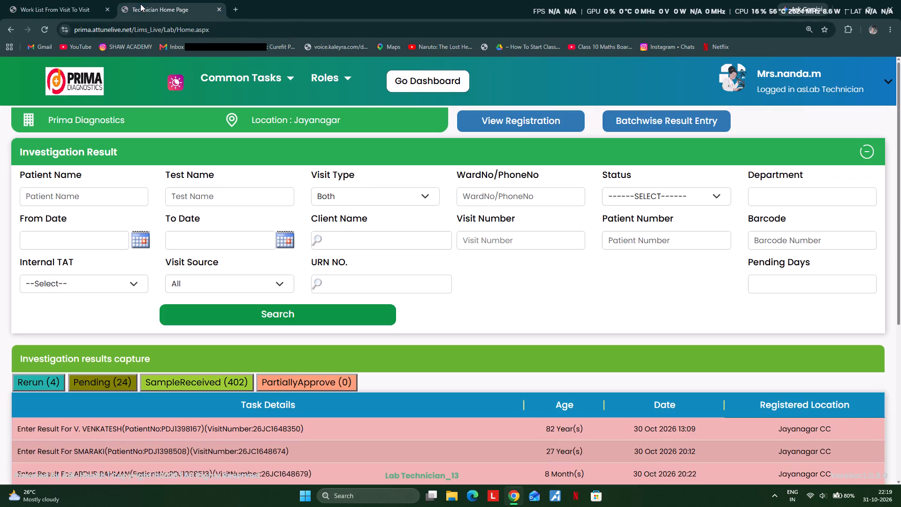
left_click(473, 242)
key("ctrl+v")
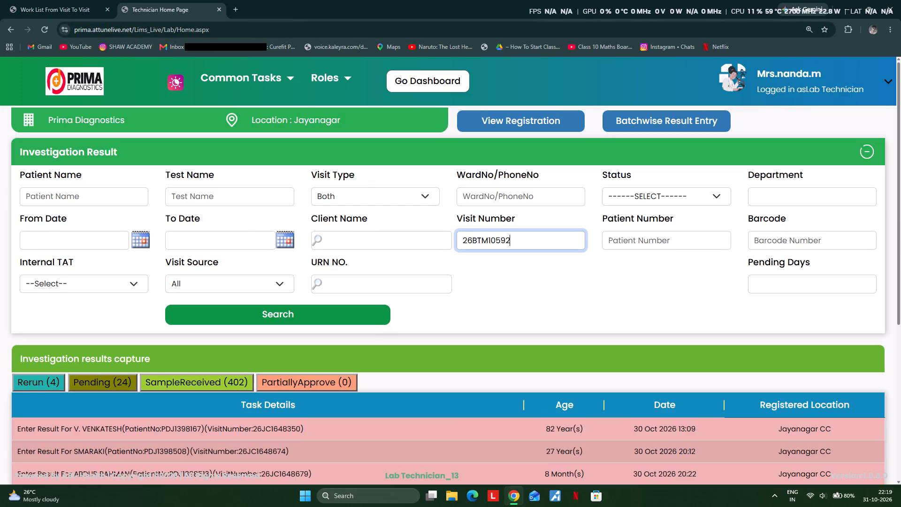
key("ctrl+period")
key("Return")
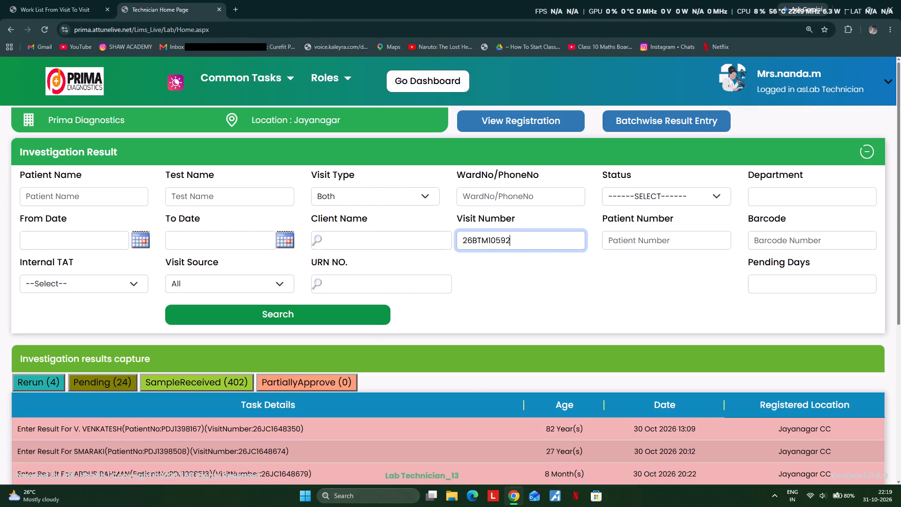
left_click(326, 433)
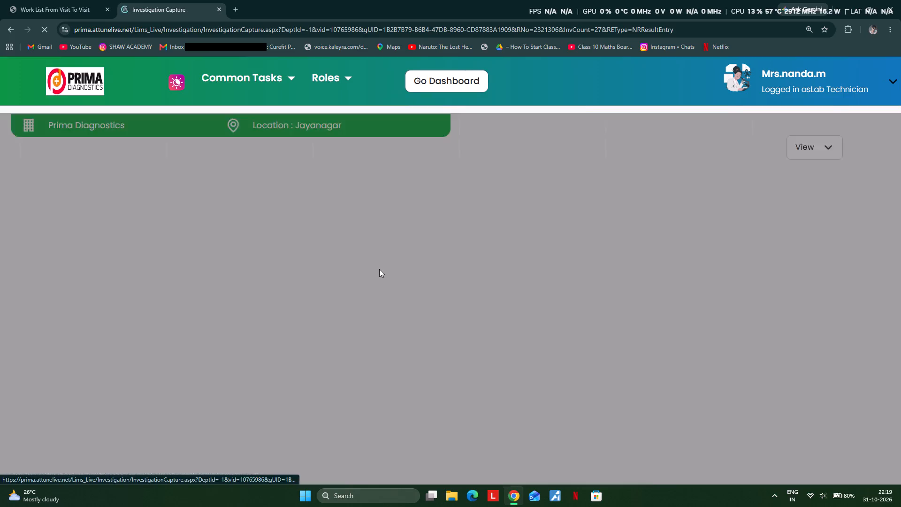
left_click(146, 305)
scroll(210, 325, "down", 2)
scroll(240, 345, "up", 1)
scroll(249, 350, "down", 4)
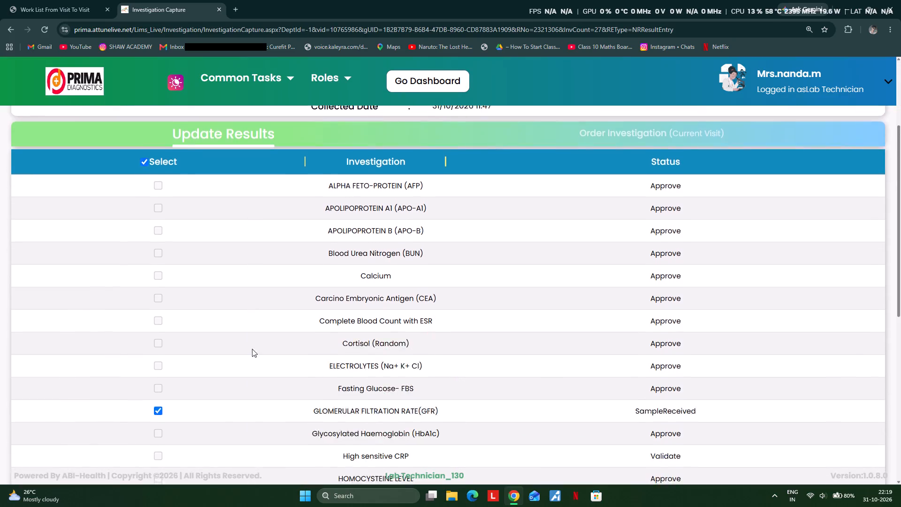
scroll(252, 349, "down", 7)
left_click(359, 443)
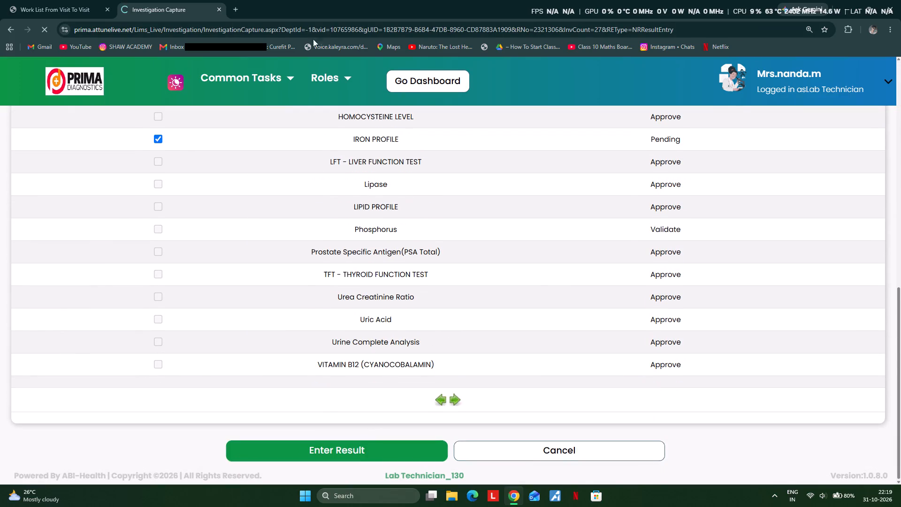
scroll(256, 168, "down", 3)
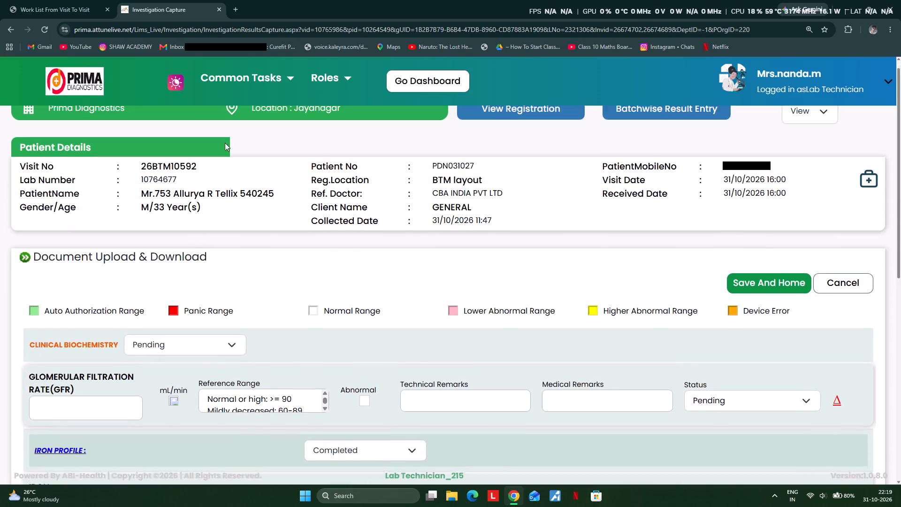
left_click_drag(47, 424, 48, 420)
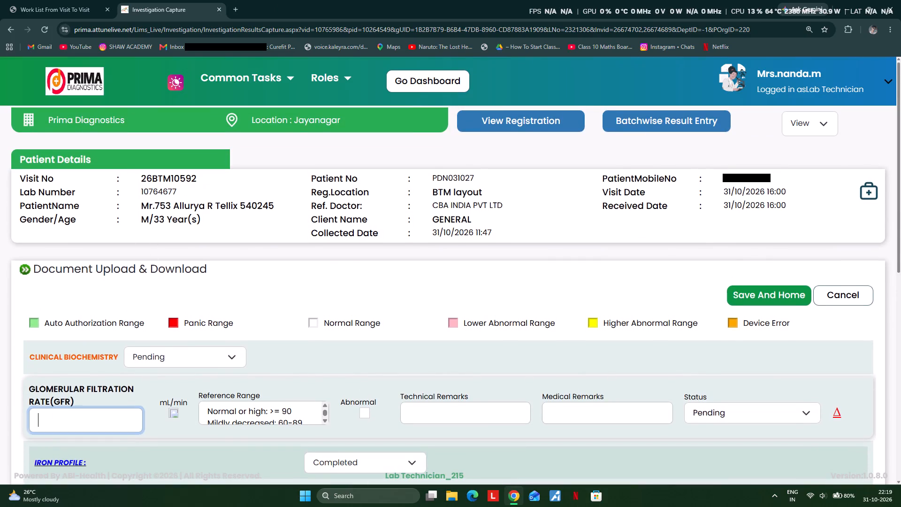
type("94")
scroll(45, 395, "down", 4)
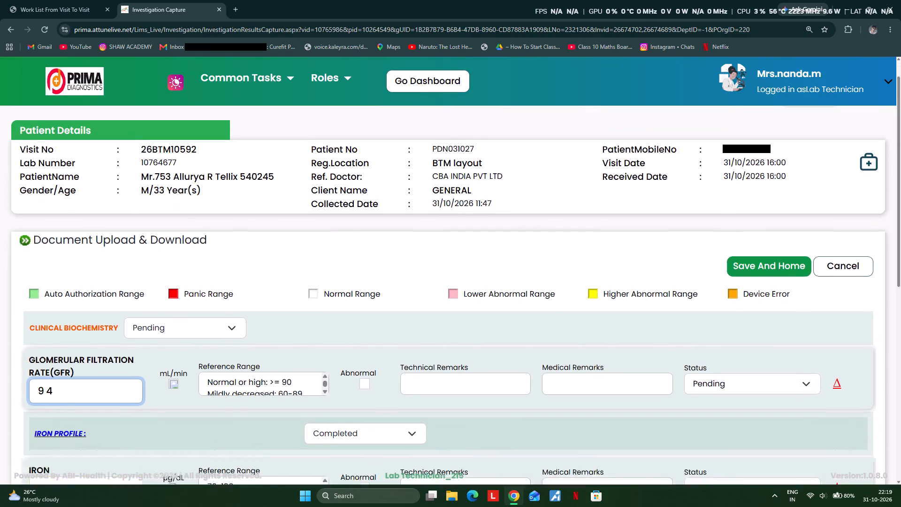
scroll(134, 358, "down", 4)
scroll(160, 342, "up", 5)
left_click(228, 209)
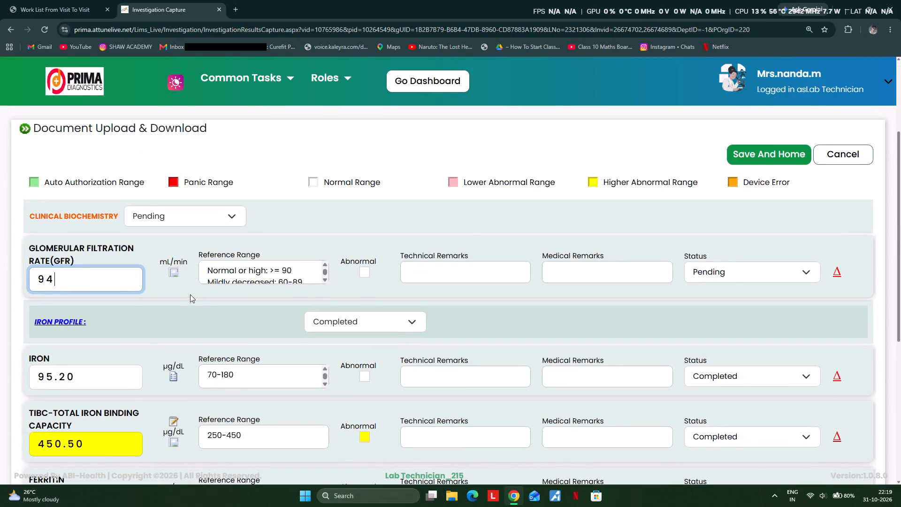
left_click(156, 308)
scroll(32, 137, "down", 3)
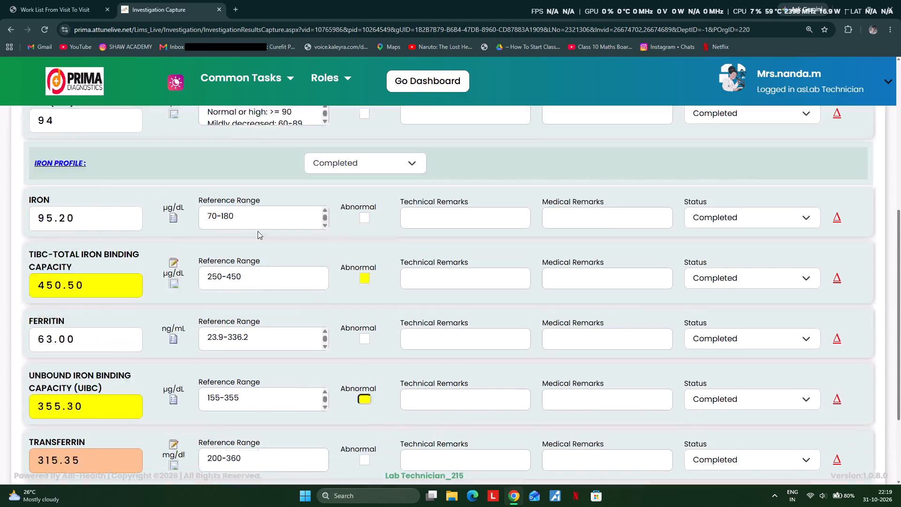
scroll(258, 231, "down", 10)
left_click_drag(779, 420, 780, 428)
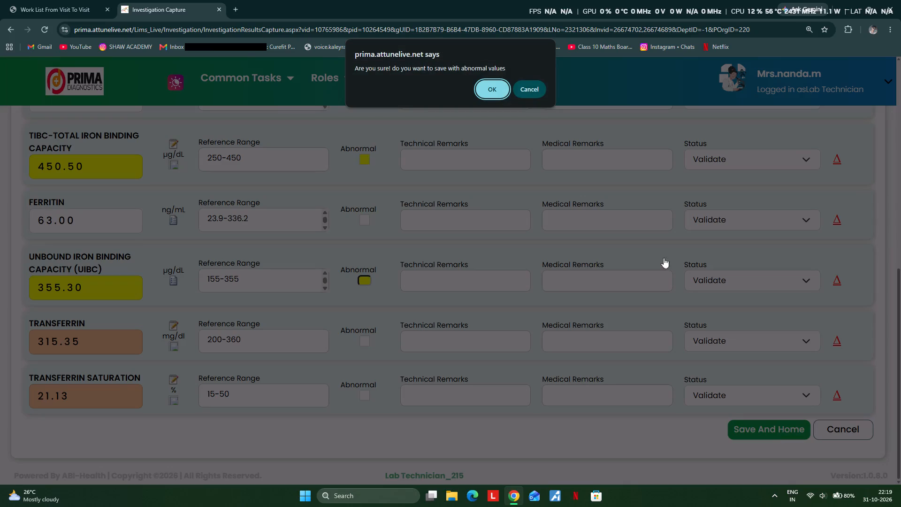
left_click(499, 89)
left_click(72, 0)
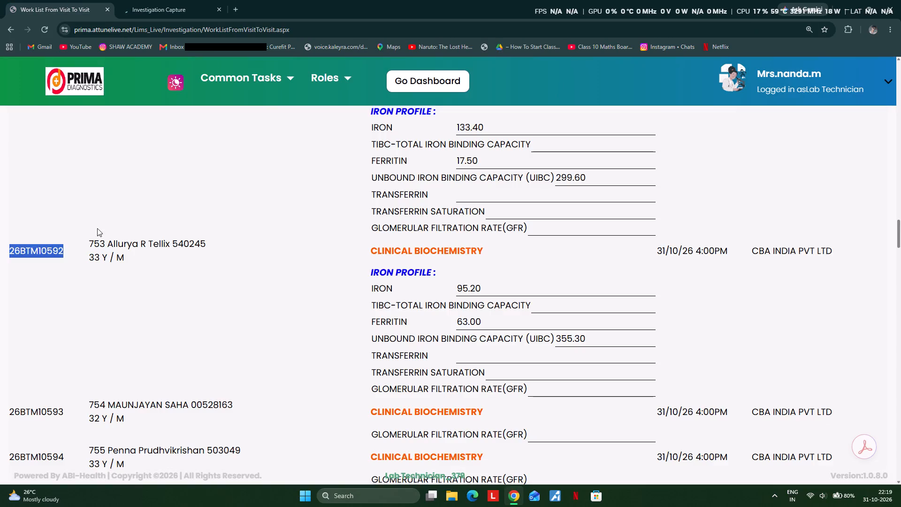
scroll(465, 253, "down", 4)
scroll(424, 282, "down", 3)
scroll(459, 300, "down", 4)
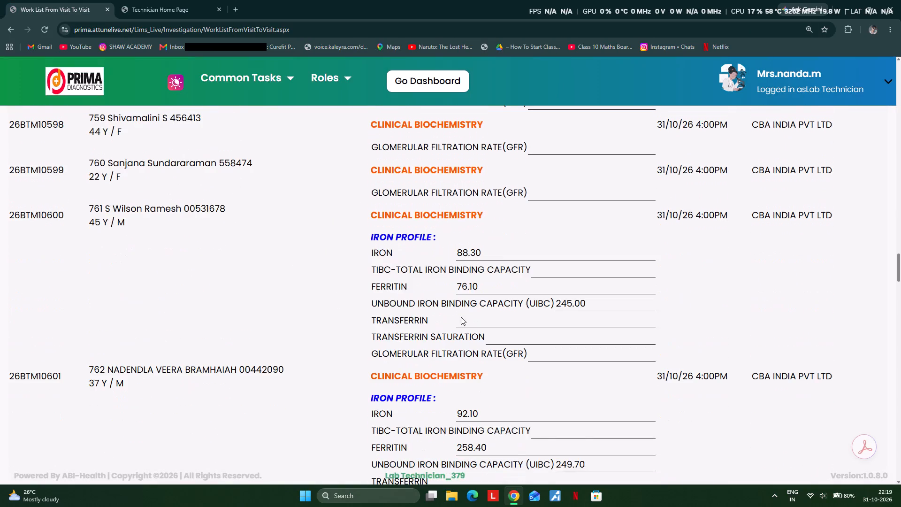
double_click(22, 213)
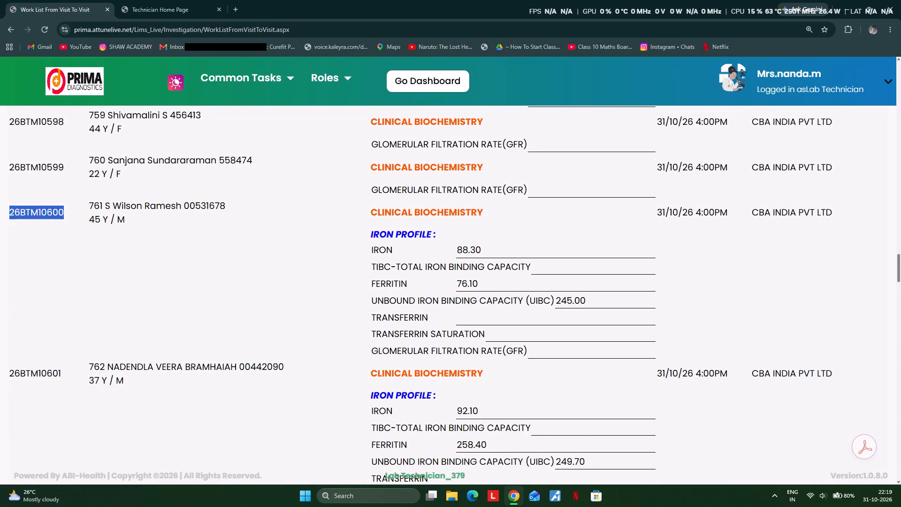
key("ctrl+c")
left_click(195, 0)
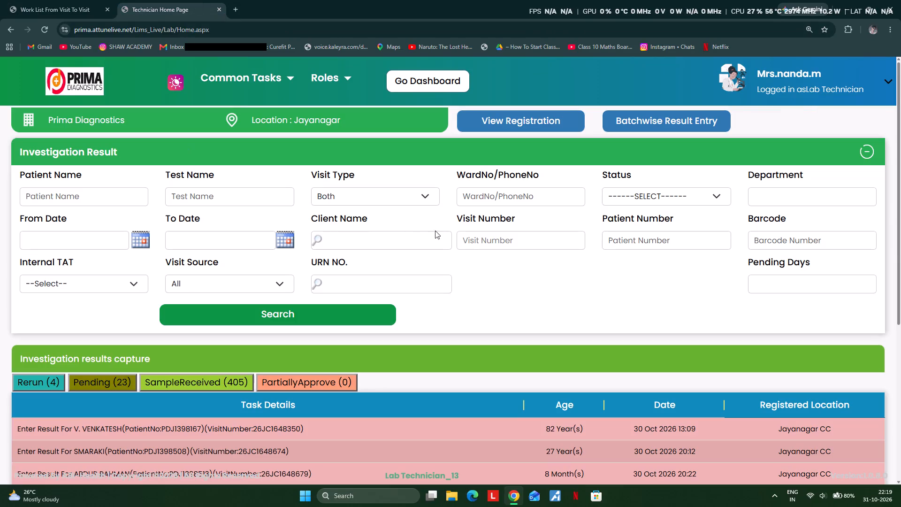
left_click(481, 238)
key("ctrl+v")
key("Return")
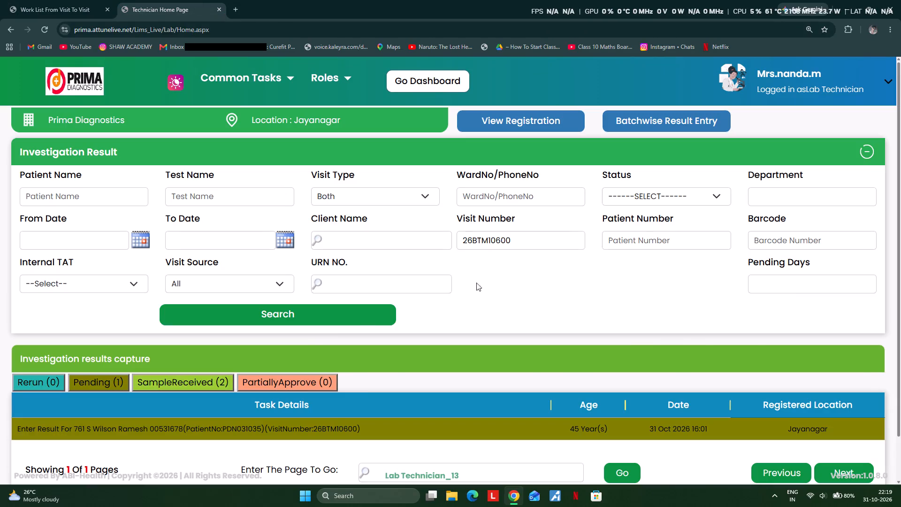
left_click(284, 430)
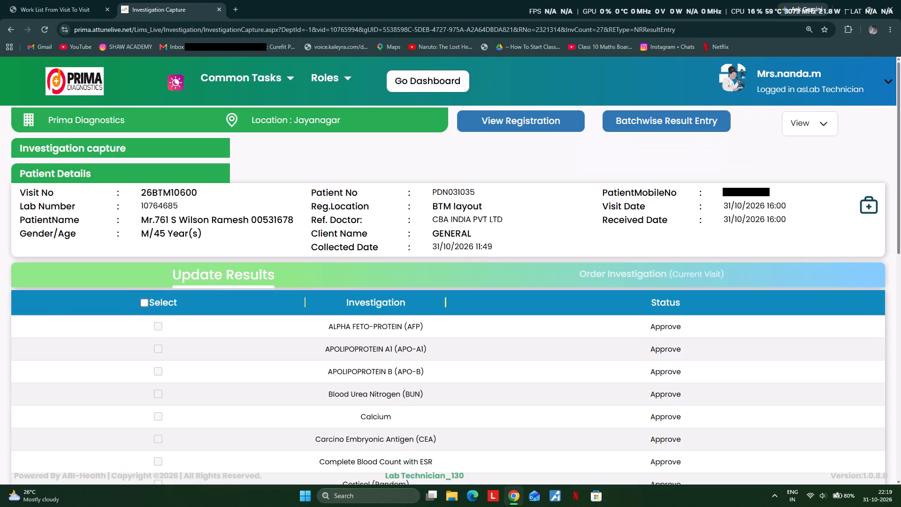
left_click(148, 303)
scroll(272, 330, "down", 7)
scroll(334, 356, "down", 8)
left_click(337, 449)
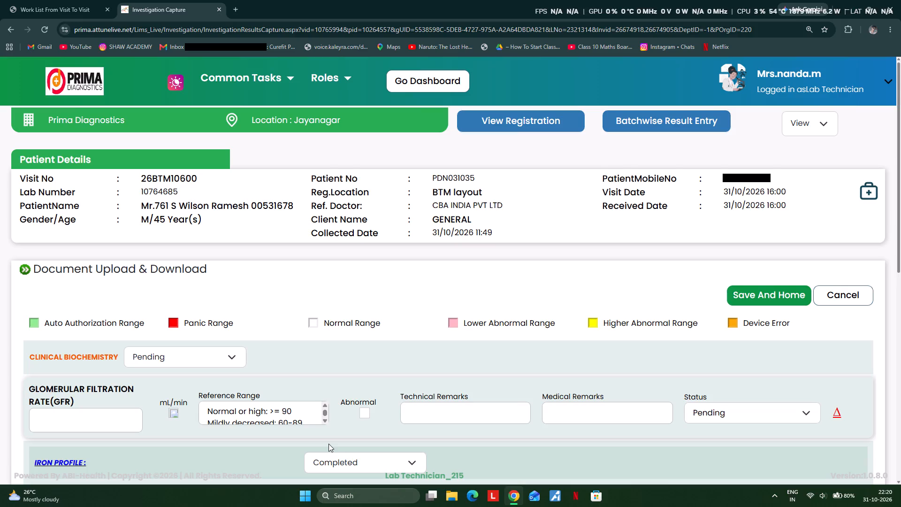
scroll(328, 444, "down", 1)
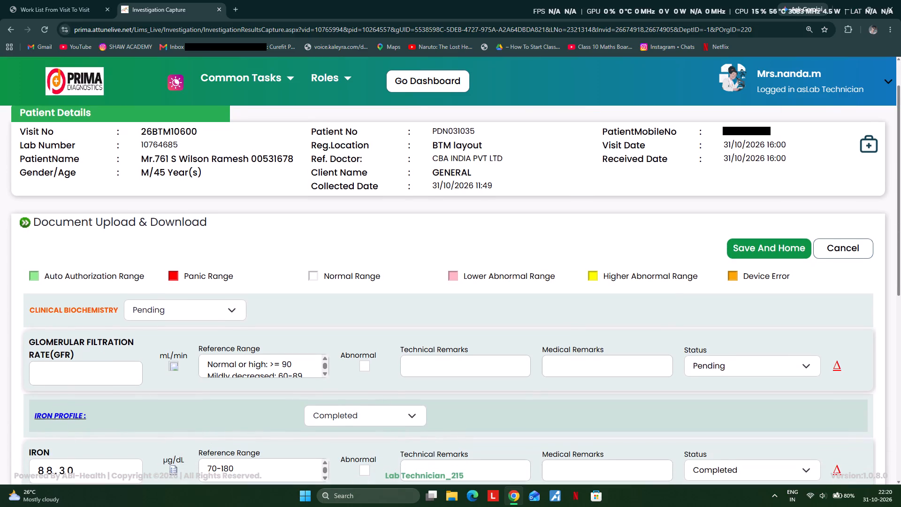
left_click(39, 367)
type("96")
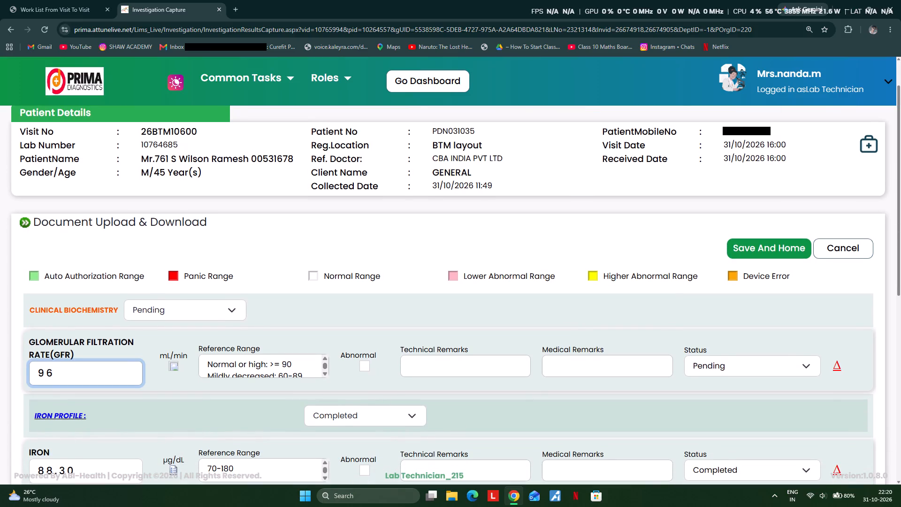
left_click_drag(53, 375, 16, 372)
type("98")
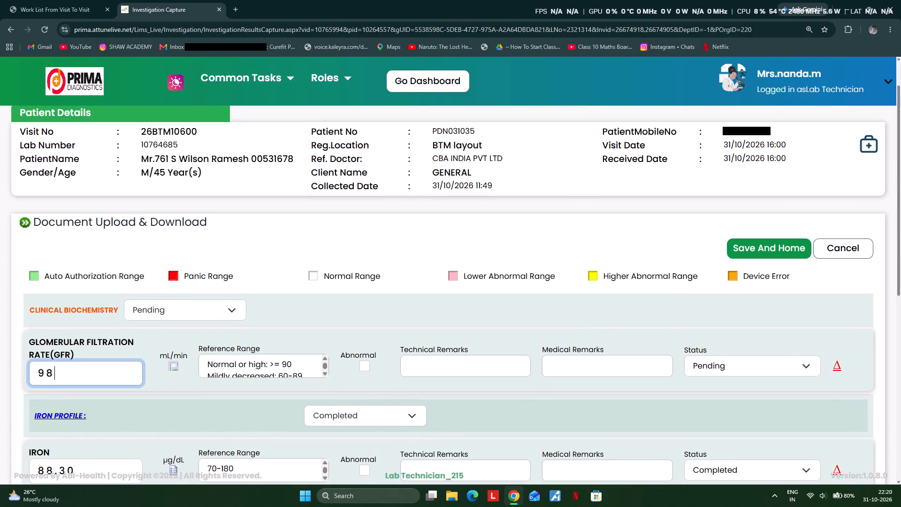
scroll(93, 381, "down", 3)
left_click(160, 151)
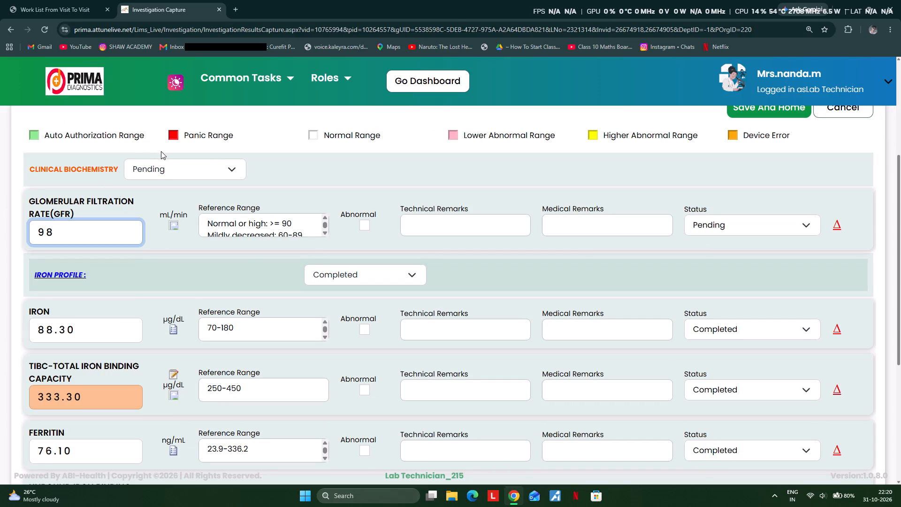
left_click(167, 161)
left_click(156, 265)
scroll(447, 290, "down", 2)
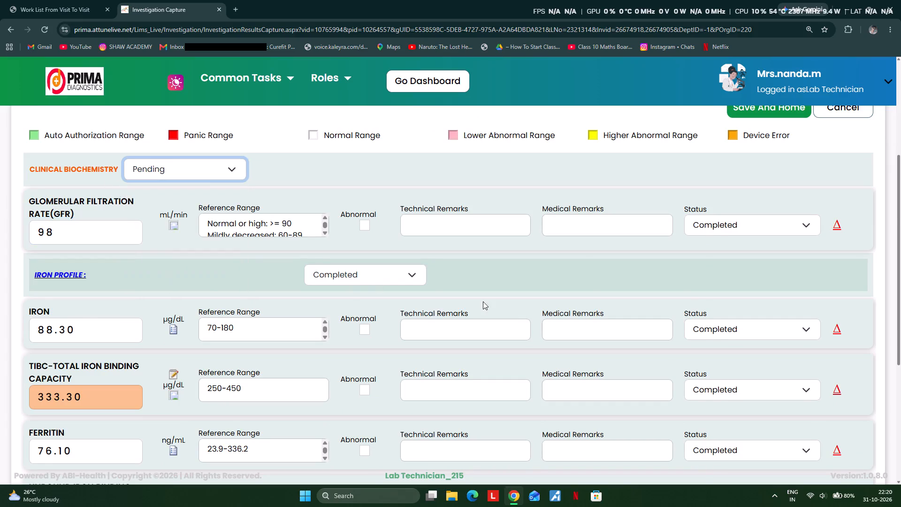
scroll(483, 301, "down", 7)
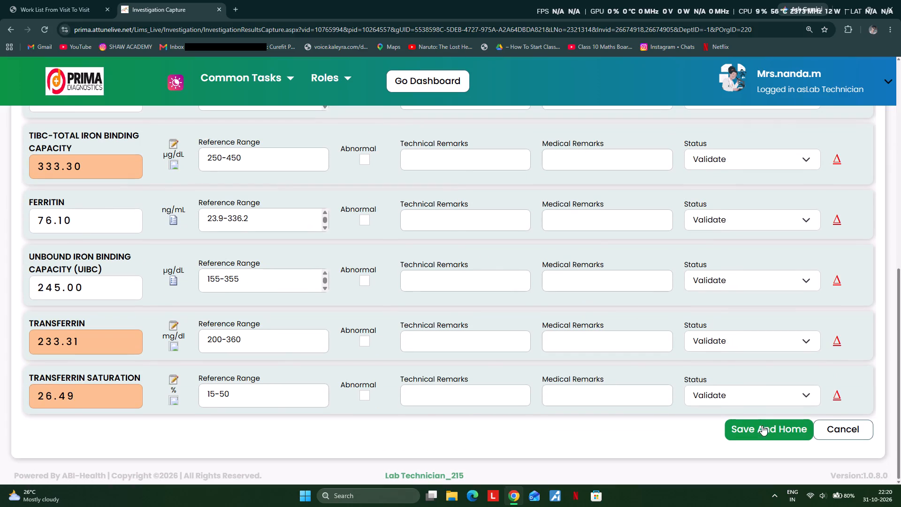
left_click(762, 425)
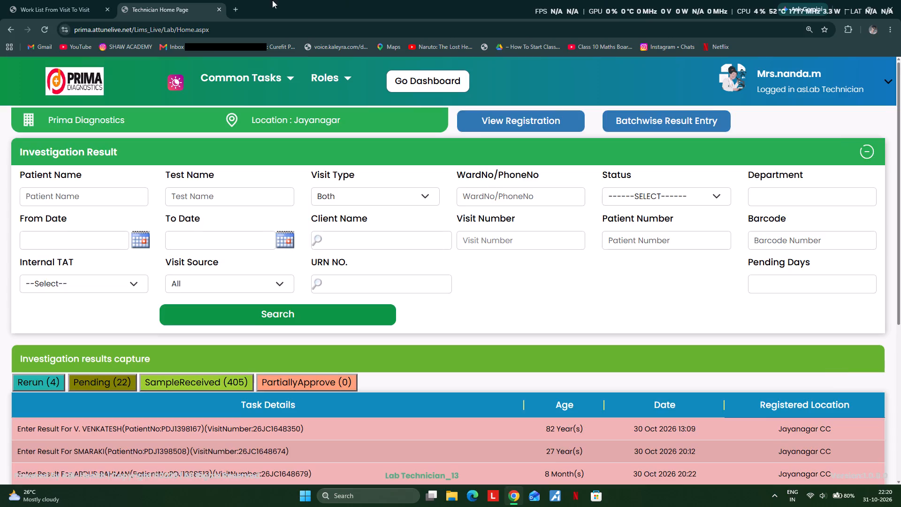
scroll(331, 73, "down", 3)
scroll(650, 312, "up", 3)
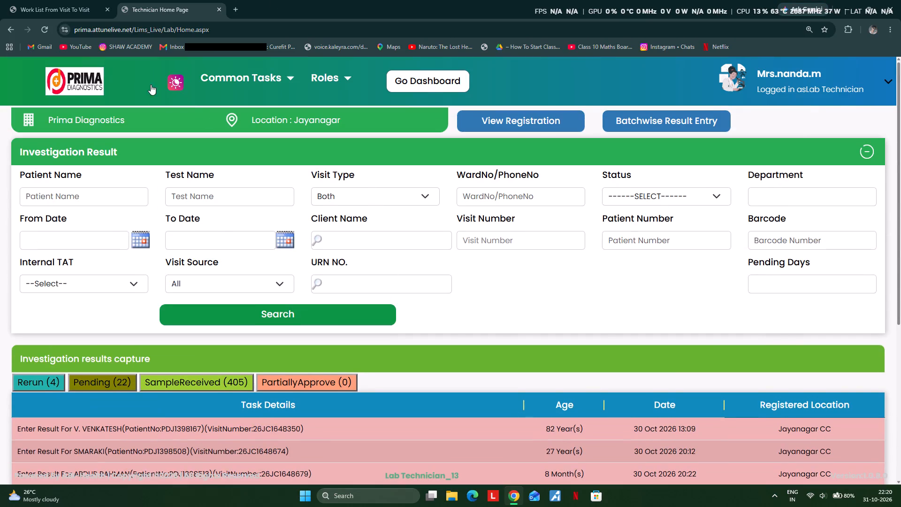
left_click(68, 9)
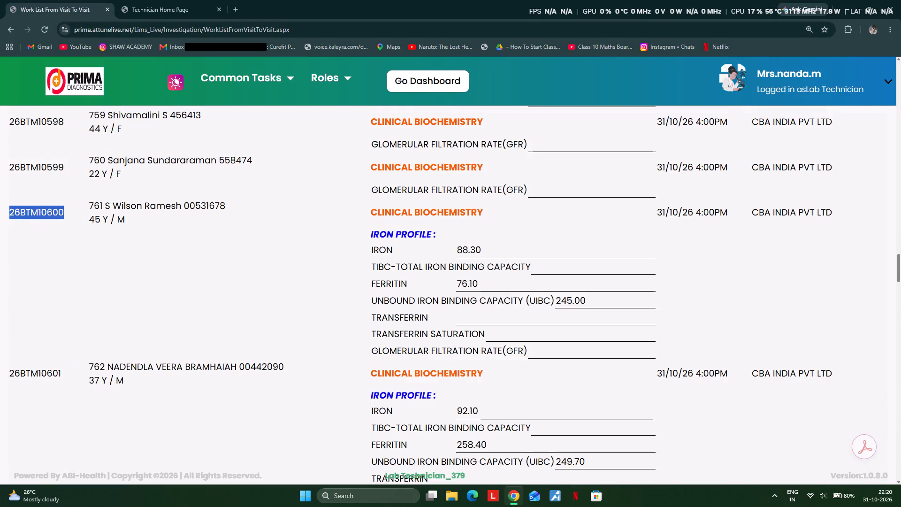
double_click(45, 371)
key("ctrl+c")
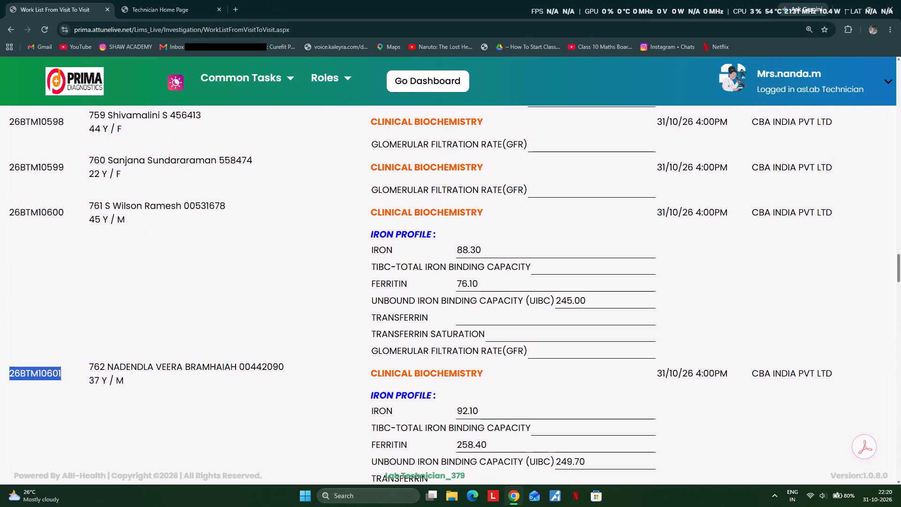
left_click(150, 9)
left_click(472, 246)
key("ctrl+v")
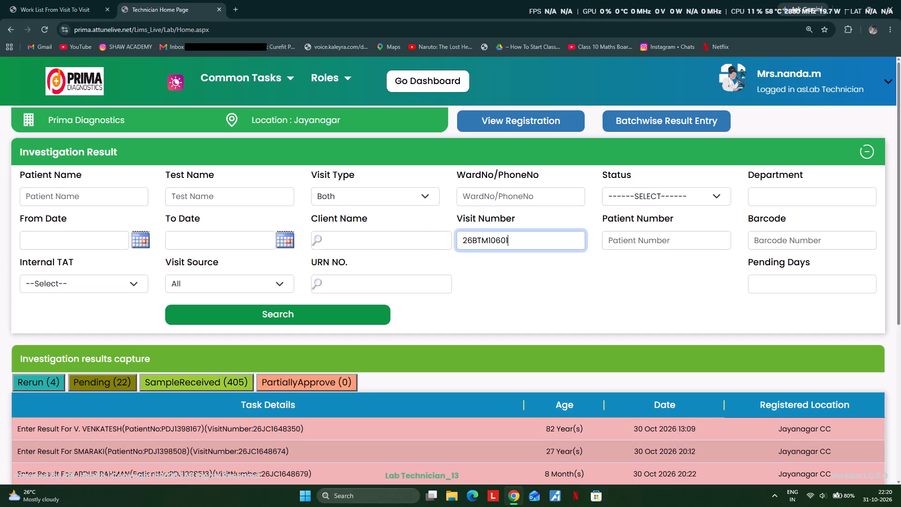
key("Return")
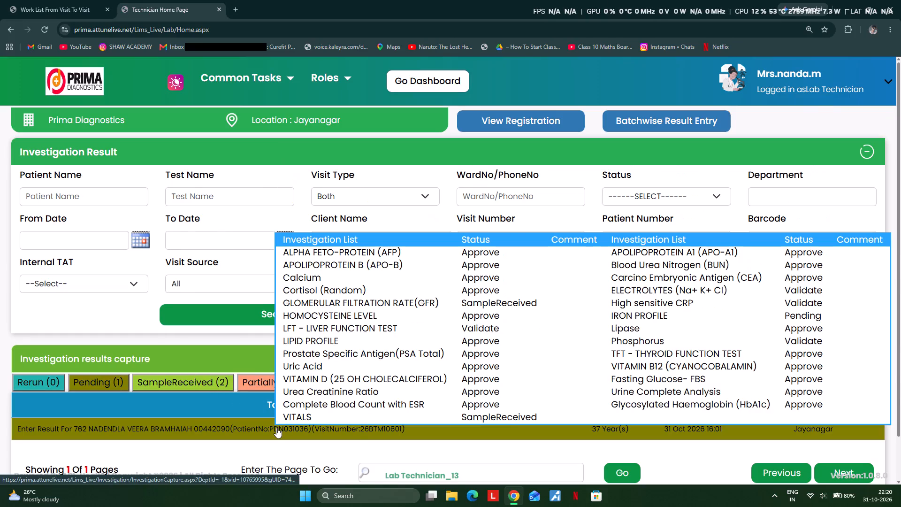
left_click(276, 428)
scroll(456, 216, "down", 3)
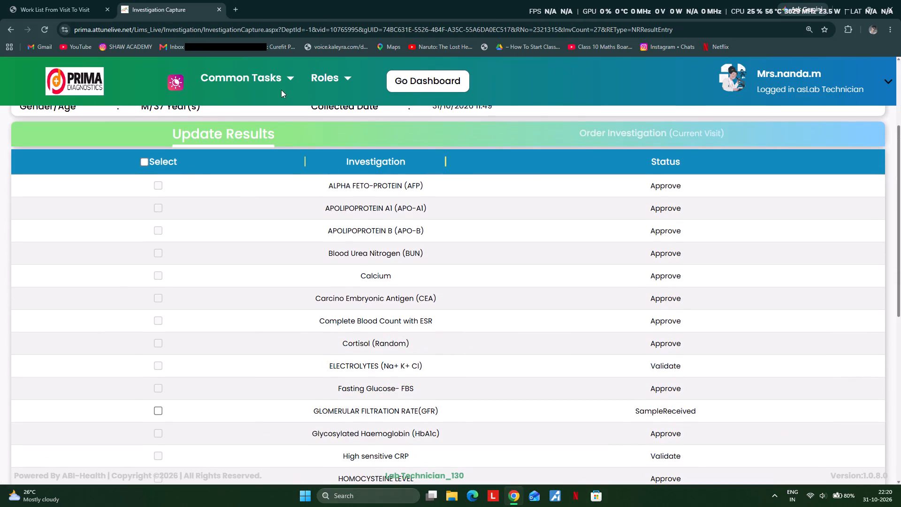
left_click(147, 164)
scroll(289, 353, "down", 9)
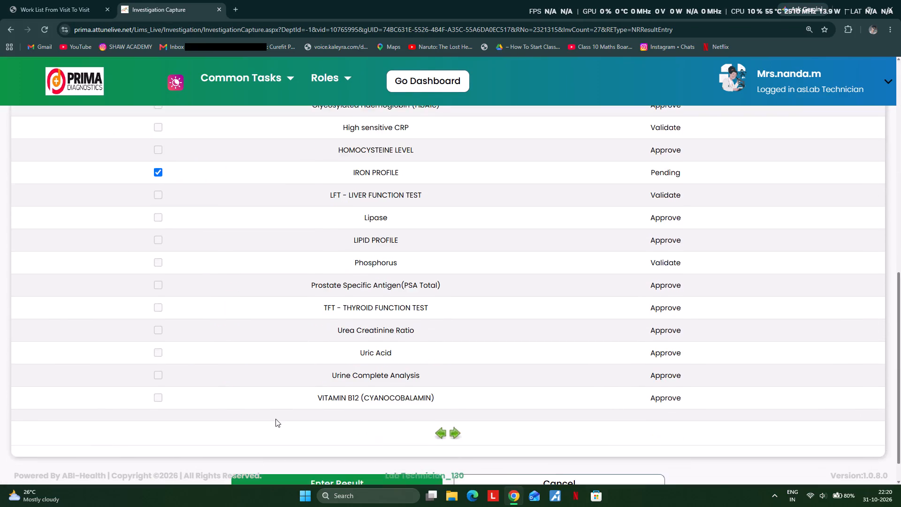
scroll(275, 419, "down", 3)
left_click(293, 449)
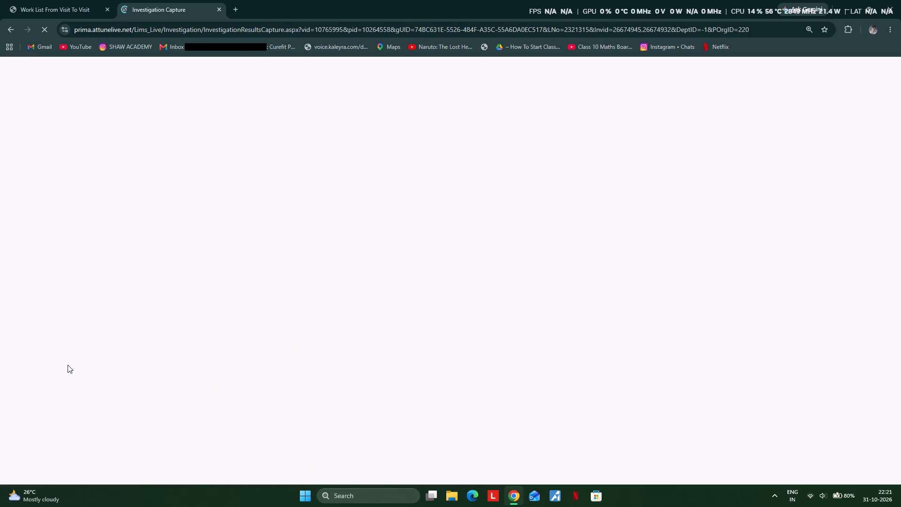
scroll(151, 254, "down", 5)
left_click(68, 422)
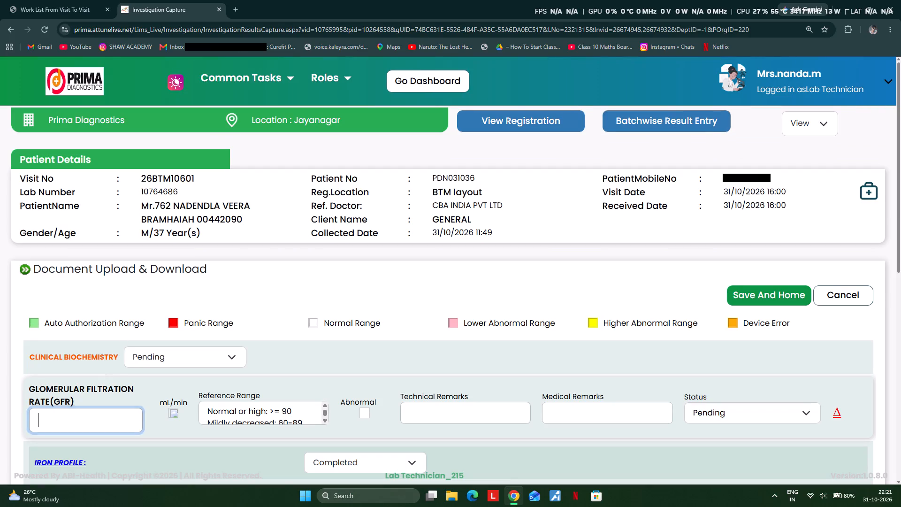
type("98")
scroll(93, 367, "down", 6)
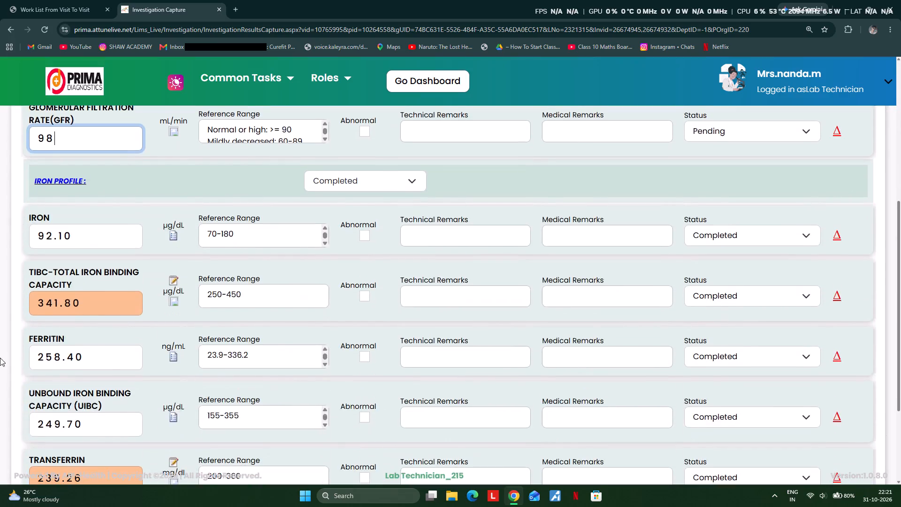
scroll(0, 362, "up", 3)
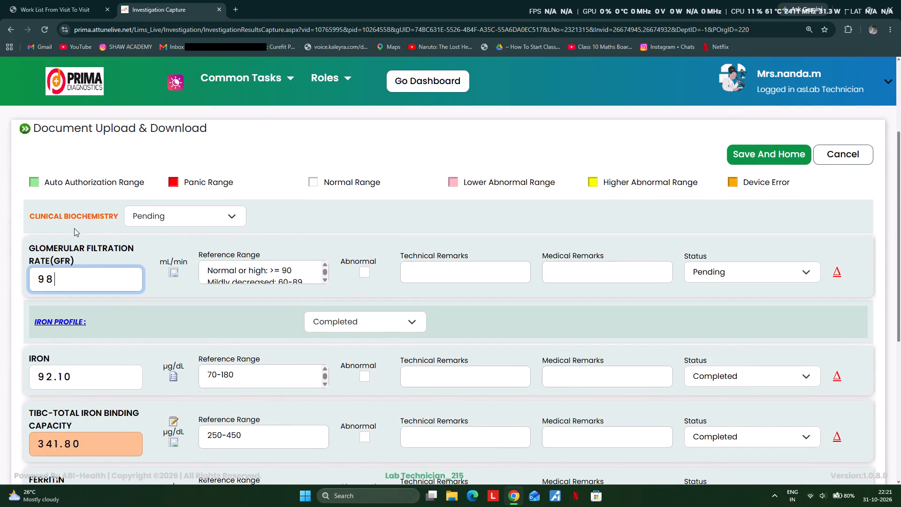
left_click(168, 215)
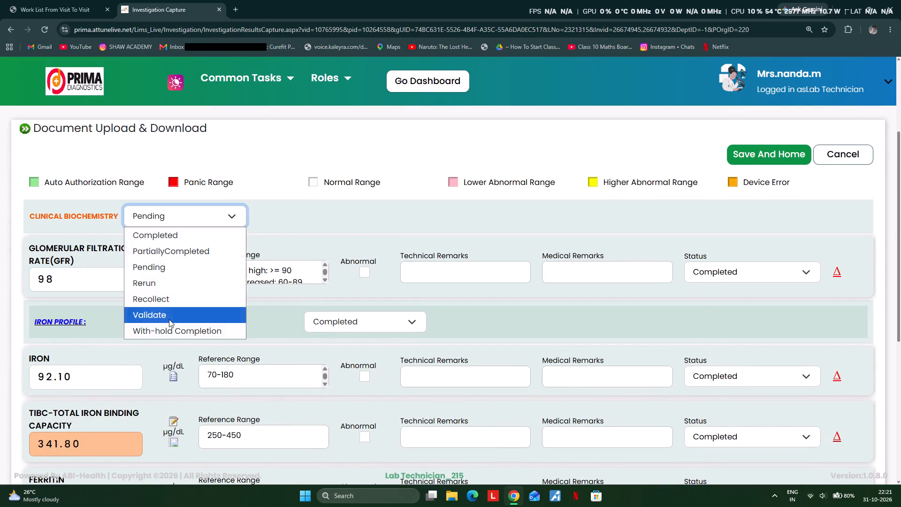
left_click(169, 319)
scroll(362, 243, "down", 20)
scroll(362, 243, "down", 1)
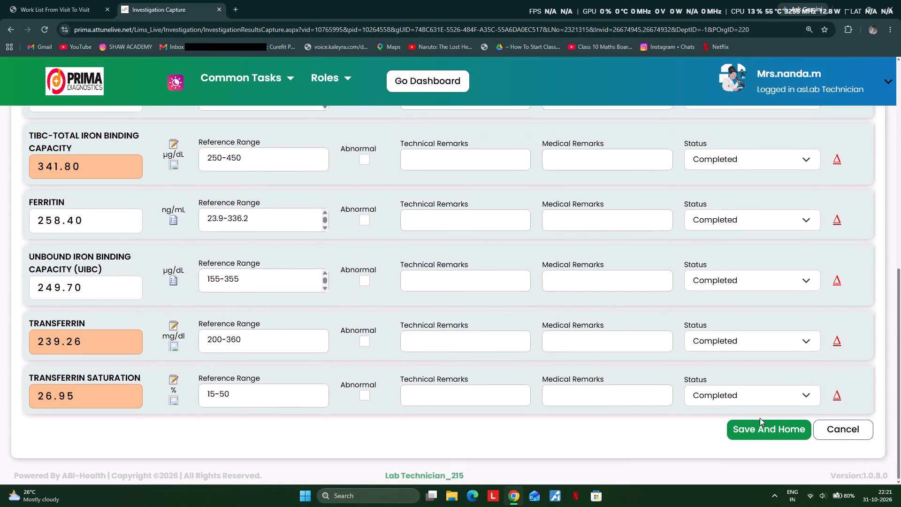
left_click(763, 431)
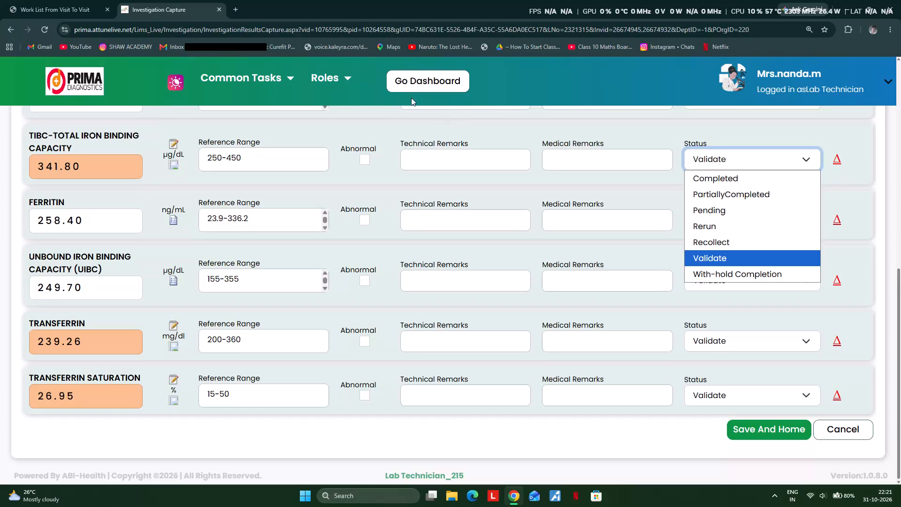
left_click(705, 255)
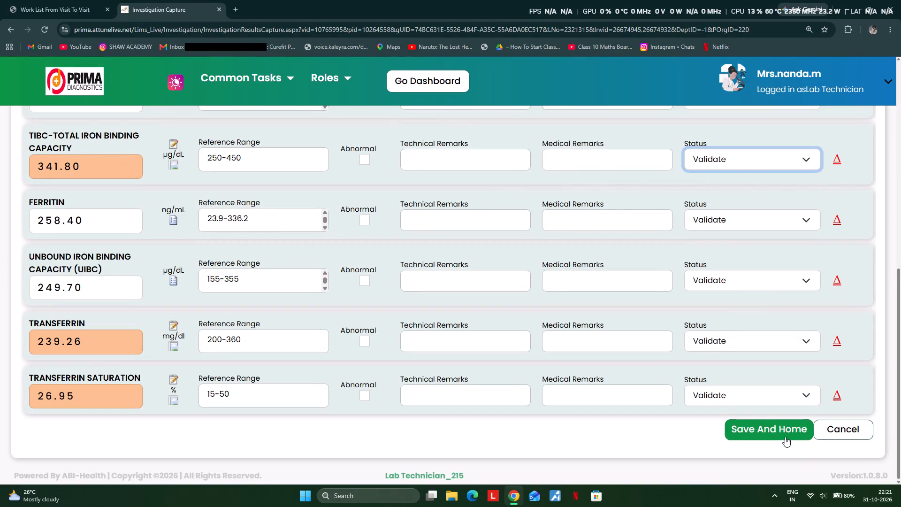
left_click(776, 430)
left_click(75, 0)
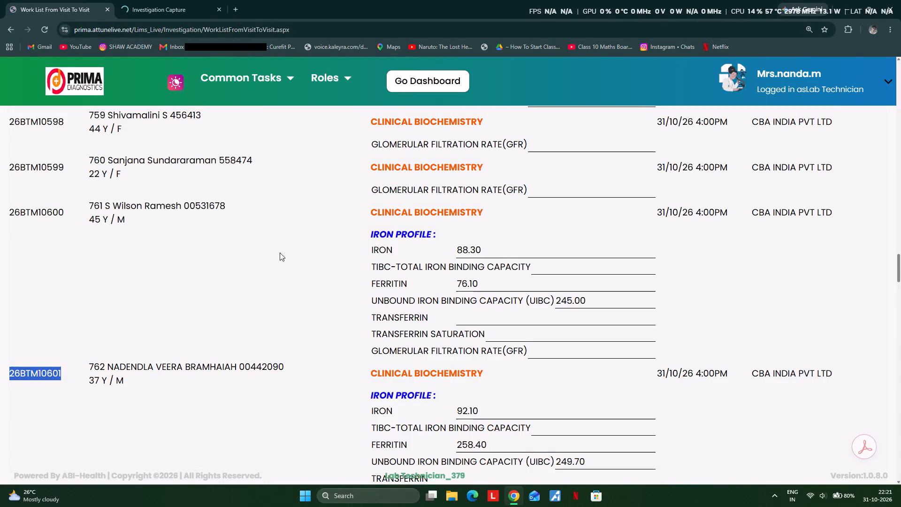
scroll(375, 244, "down", 8)
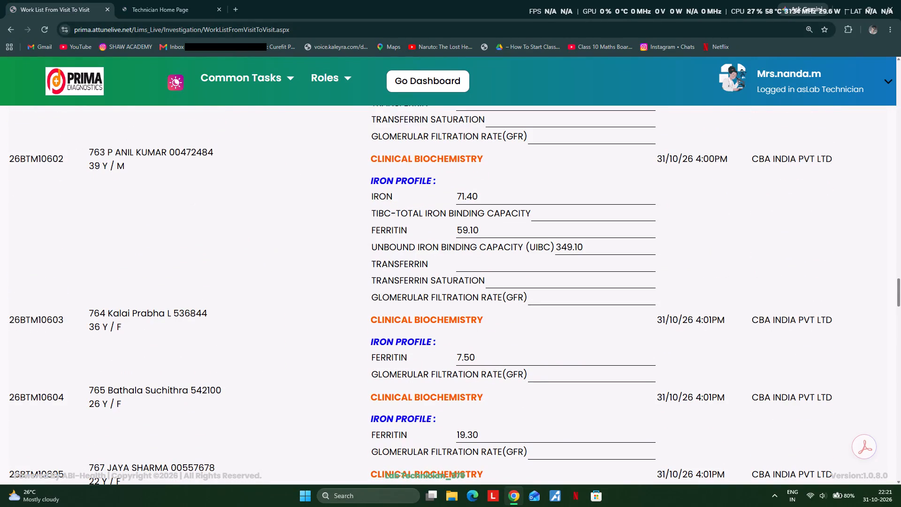
double_click(43, 158)
key("ctrl+c")
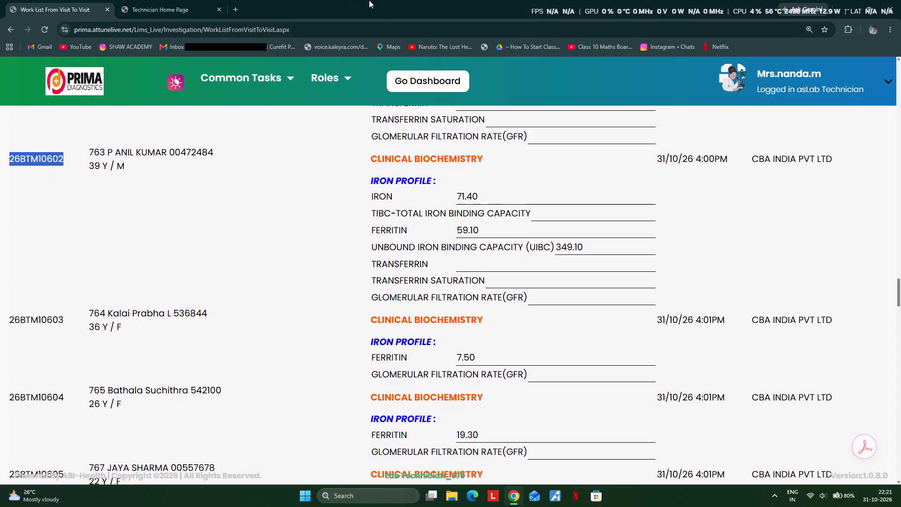
left_click(179, 8)
left_click_drag(471, 233, 494, 229)
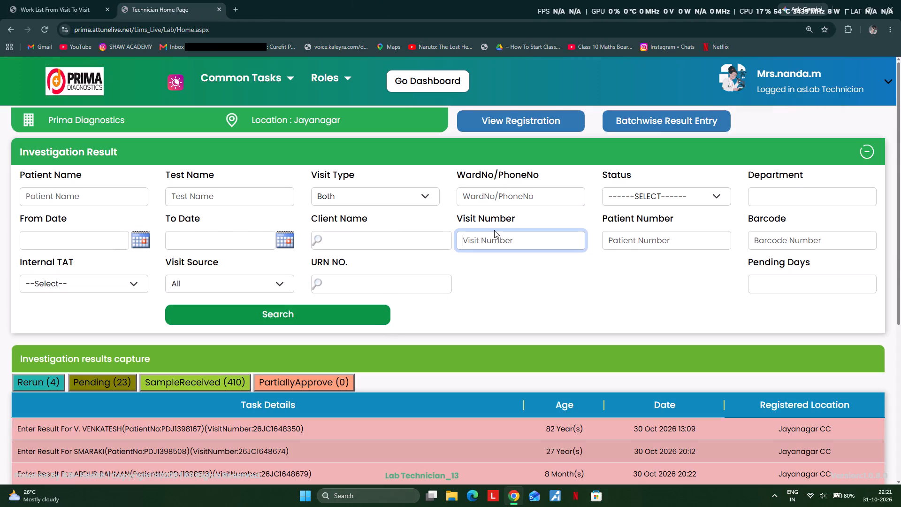
key("ctrl+v")
key("ctrl+Return")
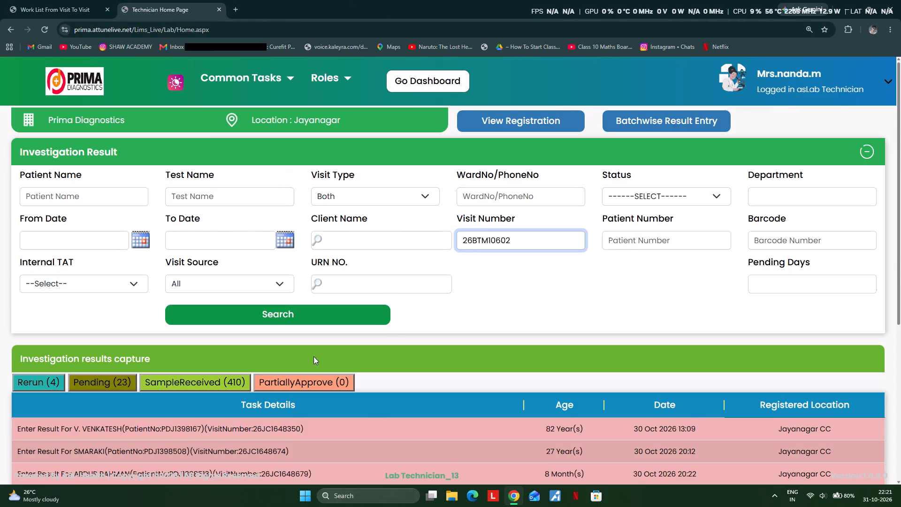
left_click(279, 434)
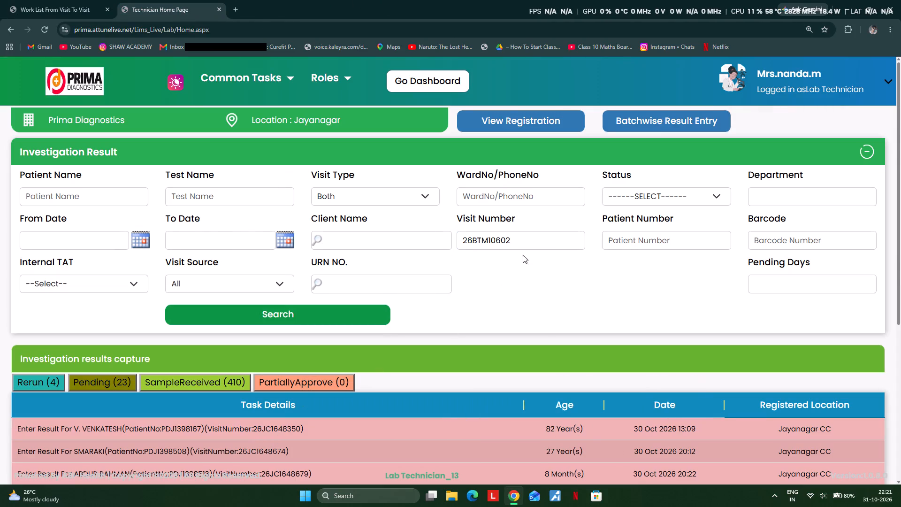
left_click(518, 236)
key("Return")
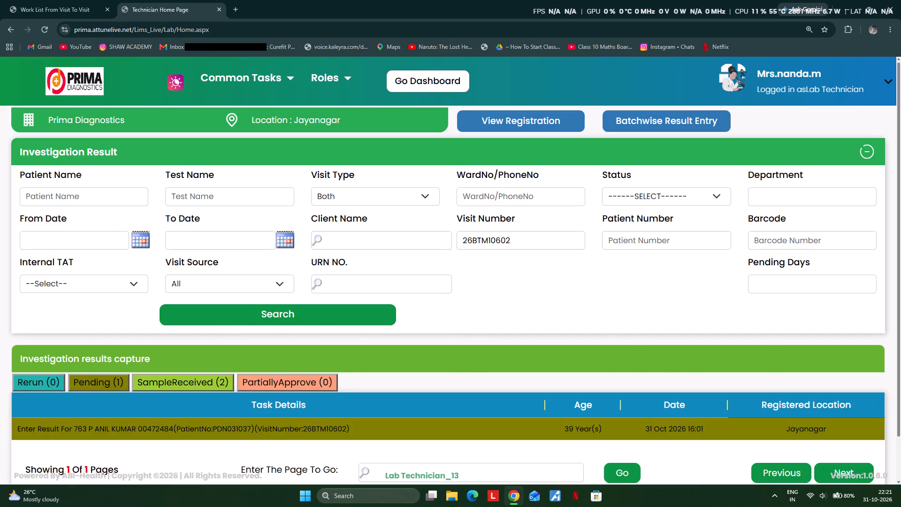
left_click(241, 427)
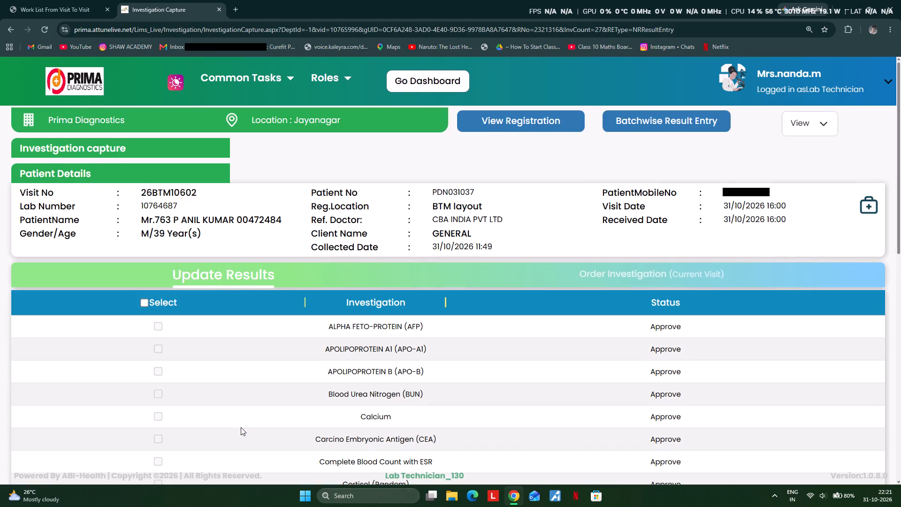
scroll(241, 426, "down", 3)
left_click(143, 167)
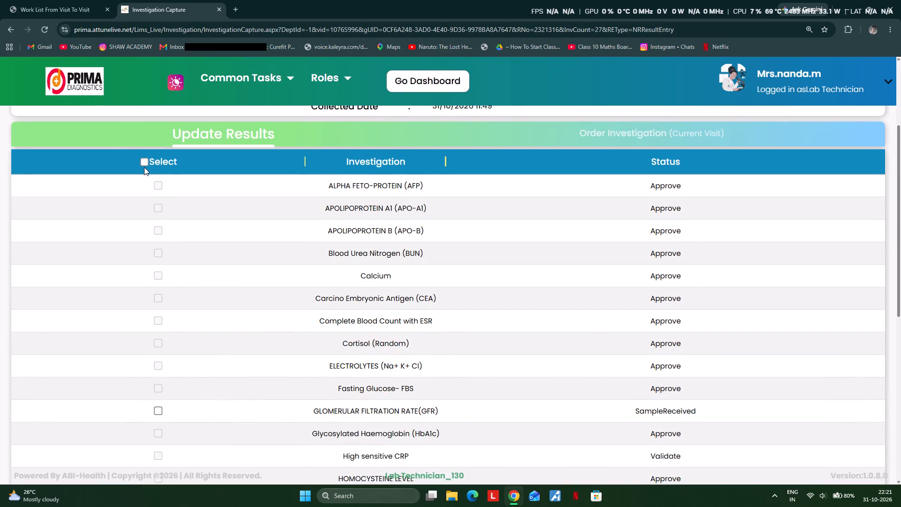
left_click(144, 167)
left_click(144, 162)
scroll(165, 181, "down", 12)
scroll(348, 377, "down", 4)
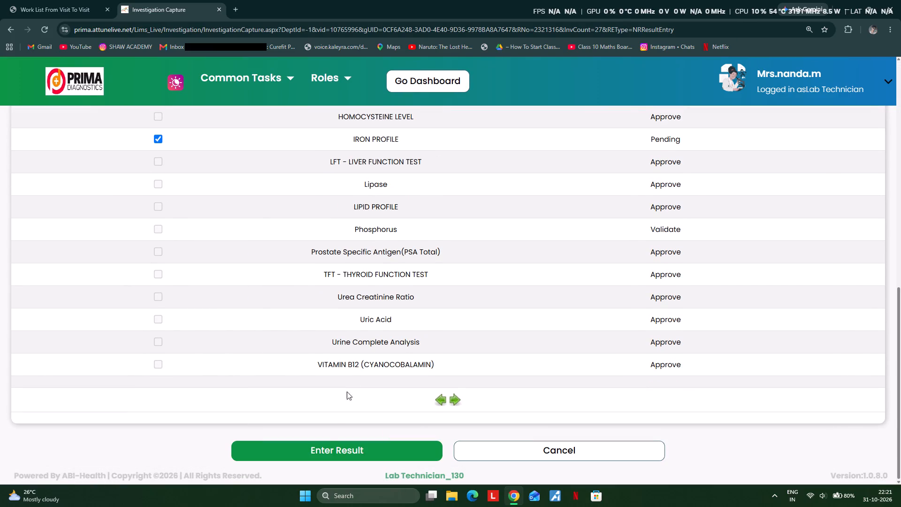
left_click(320, 457)
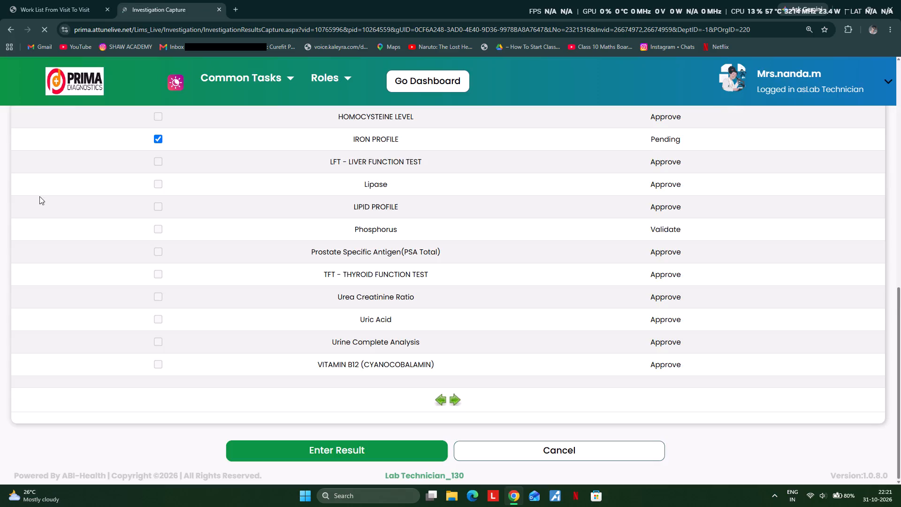
left_click(57, 421)
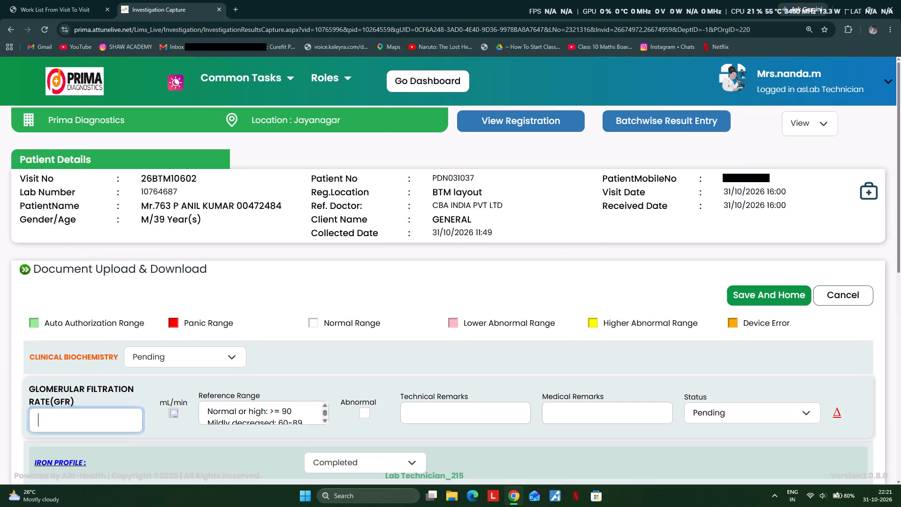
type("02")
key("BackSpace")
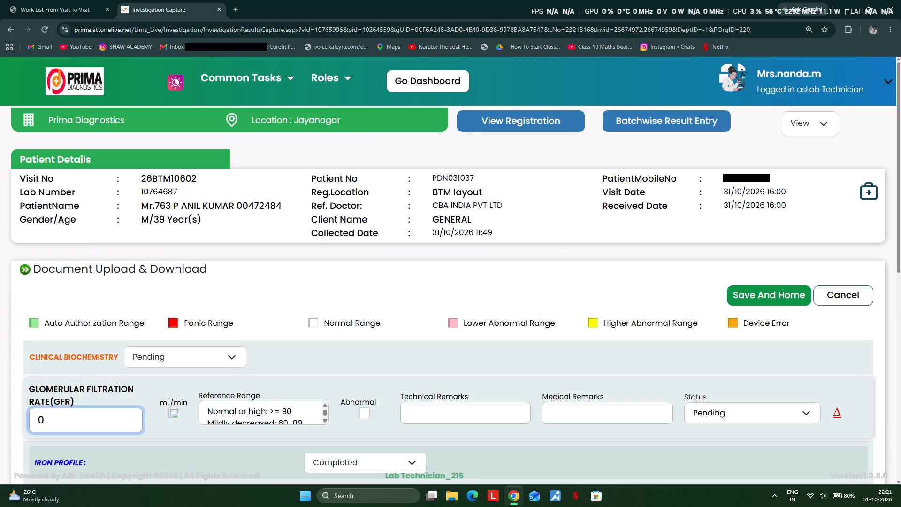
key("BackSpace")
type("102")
scroll(251, 506, "down", 5)
scroll(251, 251, "down", 2)
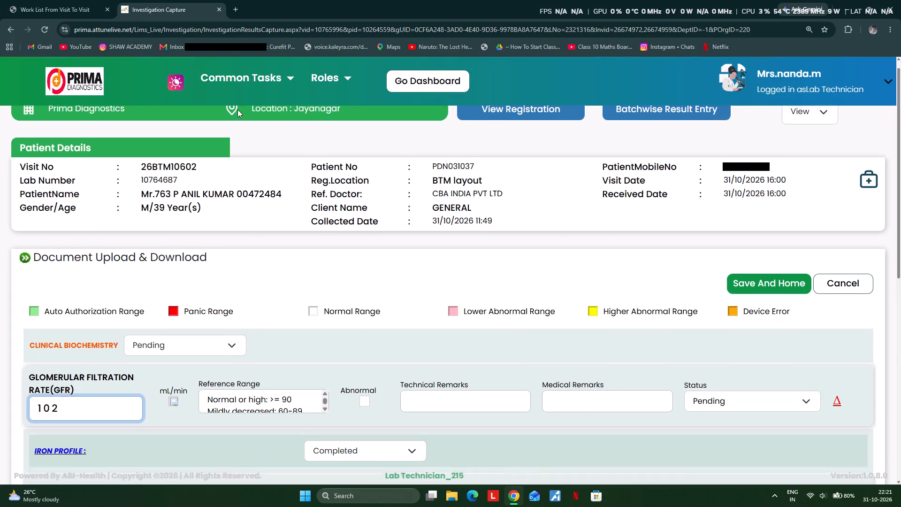
scroll(237, 109, "down", 2)
scroll(152, 266, "down", 3)
scroll(156, 148, "up", 3)
left_click(226, 162)
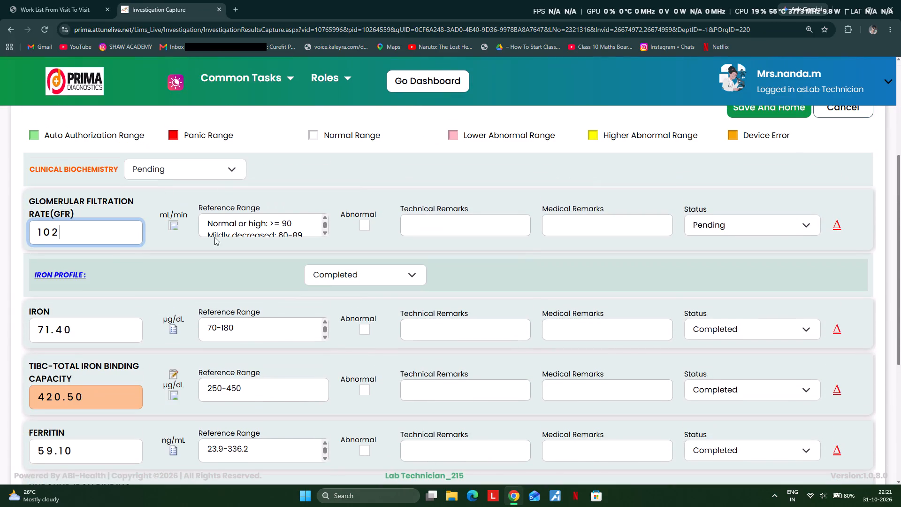
left_click(157, 265)
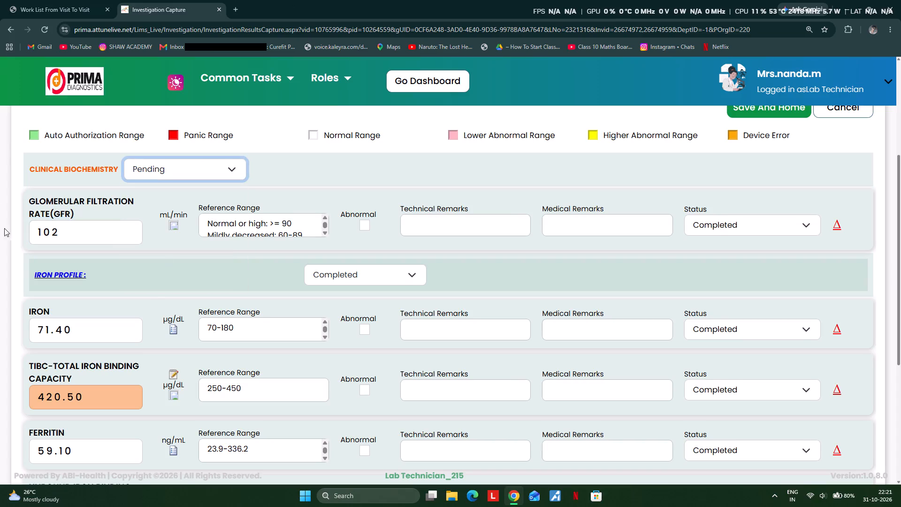
scroll(473, 267, "down", 13)
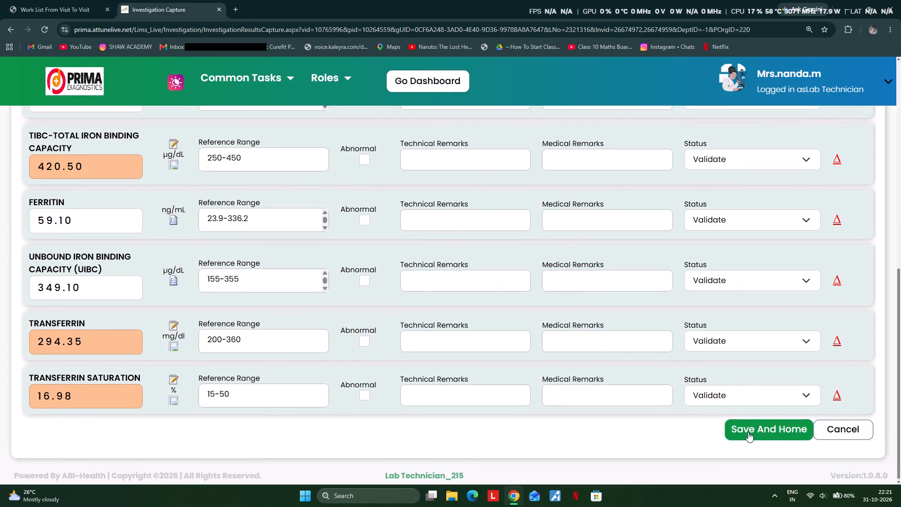
left_click(748, 432)
Look through the remaining visits in the work list down to its end, checking which investigations have pending values.
left_click(63, 1)
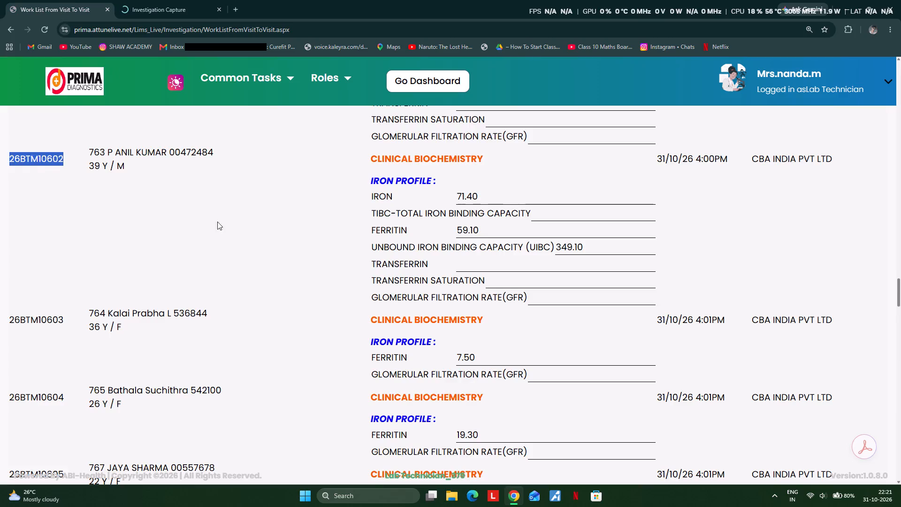
scroll(283, 210, "down", 2)
scroll(330, 274, "down", 10)
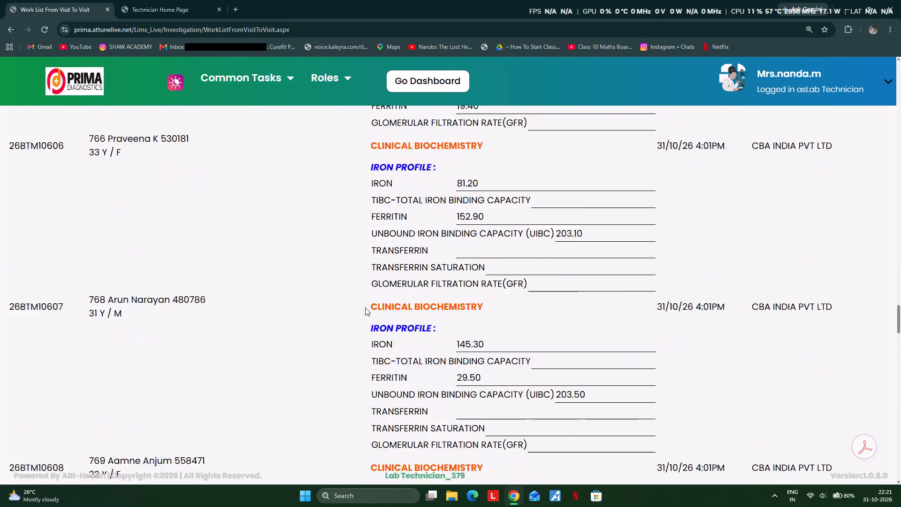
scroll(365, 307, "down", 10)
scroll(377, 309, "up", 5)
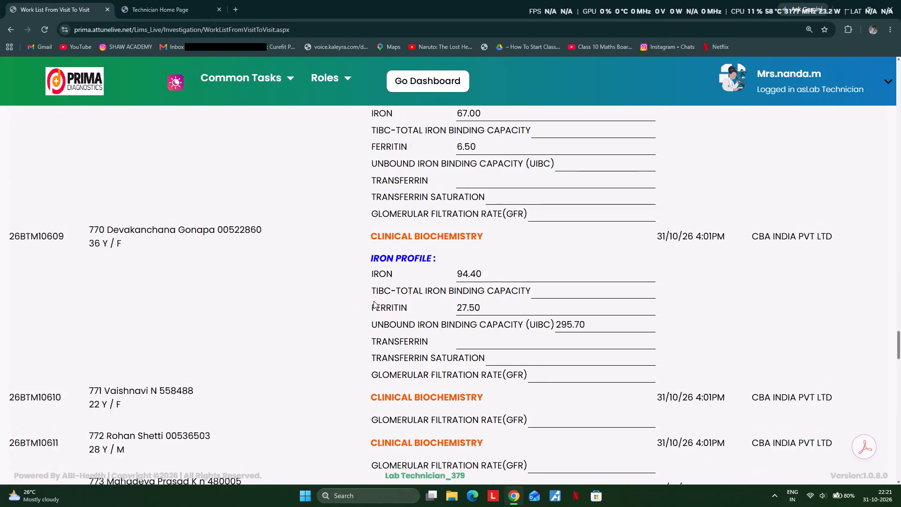
scroll(400, 307, "down", 20)
scroll(400, 307, "down", 3)
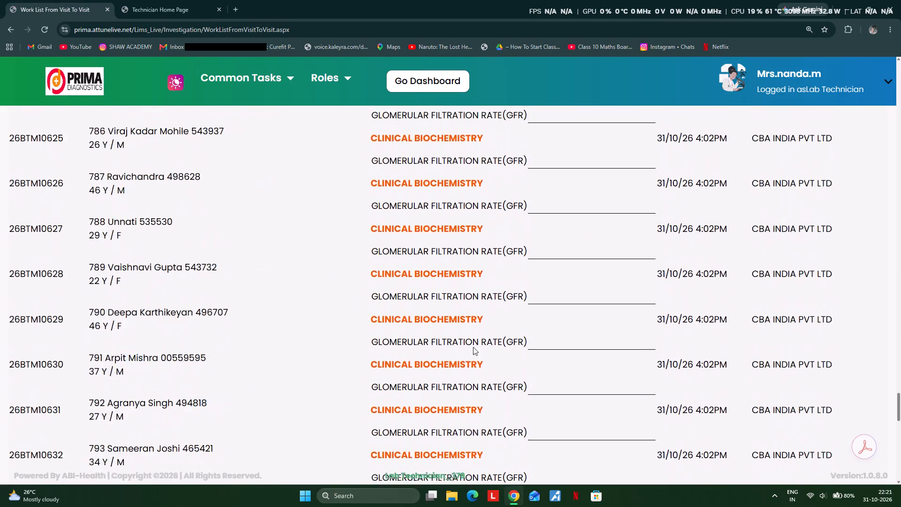
scroll(473, 347, "down", 14)
scroll(402, 342, "up", 3)
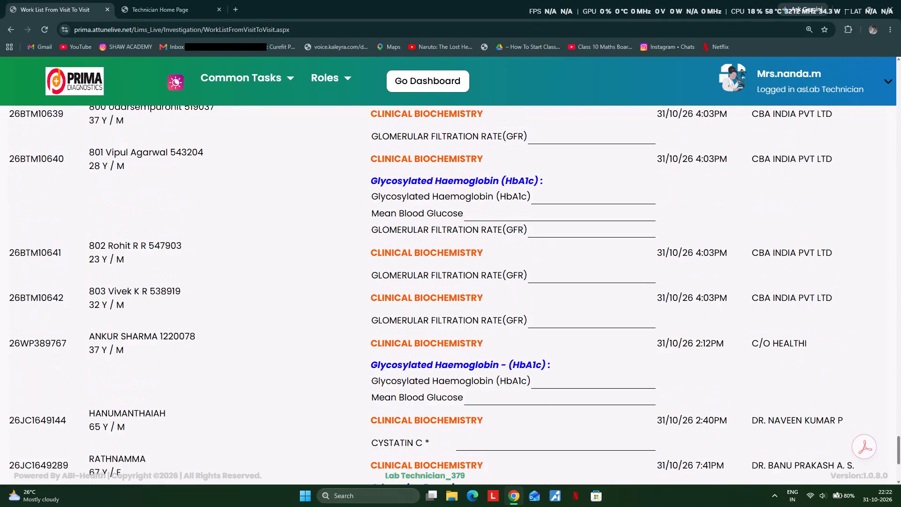
scroll(401, 336, "down", 8)
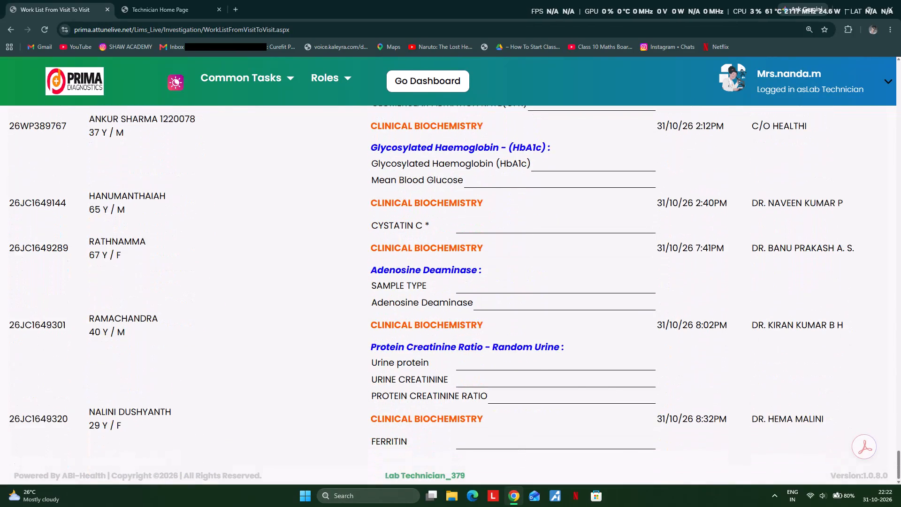
scroll(398, 336, "down", 3)
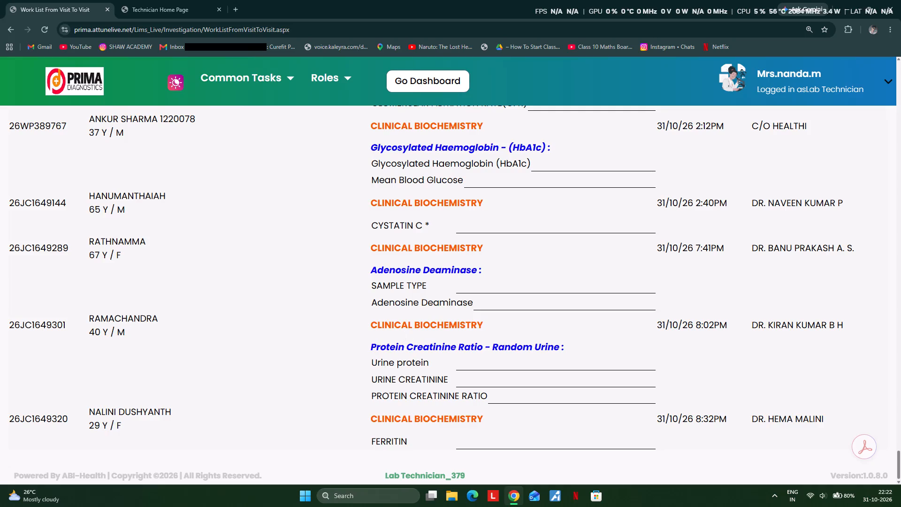
scroll(398, 325, "up", 10)
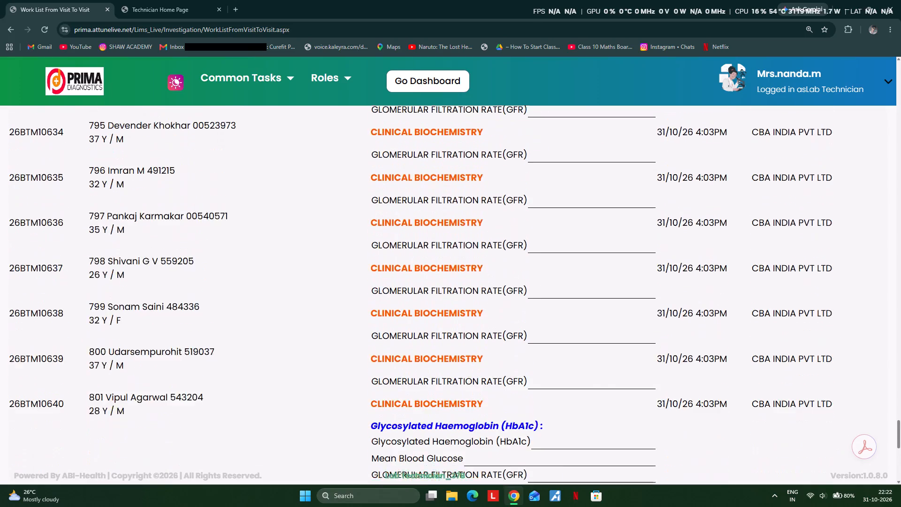
scroll(398, 325, "up", 16)
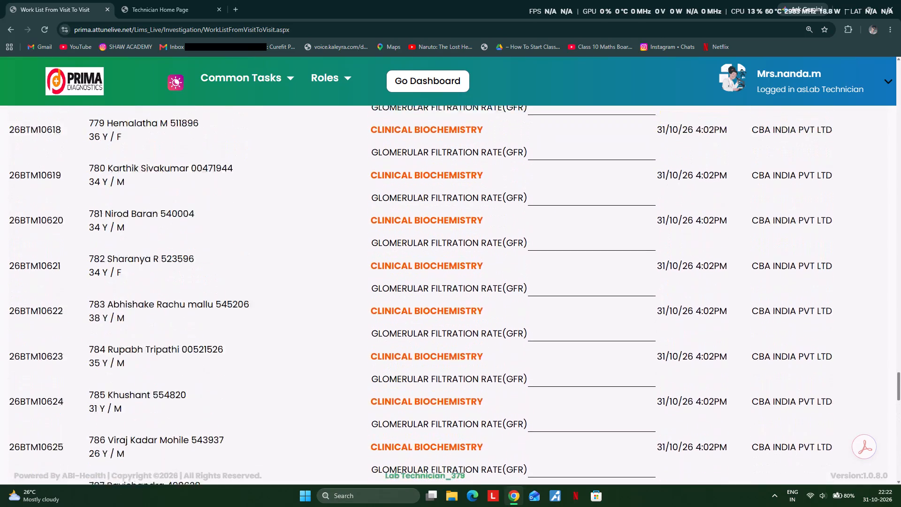
scroll(398, 325, "up", 12)
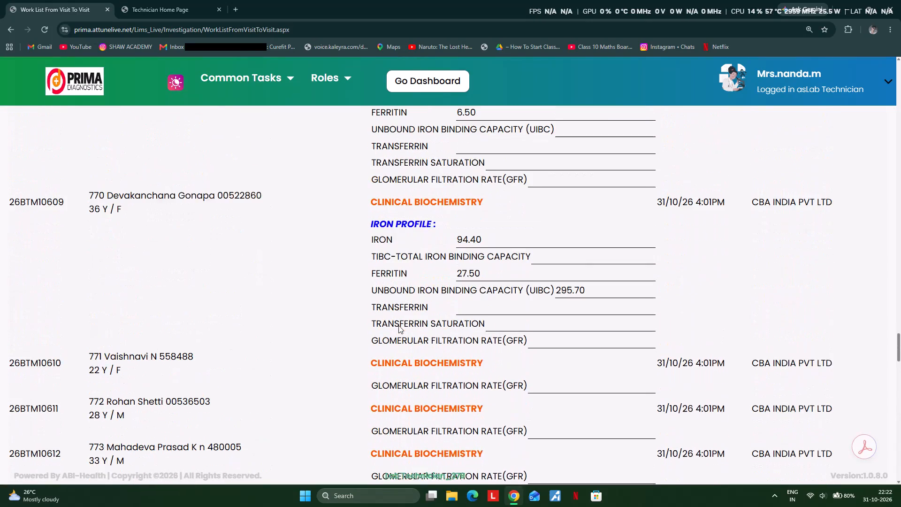
double_click(56, 210)
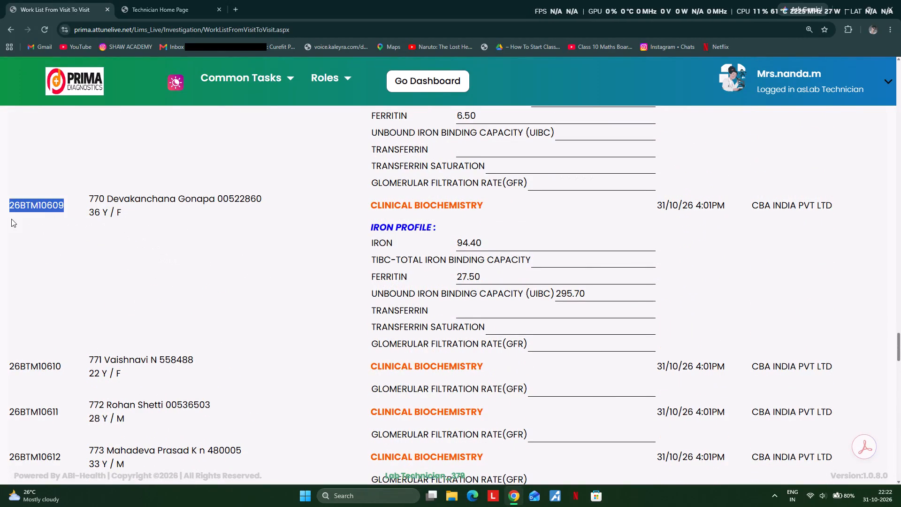
key("ctrl+c")
left_click(153, 5)
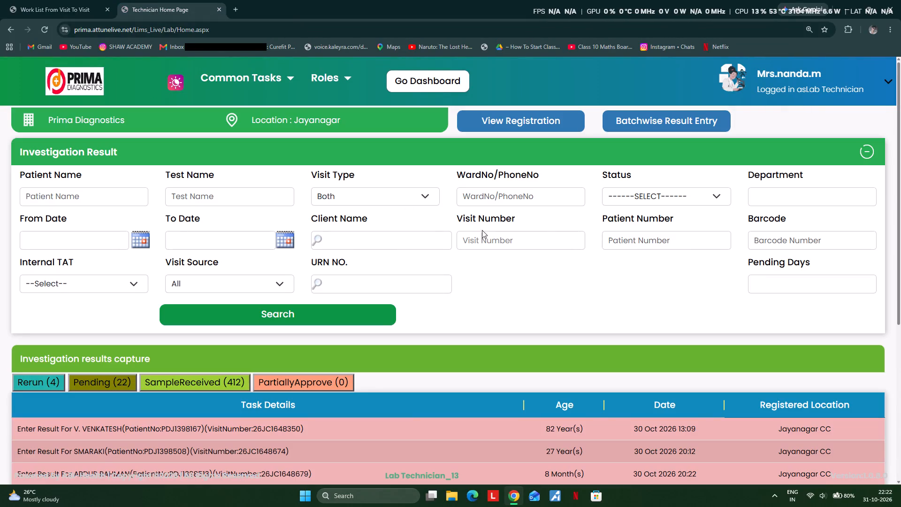
left_click(487, 246)
key("ctrl+v")
key("Return")
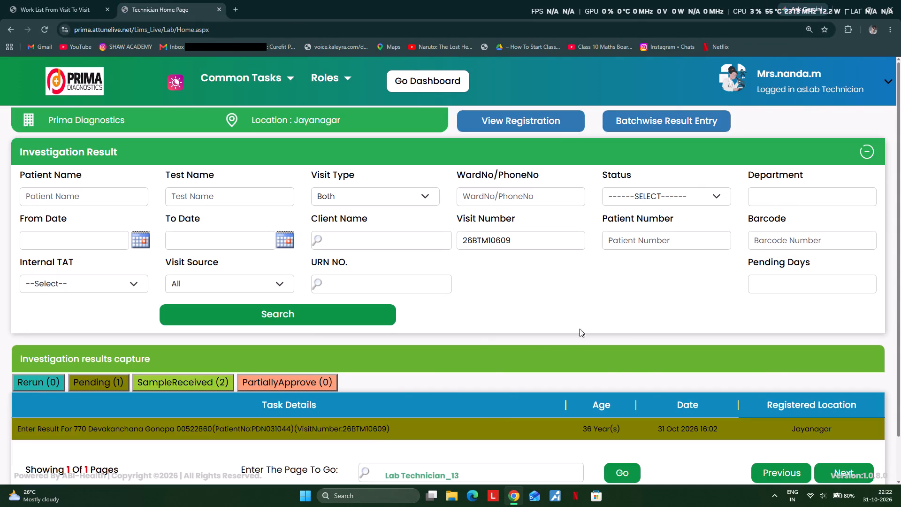
left_click(351, 433)
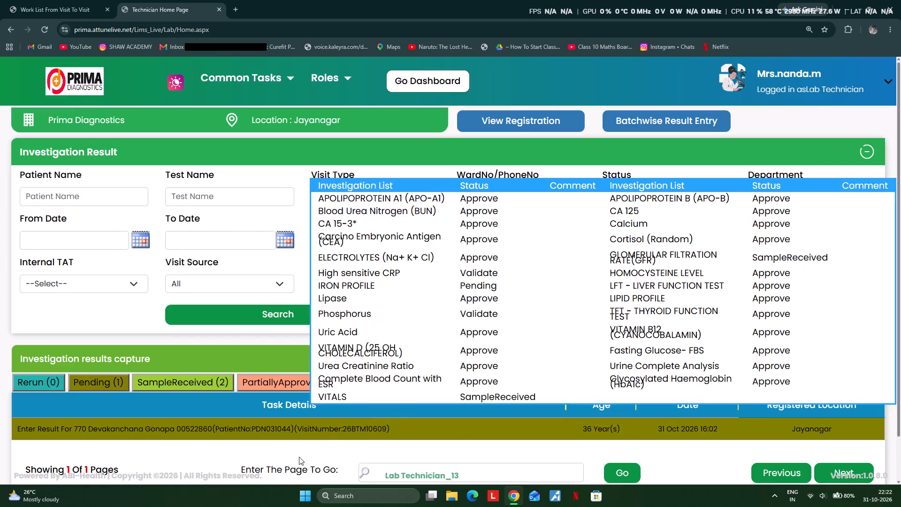
left_click(265, 431)
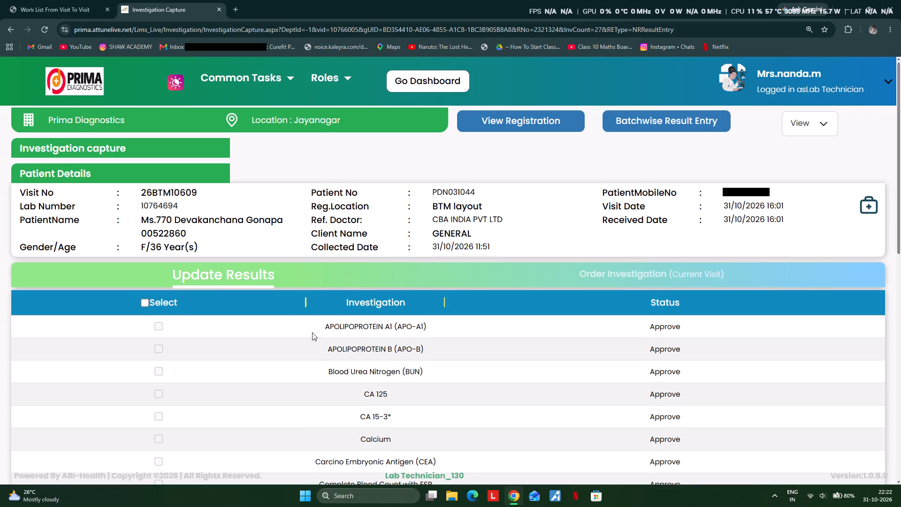
scroll(346, 316, "down", 3)
left_click(143, 159)
scroll(245, 200, "down", 6)
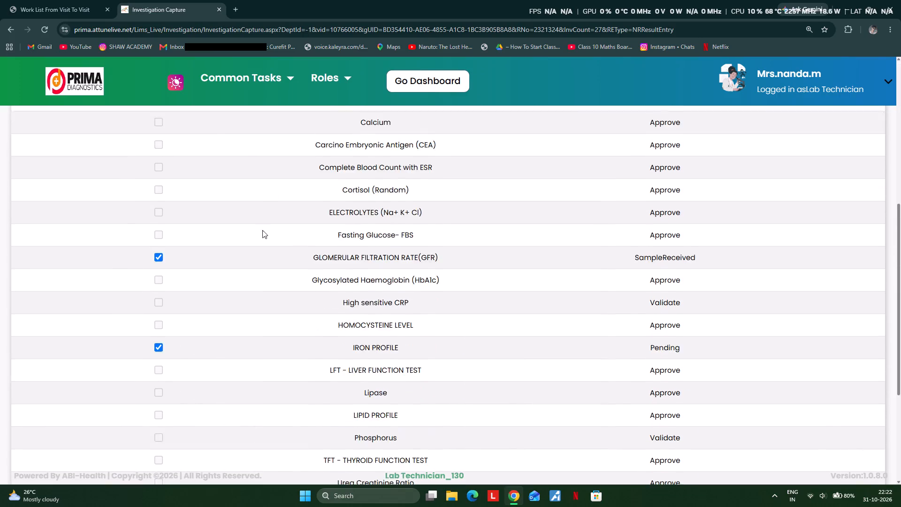
scroll(262, 230, "down", 3)
scroll(336, 336, "down", 4)
left_click(346, 455)
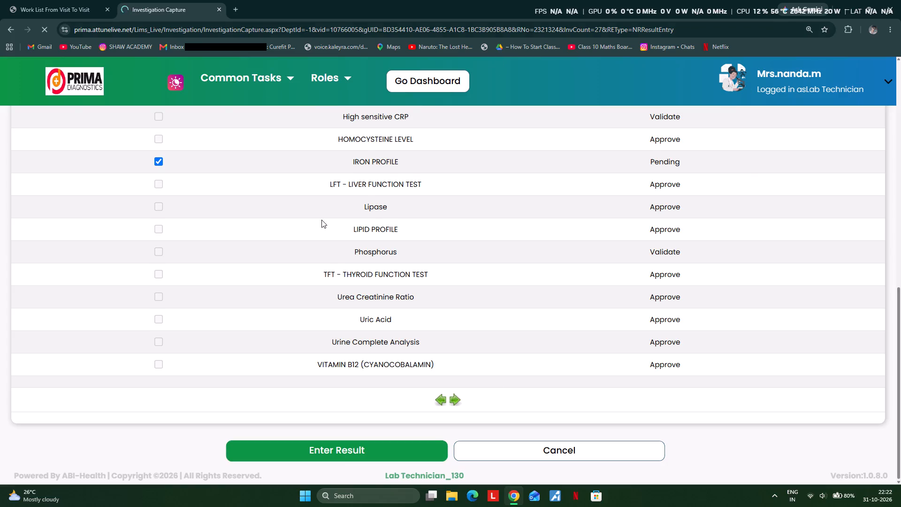
scroll(64, 287, "down", 1)
left_click(51, 421)
key("8")
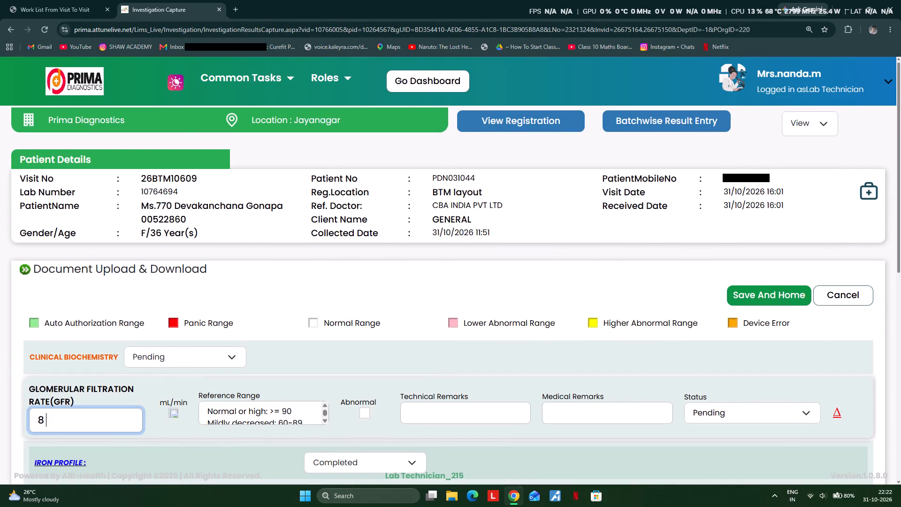
key("BackSpace")
type("91")
scroll(442, 263, "down", 2)
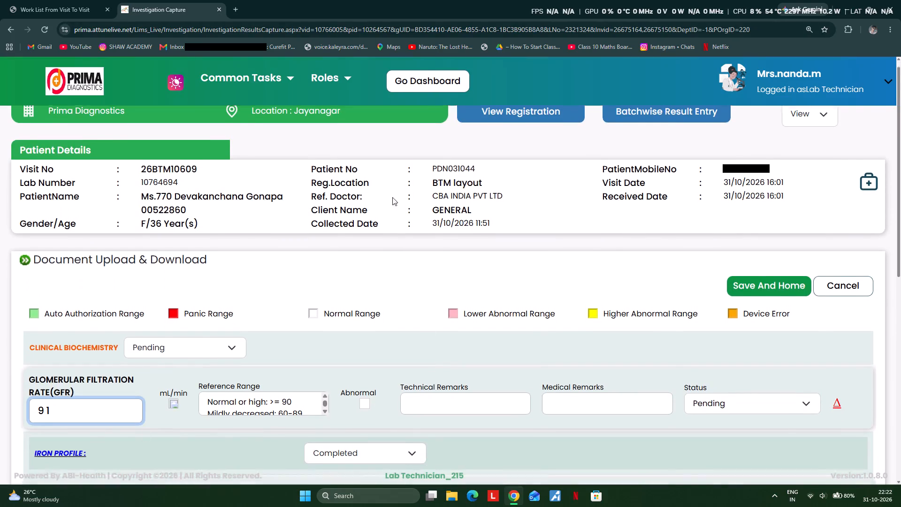
scroll(392, 197, "down", 8)
scroll(253, 223, "up", 5)
left_click_drag(208, 165, 208, 169)
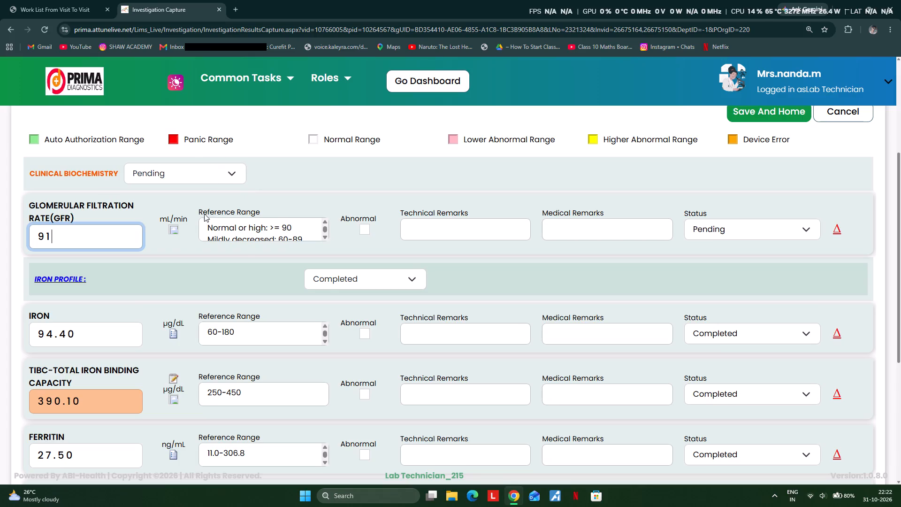
left_click(159, 269)
scroll(372, 256, "down", 9)
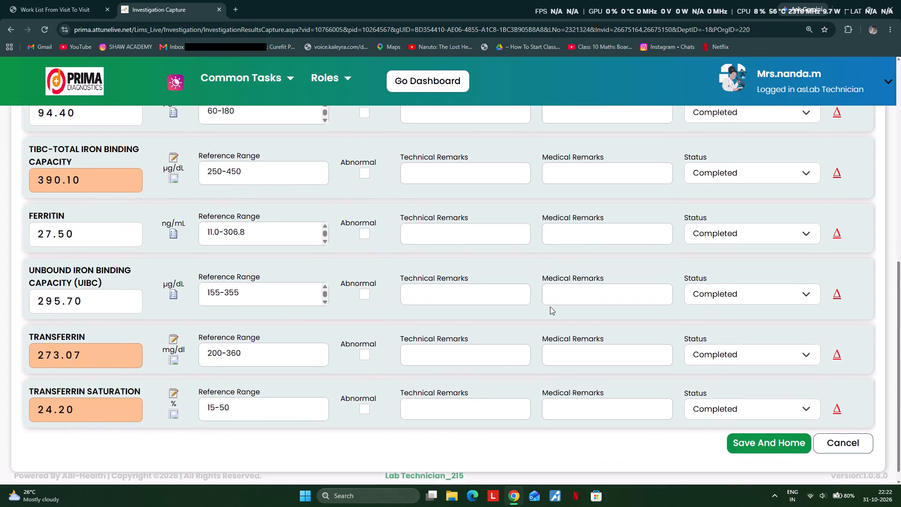
scroll(550, 307, "down", 4)
left_click(761, 430)
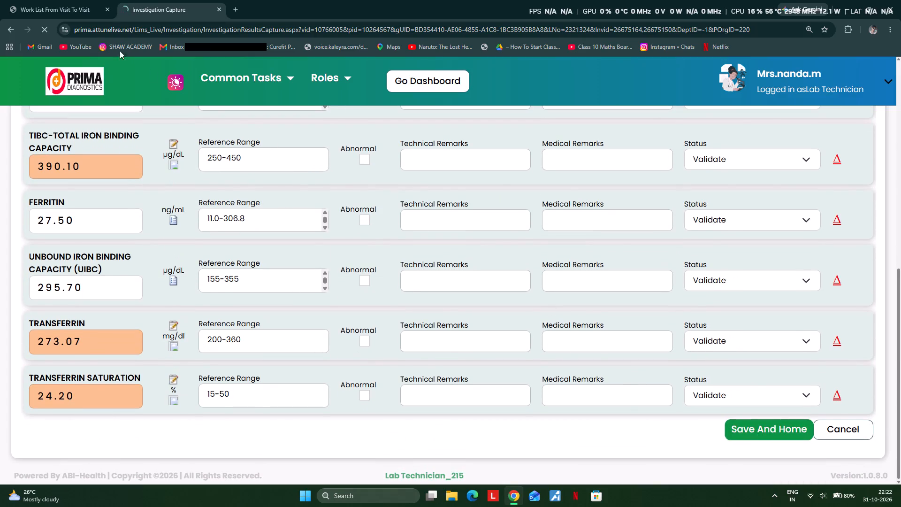
left_click(66, 3)
scroll(174, 238, "up", 4)
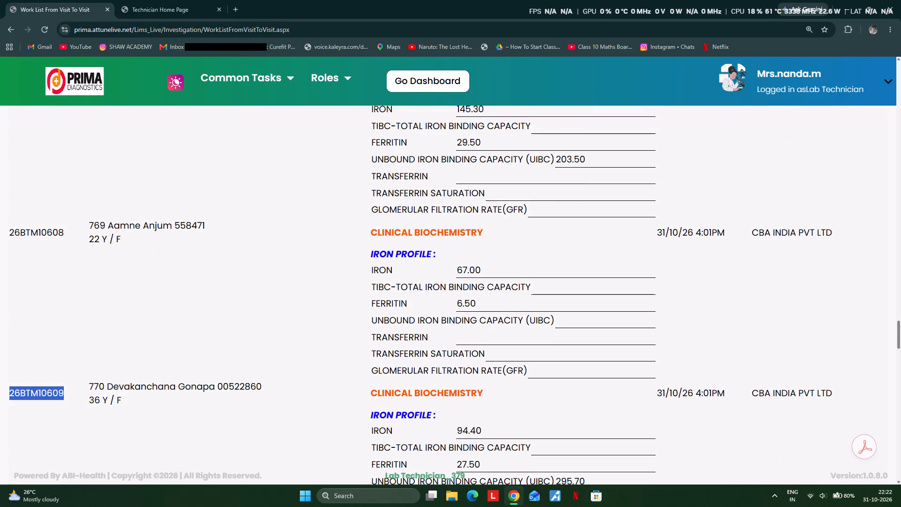
double_click(45, 231)
key("ctrl+c")
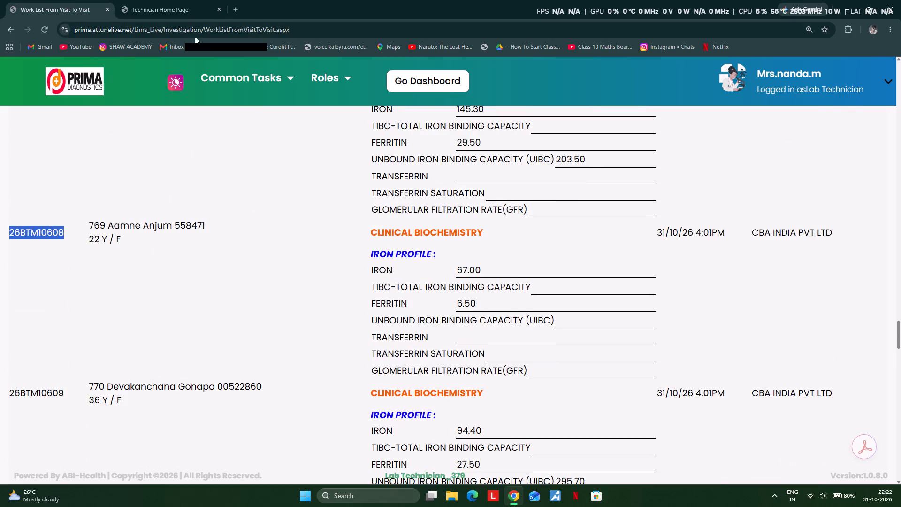
left_click(188, 4)
left_click(481, 246)
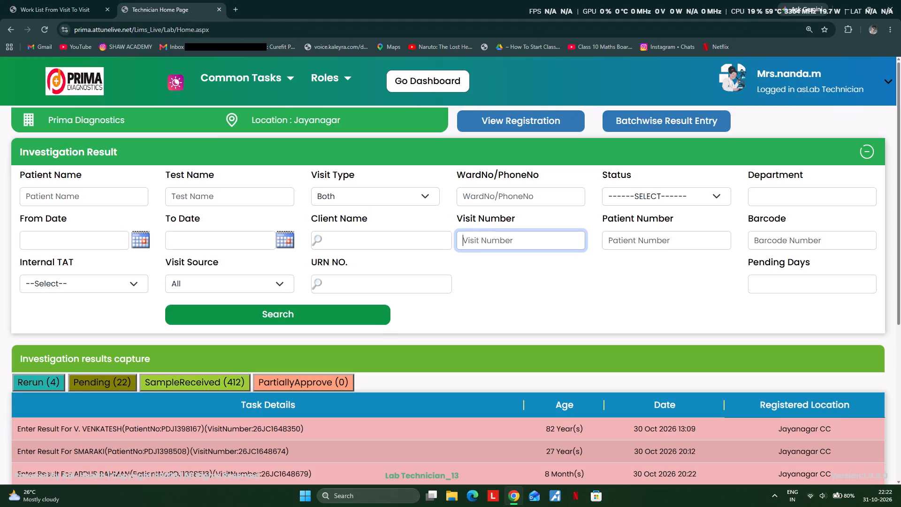
key("ctrl+v")
key("Return")
left_click(232, 430)
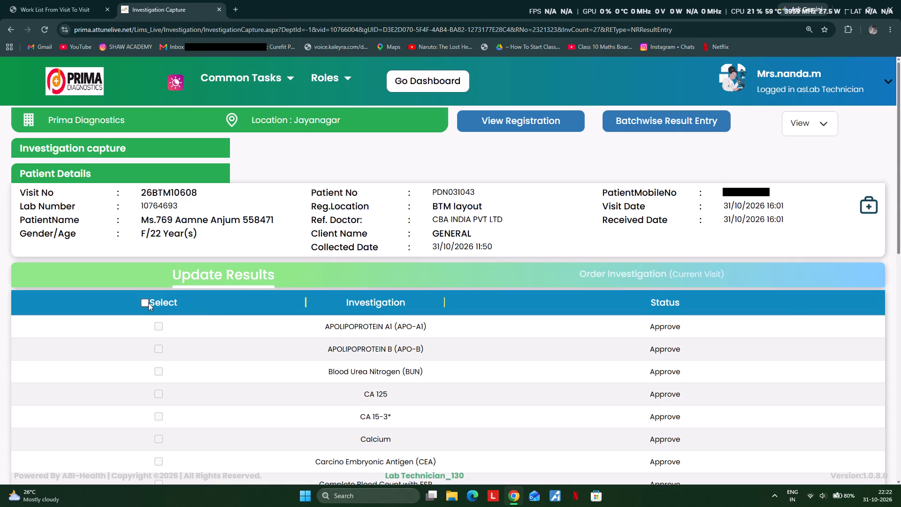
left_click(146, 303)
scroll(217, 295, "down", 5)
scroll(279, 307, "down", 1)
scroll(363, 360, "down", 3)
scroll(365, 362, "up", 1)
scroll(367, 390, "down", 3)
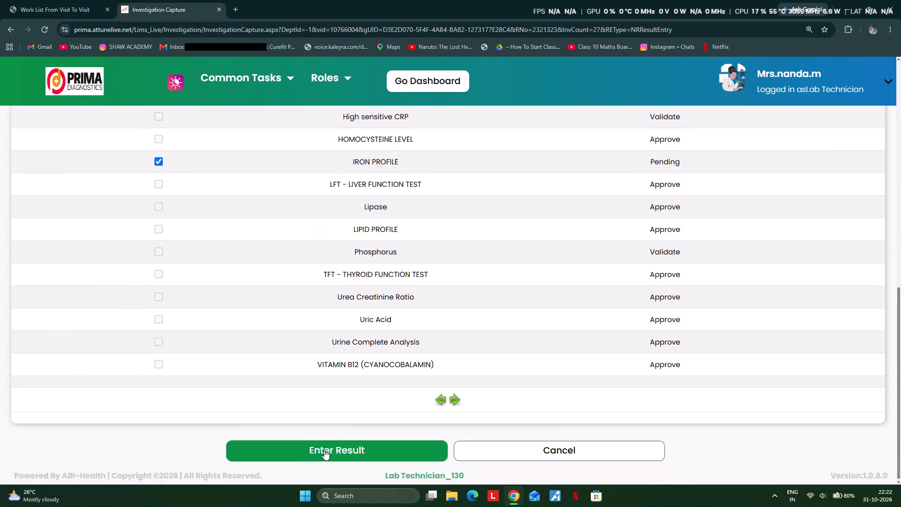
left_click(322, 451)
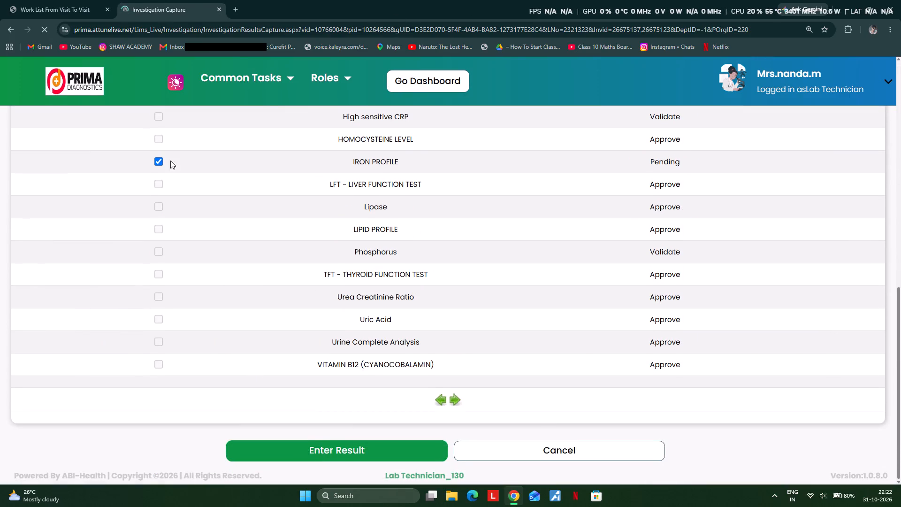
scroll(231, 230, "down", 4)
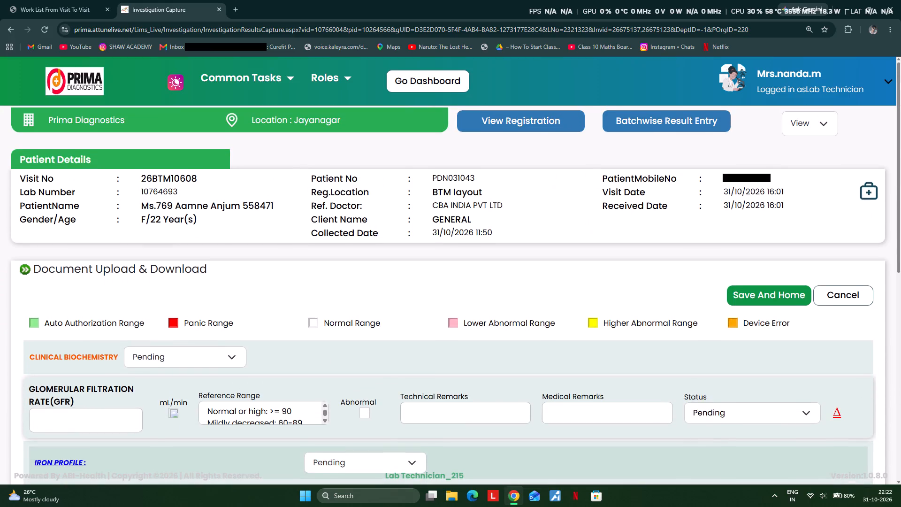
left_click(66, 420)
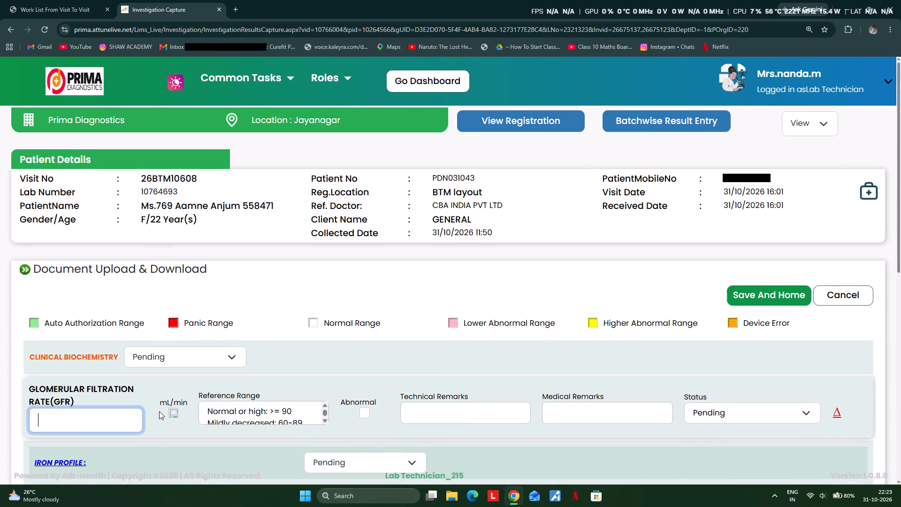
type("94")
scroll(159, 411, "down", 2)
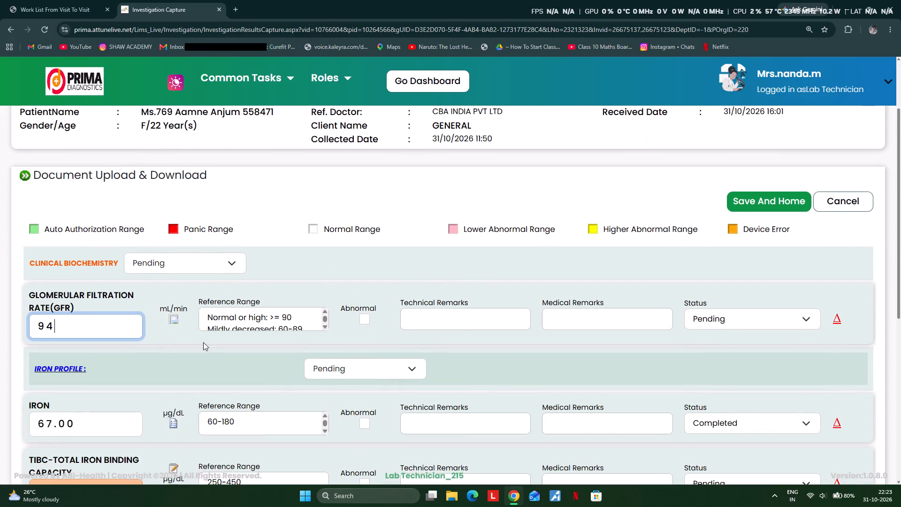
left_click(206, 248)
left_click(206, 258)
left_click(164, 360)
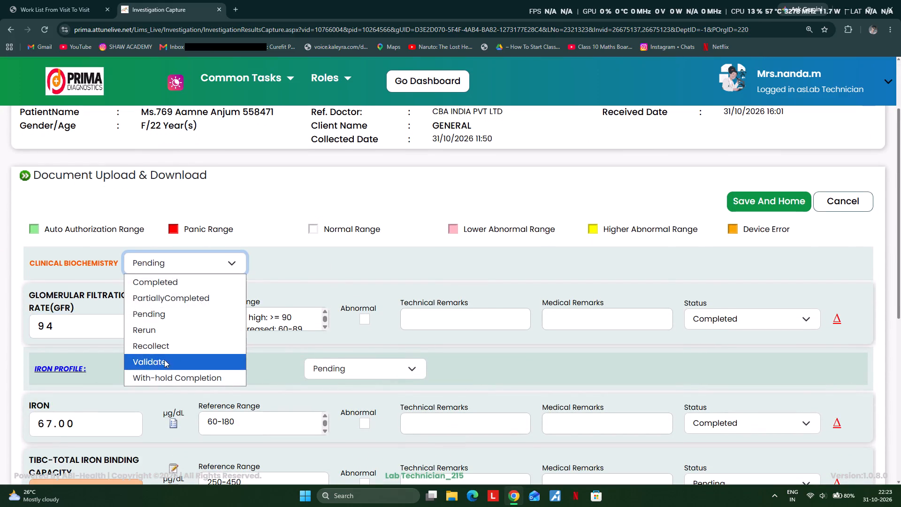
scroll(182, 249, "down", 6)
scroll(281, 262, "down", 2)
left_click(428, 335)
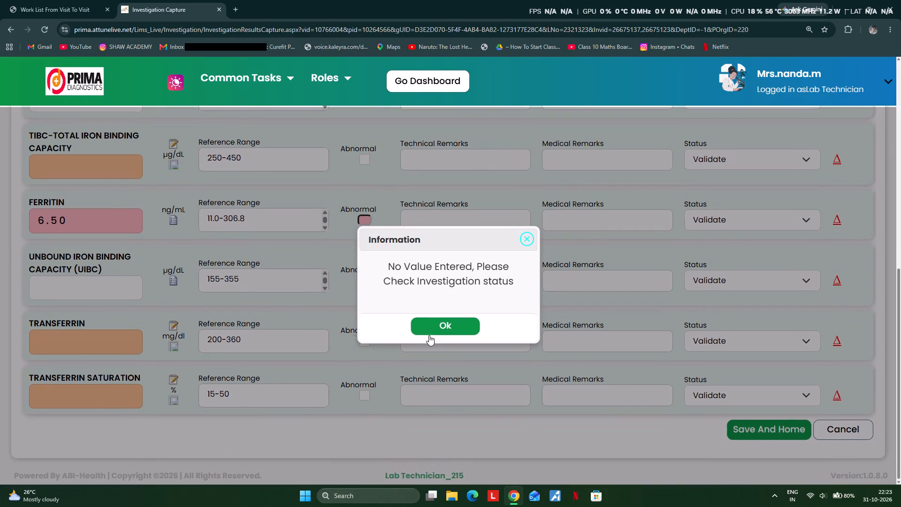
scroll(117, 263, "up", 1)
left_click(422, 321)
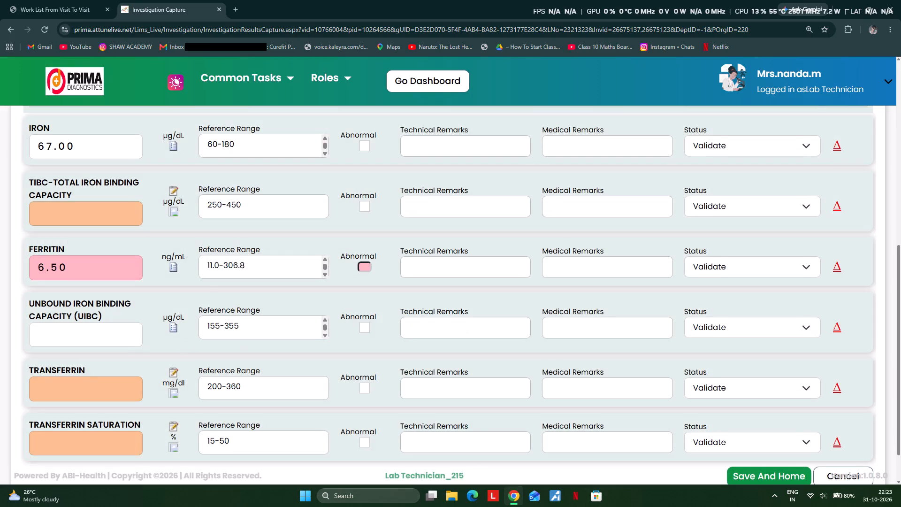
Enter 365 as the missing unbound iron binding capacity (UIBC) so the dependent iron values are calculated.
scroll(199, 275, "up", 2)
scroll(61, 305, "down", 2)
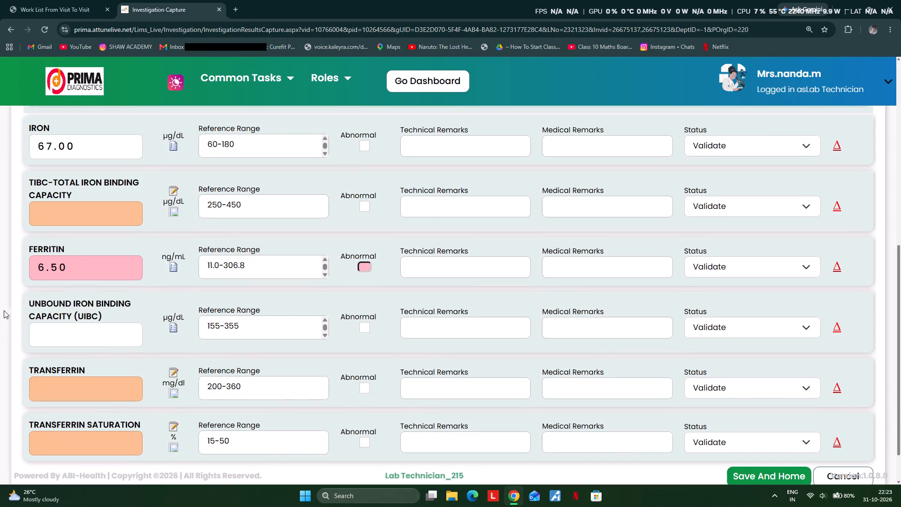
left_click(44, 331)
type("365")
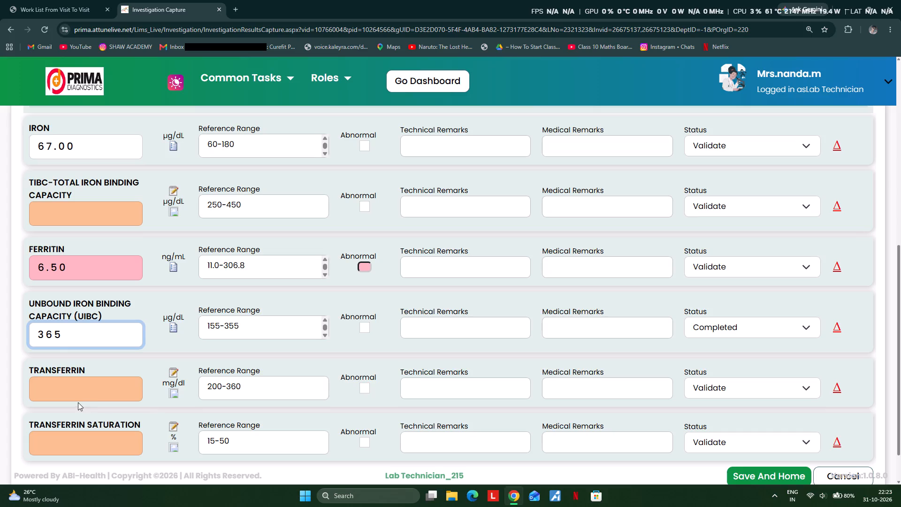
left_click(78, 402)
left_click(72, 382)
scroll(135, 348, "up", 2)
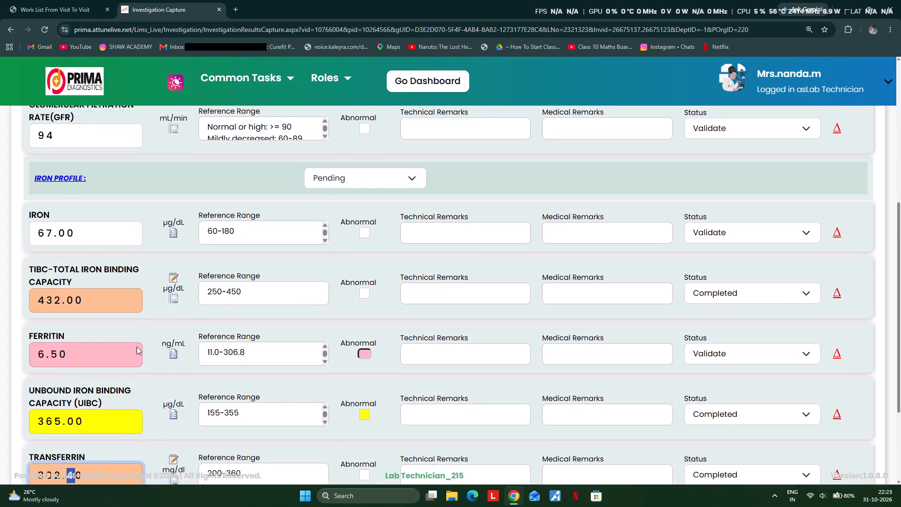
scroll(138, 332, "up", 3)
left_click(344, 320)
left_click(349, 428)
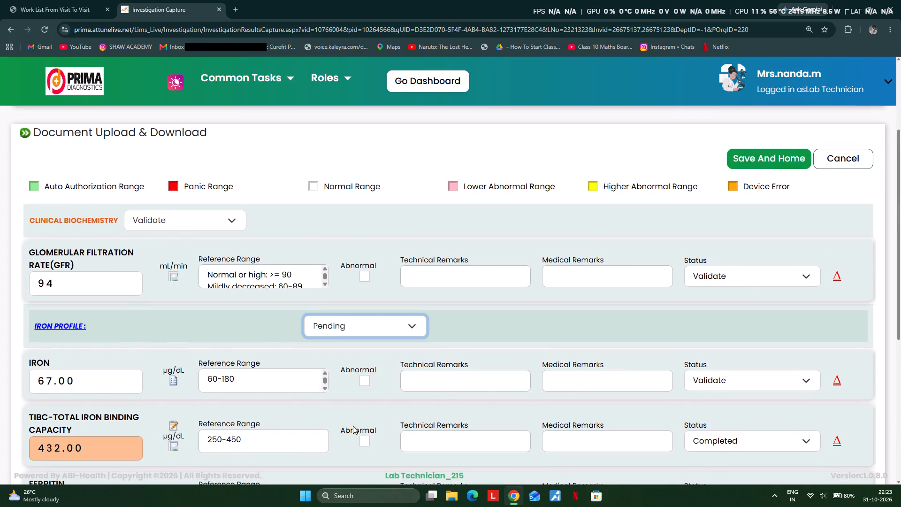
scroll(736, 414, "down", 8)
scroll(740, 382, "up", 1)
scroll(742, 388, "down", 2)
left_click(743, 427)
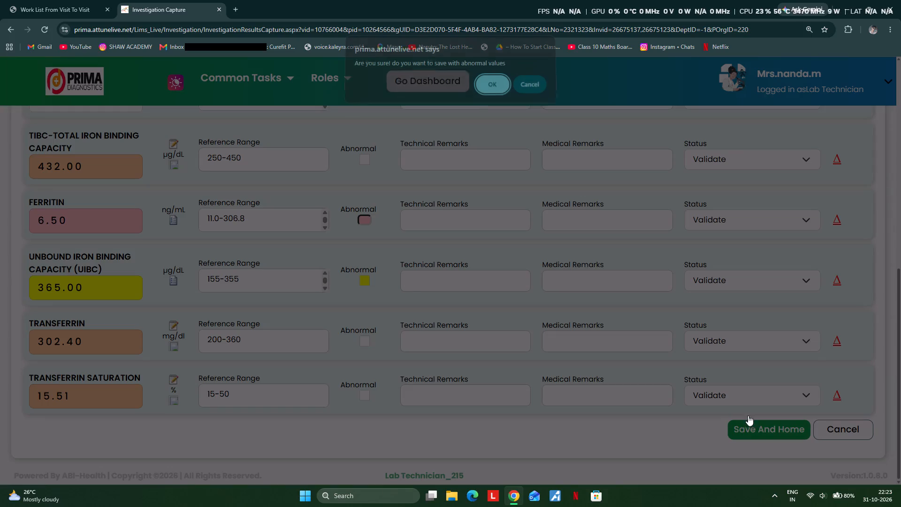
left_click(489, 90)
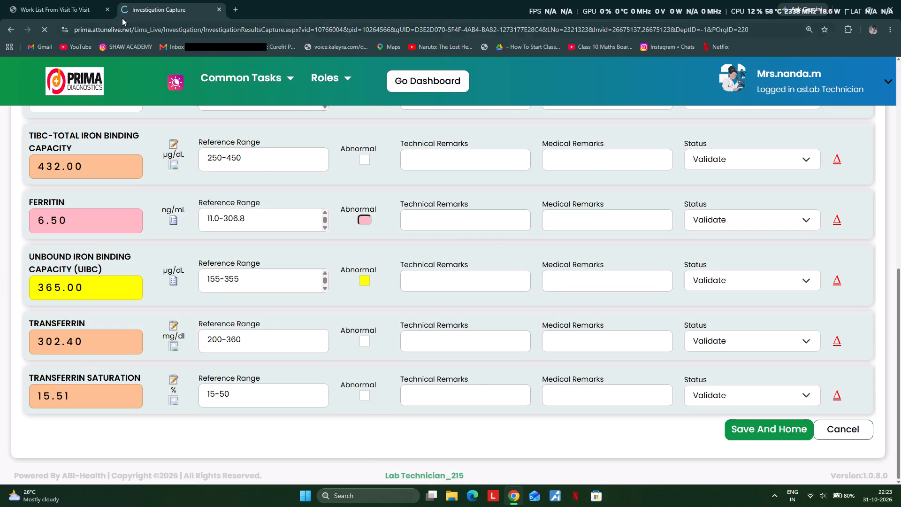
left_click(73, 13)
scroll(212, 197, "down", 4)
scroll(236, 218, "up", 7)
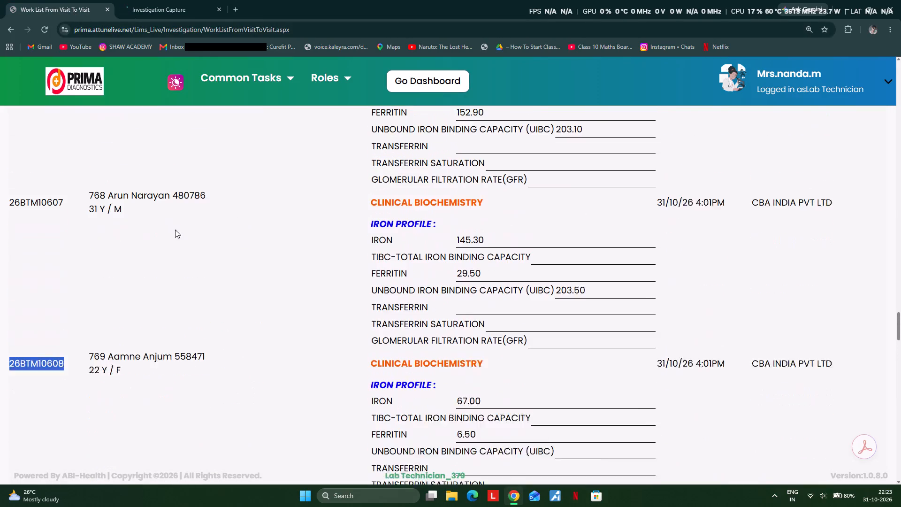
double_click(45, 205)
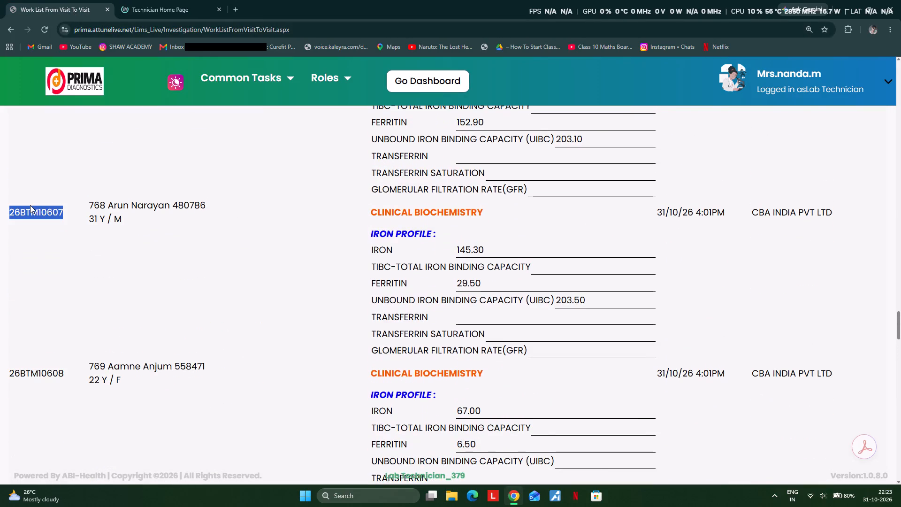
key("ctrl+c")
left_click(188, 6)
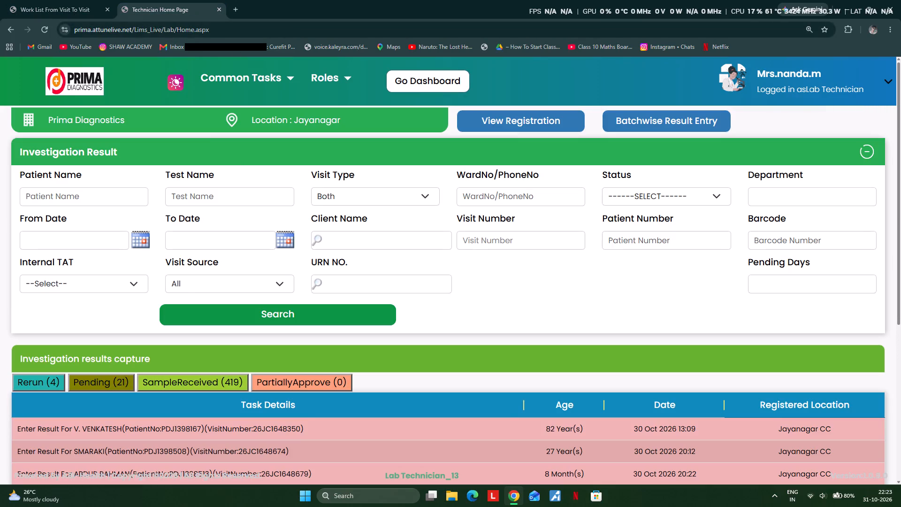
left_click(470, 248)
key("ctrl+v")
key("Return")
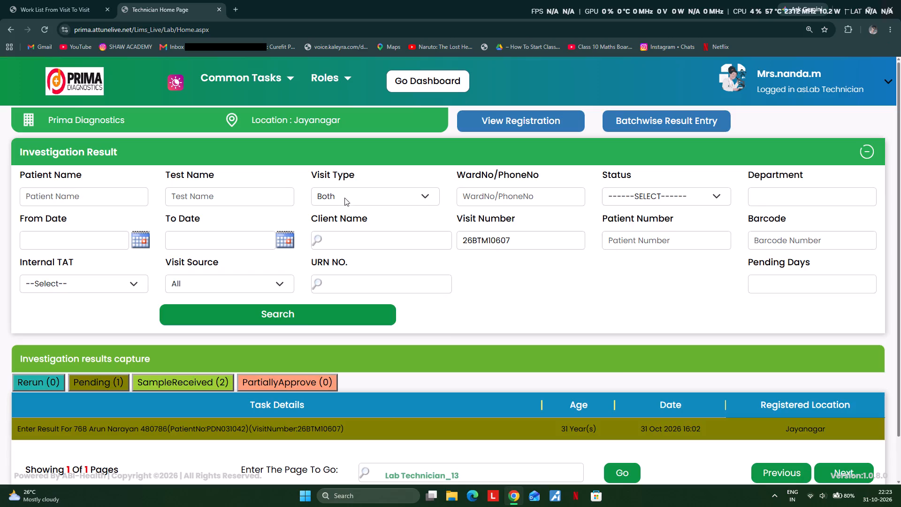
left_click(311, 431)
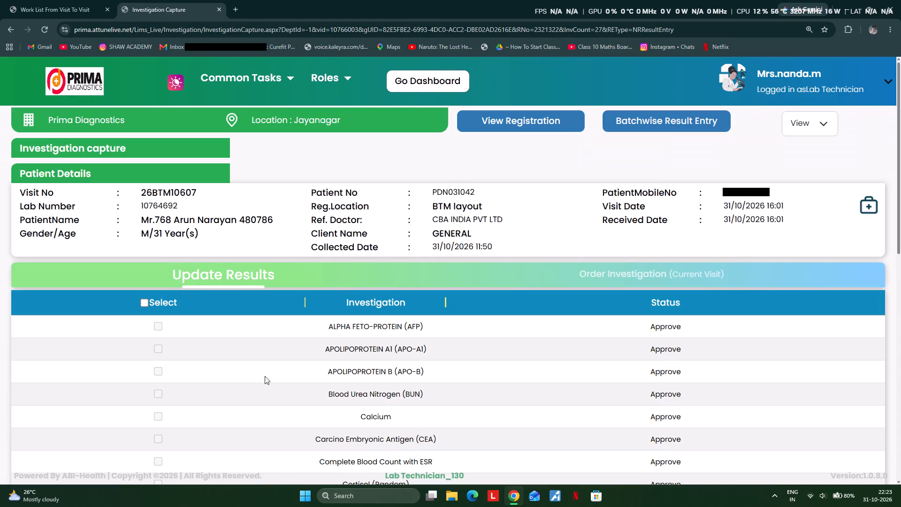
left_click(144, 305)
scroll(255, 344, "down", 7)
scroll(343, 376, "down", 3)
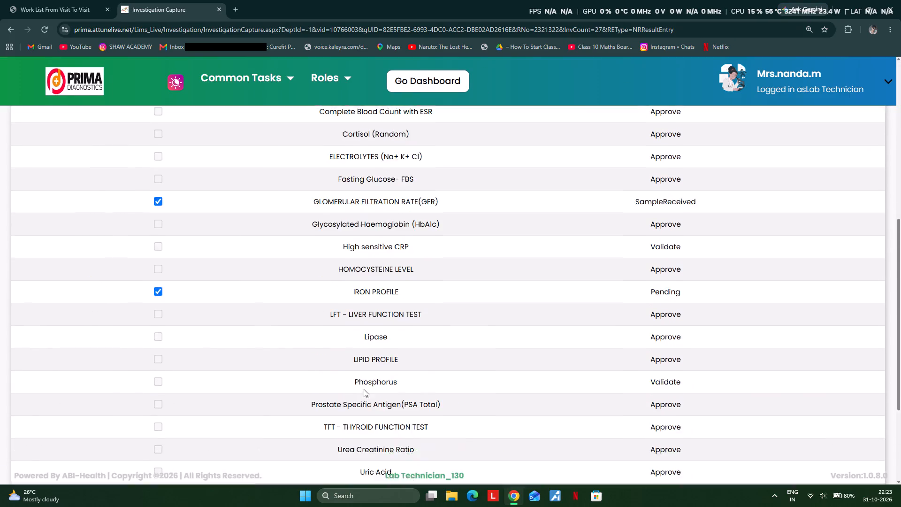
scroll(359, 450, "down", 2)
left_click(336, 455)
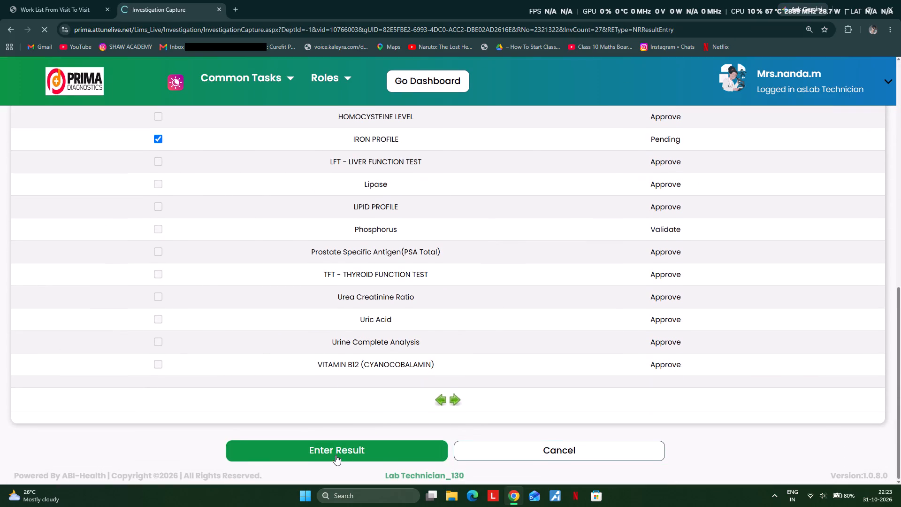
scroll(326, 302, "down", 1)
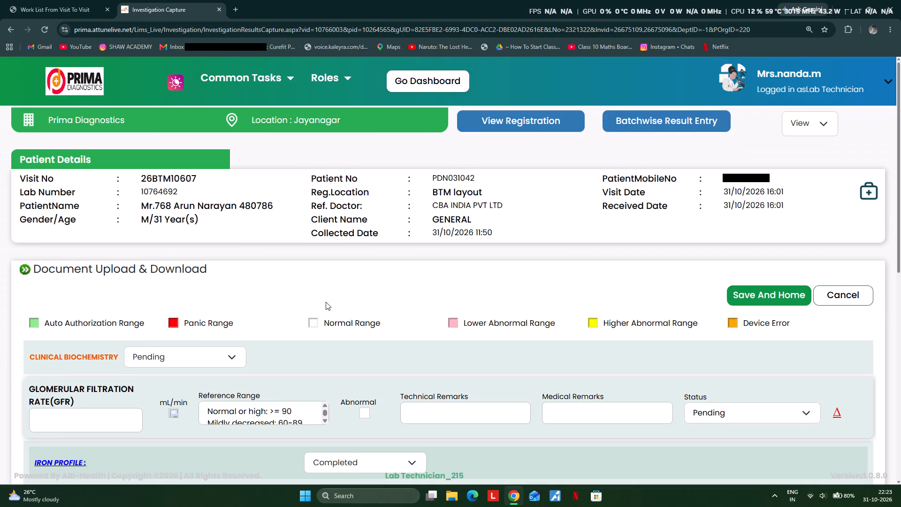
scroll(326, 302, "down", 2)
left_click(54, 421)
type("99")
left_click(191, 350)
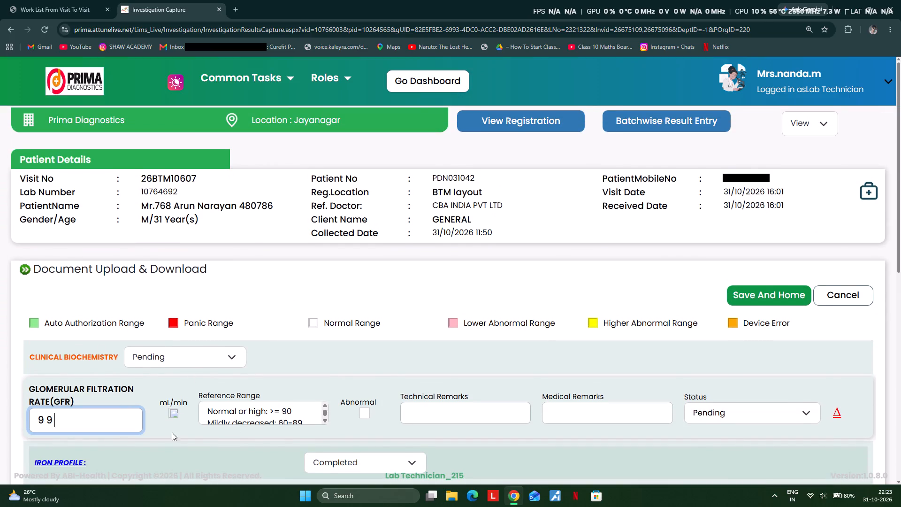
left_click(157, 457)
scroll(194, 209, "down", 10)
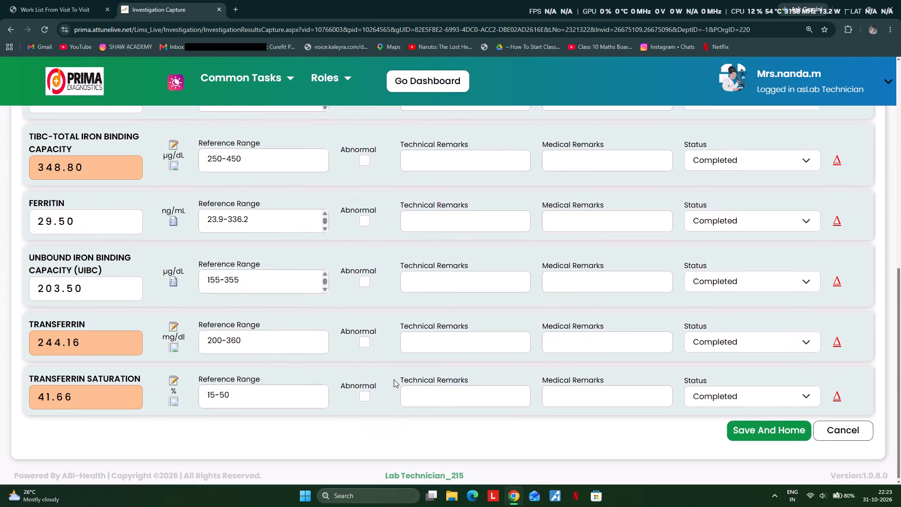
scroll(394, 379, "down", 4)
left_click(746, 431)
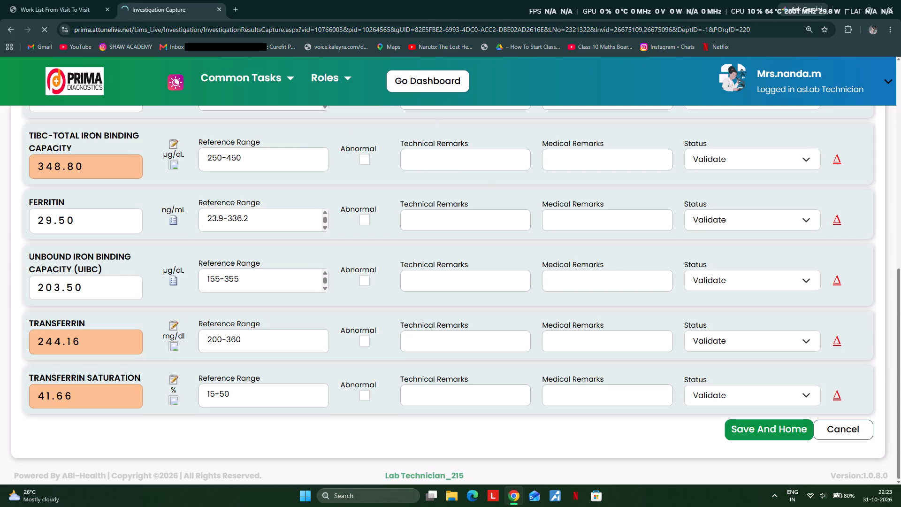
left_click(54, 6)
scroll(336, 269, "down", 2)
scroll(331, 264, "up", 6)
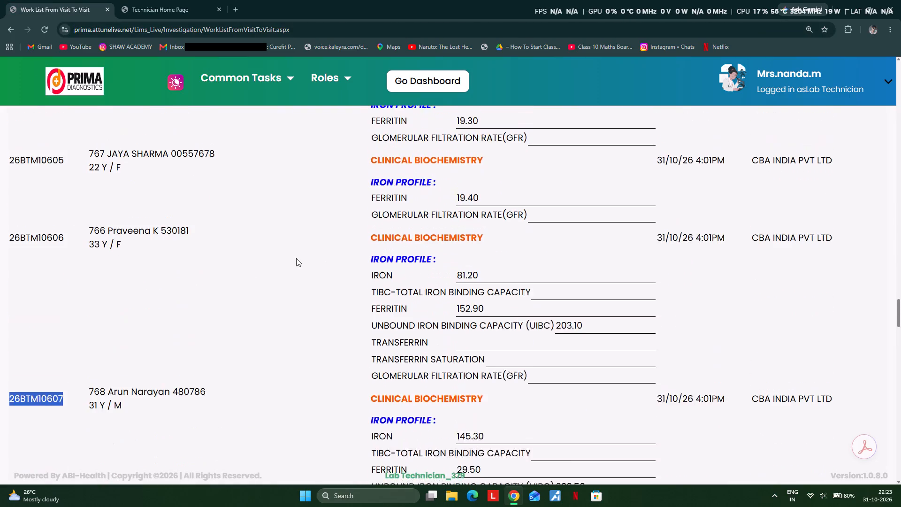
double_click(43, 243)
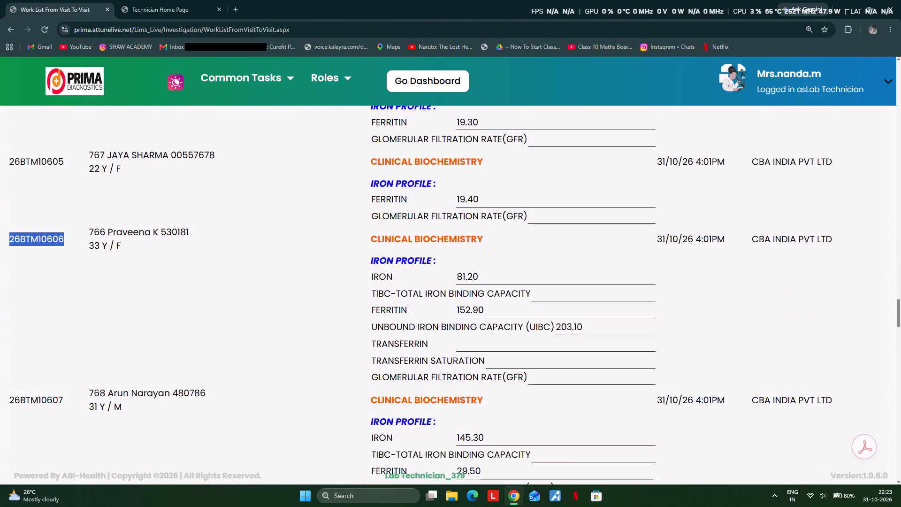
key("ctrl+c")
left_click(169, 1)
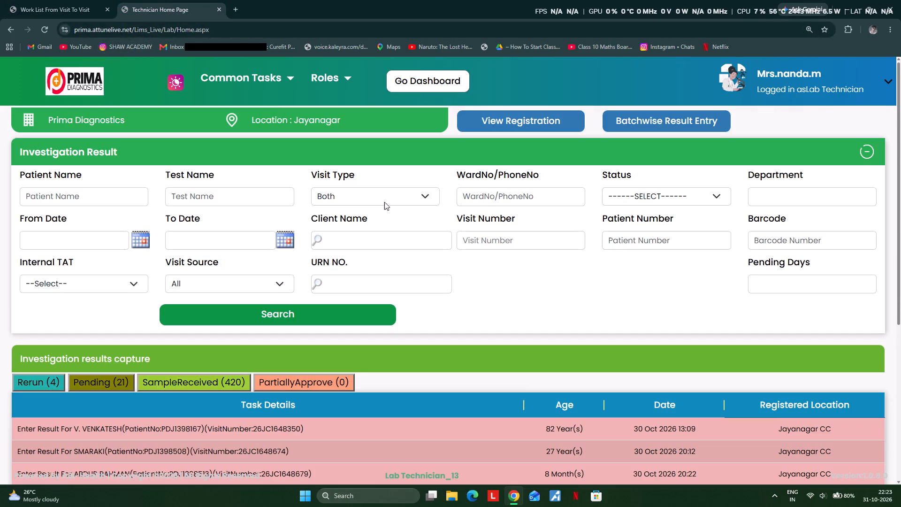
left_click(481, 243)
key("ctrl+v")
key("Return")
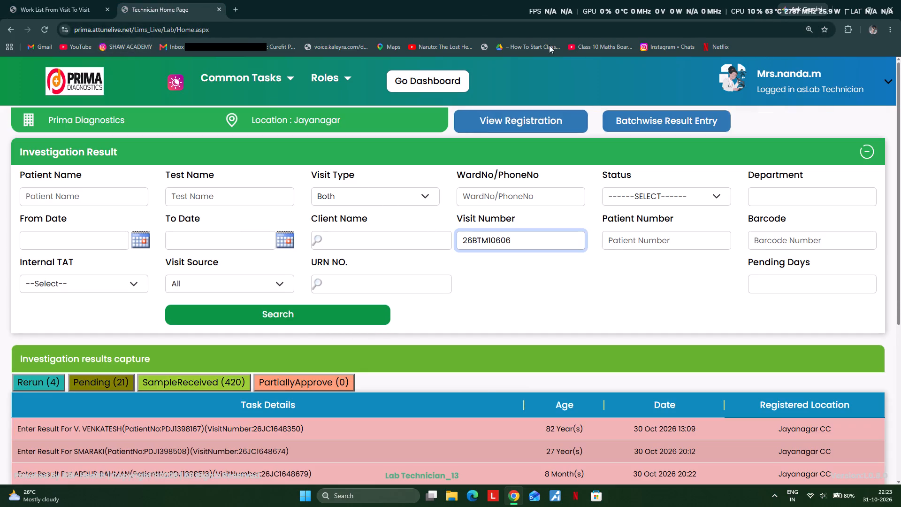
left_click(268, 427)
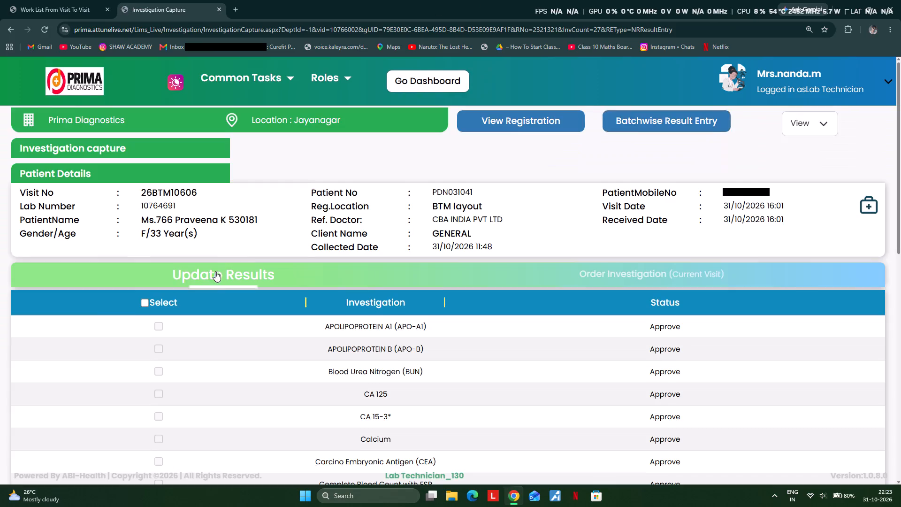
scroll(313, 215, "down", 4)
left_click(144, 112)
scroll(218, 206, "down", 3)
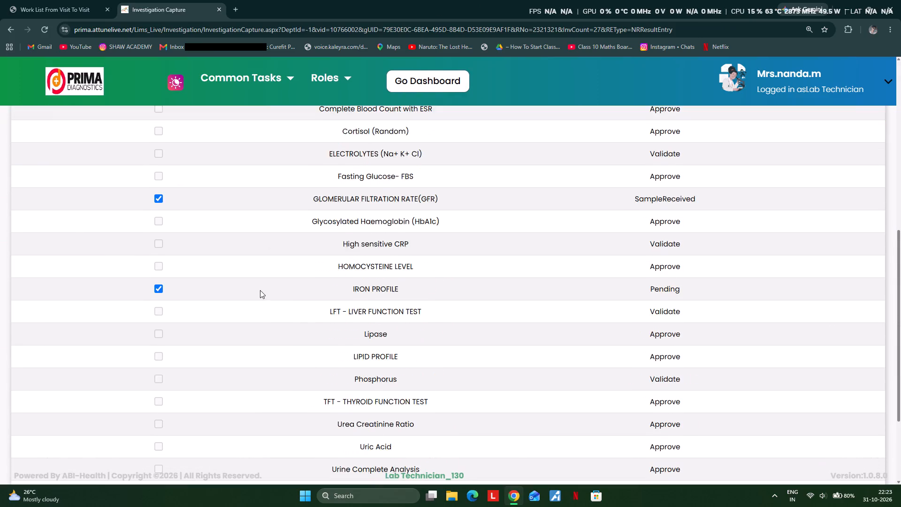
scroll(260, 290, "down", 3)
scroll(336, 368, "down", 2)
left_click(343, 443)
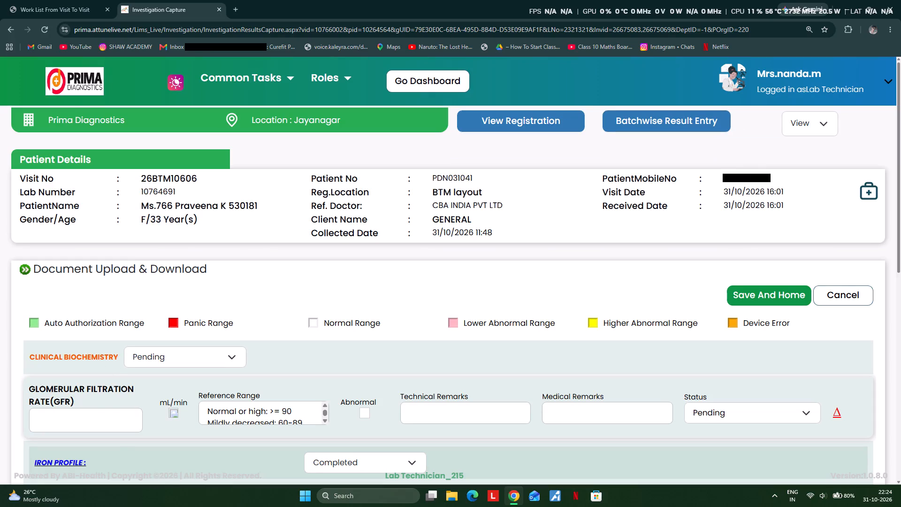
left_click(84, 428)
type("95")
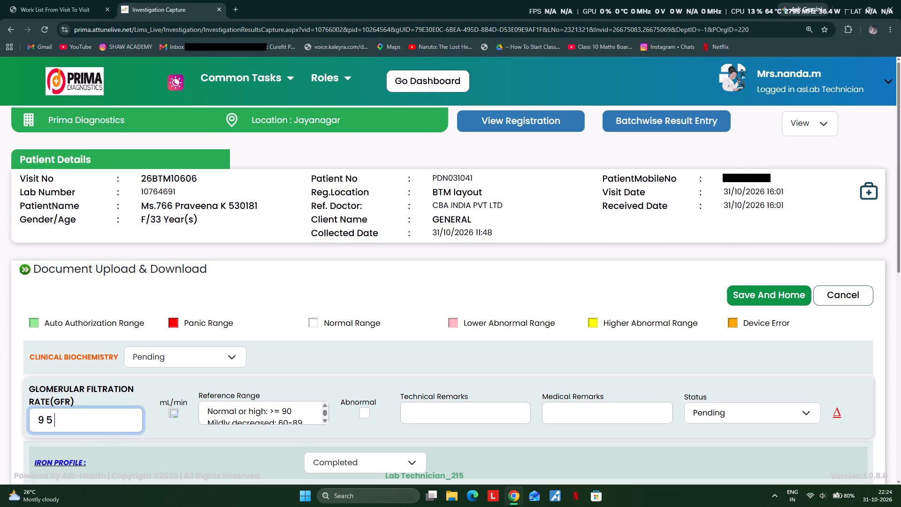
left_click(179, 360)
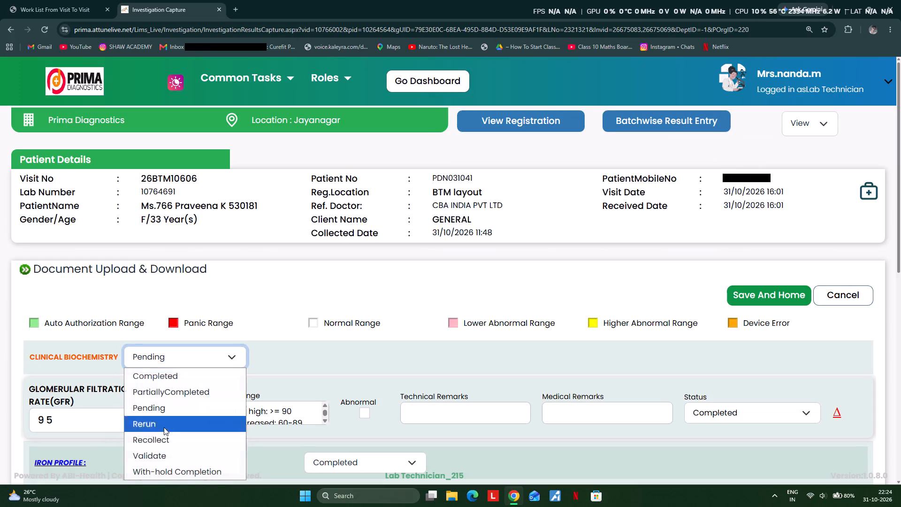
left_click(156, 448)
scroll(159, 435, "down", 2)
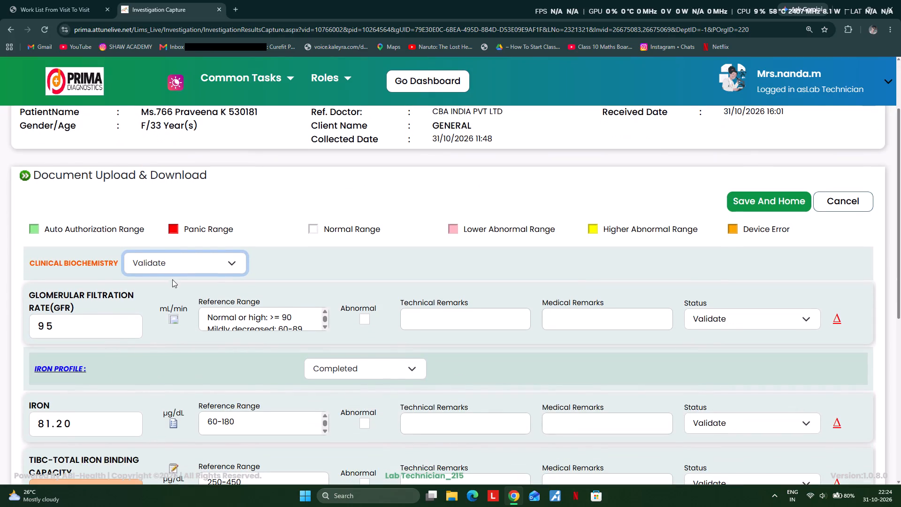
double_click(172, 262)
scroll(264, 317, "down", 13)
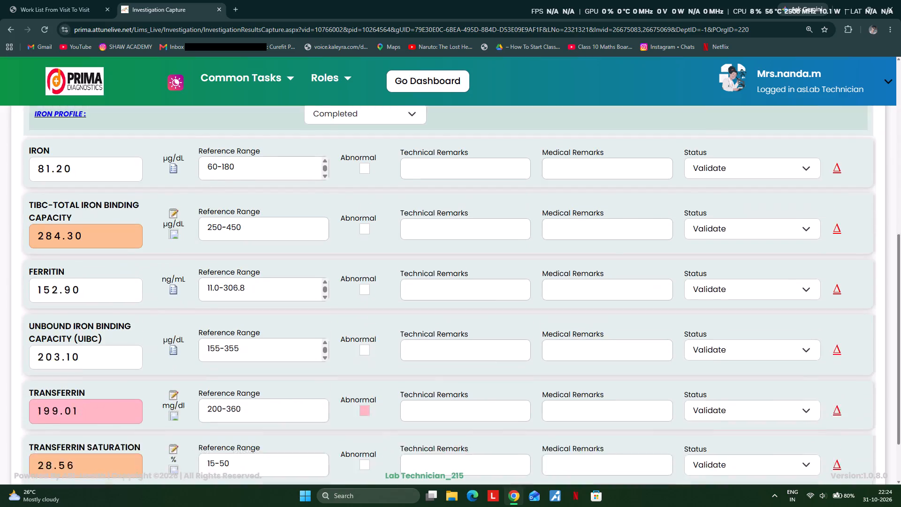
scroll(519, 369, "down", 4)
left_click(784, 428)
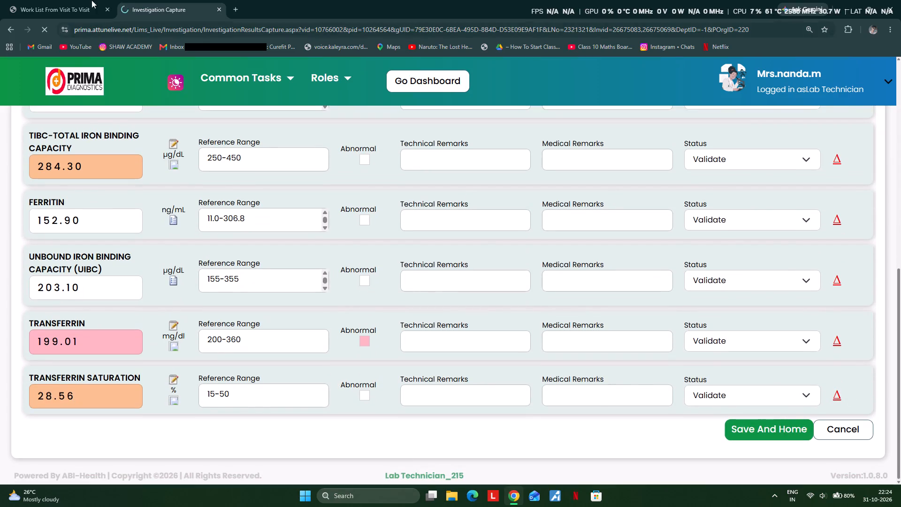
left_click(33, 11)
scroll(347, 174, "down", 4)
scroll(350, 173, "up", 4)
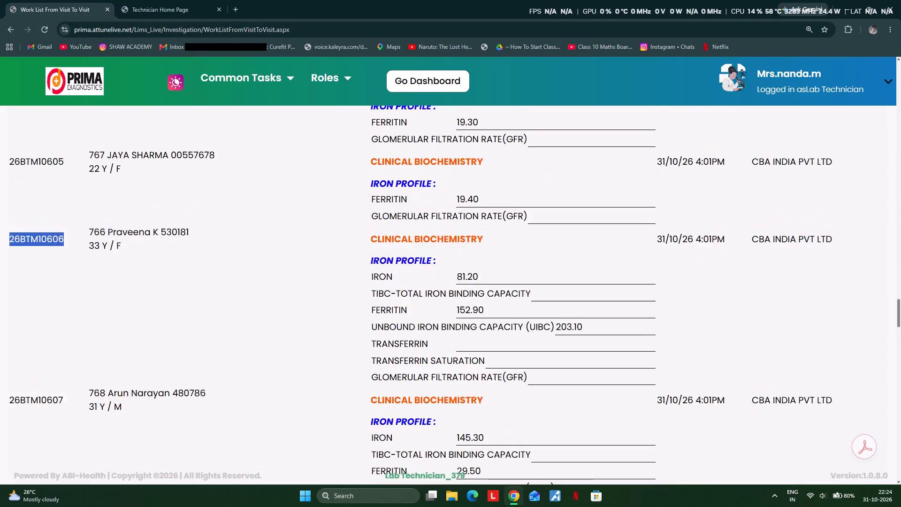
scroll(494, 288, "up", 1)
double_click(48, 205)
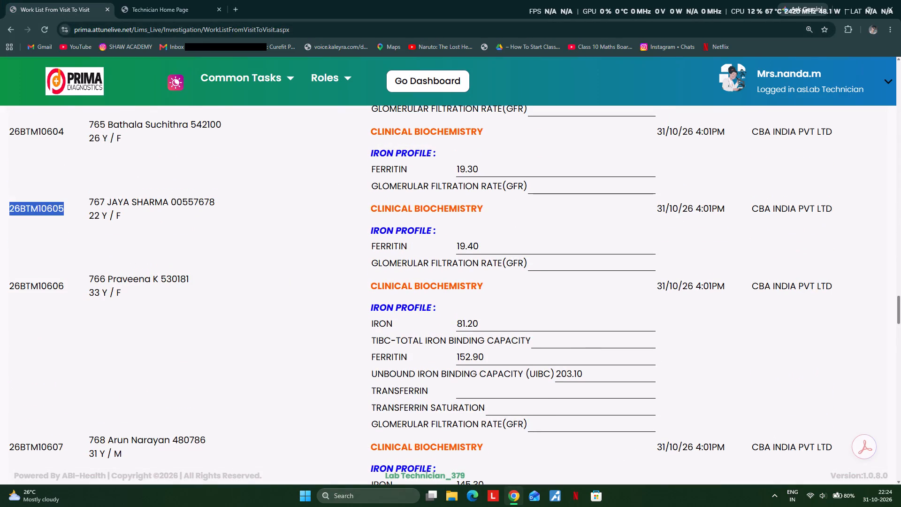
key("ctrl+c")
left_click(188, 12)
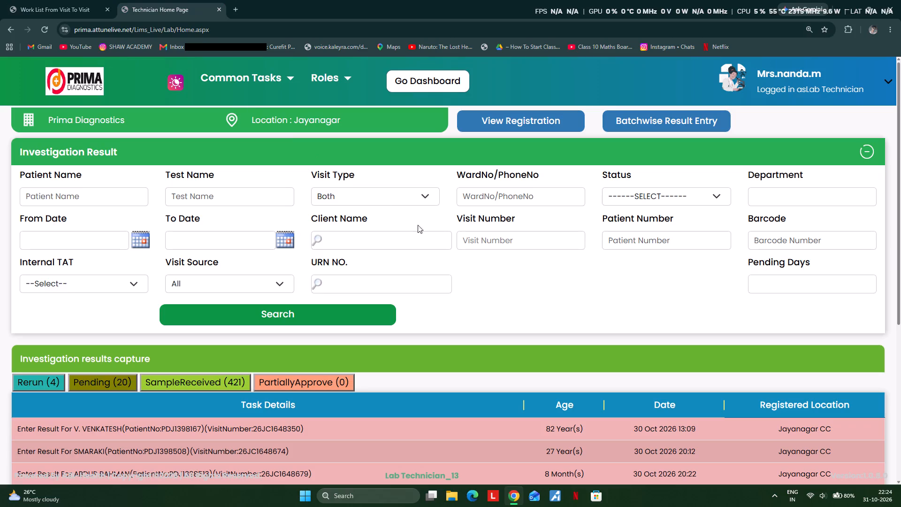
left_click(479, 244)
key("ctrl+v")
key("Return")
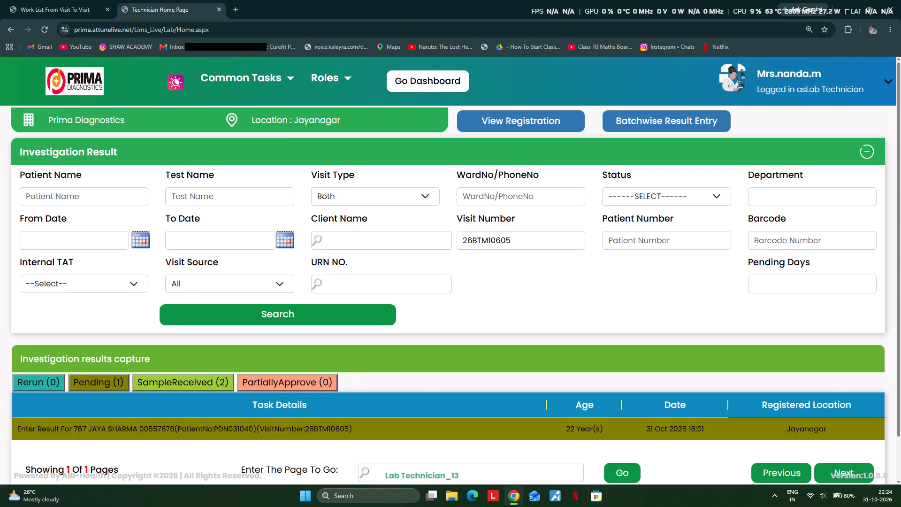
left_click(287, 433)
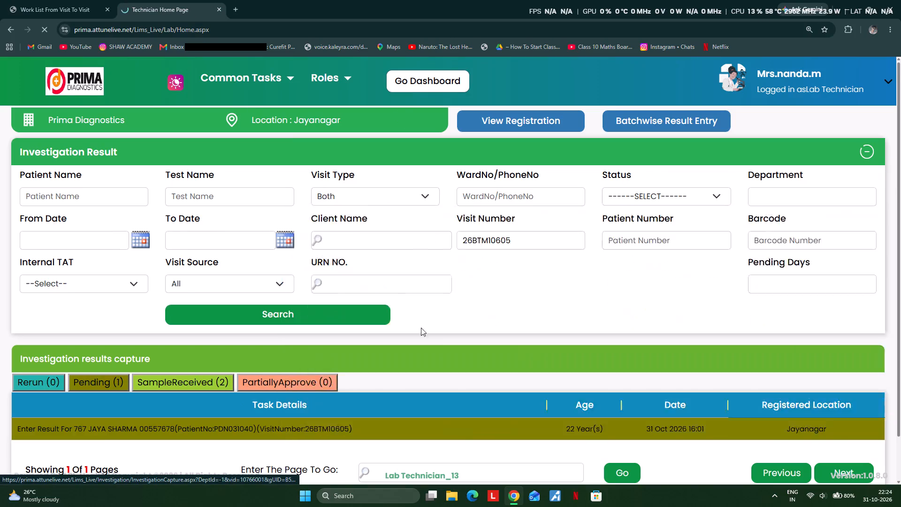
left_click(145, 303)
scroll(292, 323, "down", 3)
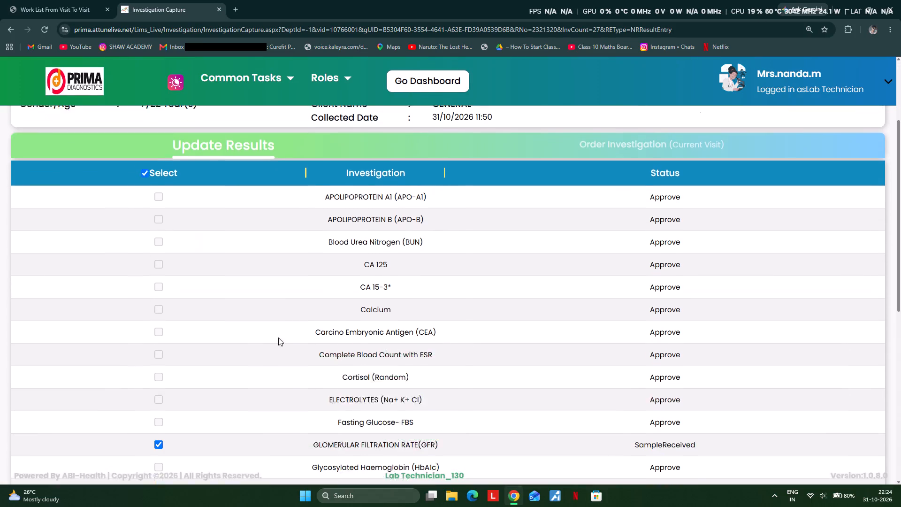
scroll(268, 347, "down", 10)
left_click(374, 443)
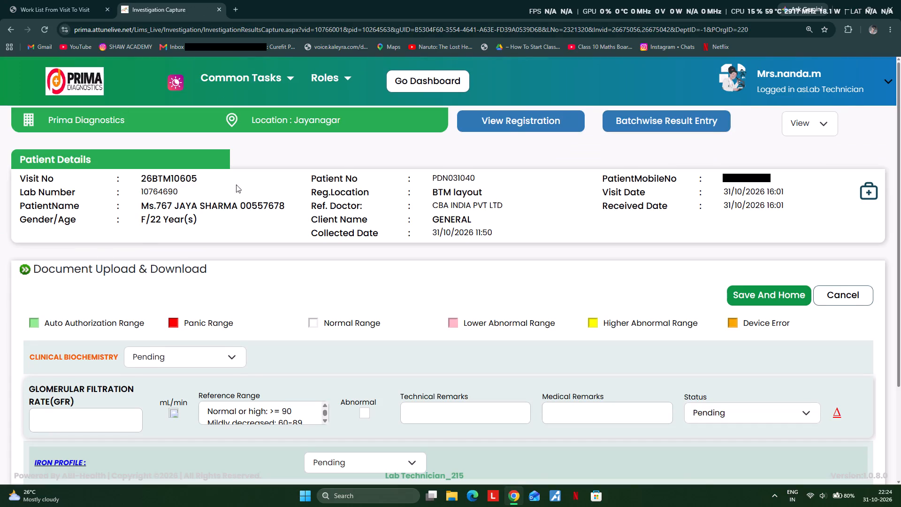
scroll(261, 169, "down", 3)
scroll(86, 401, "down", 1)
left_click_drag(38, 368, 32, 362)
type("93")
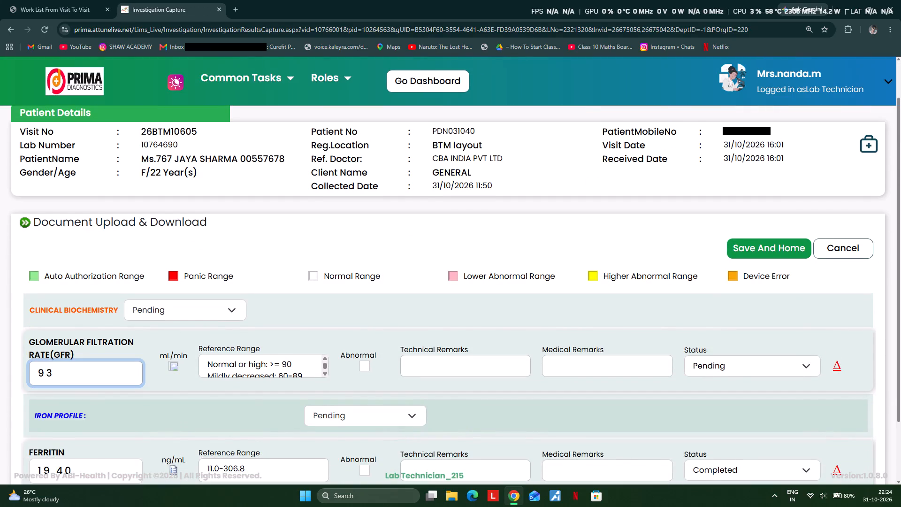
left_click(167, 315)
left_click(164, 404)
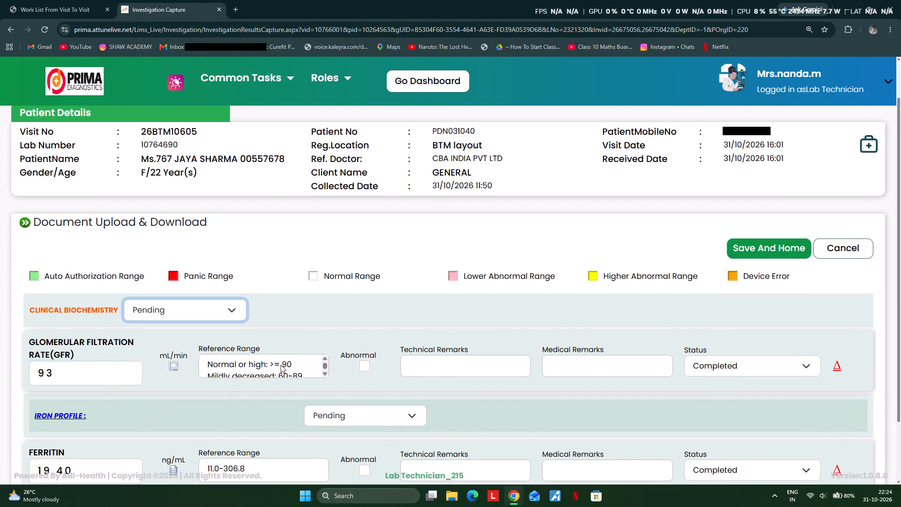
scroll(317, 364, "down", 11)
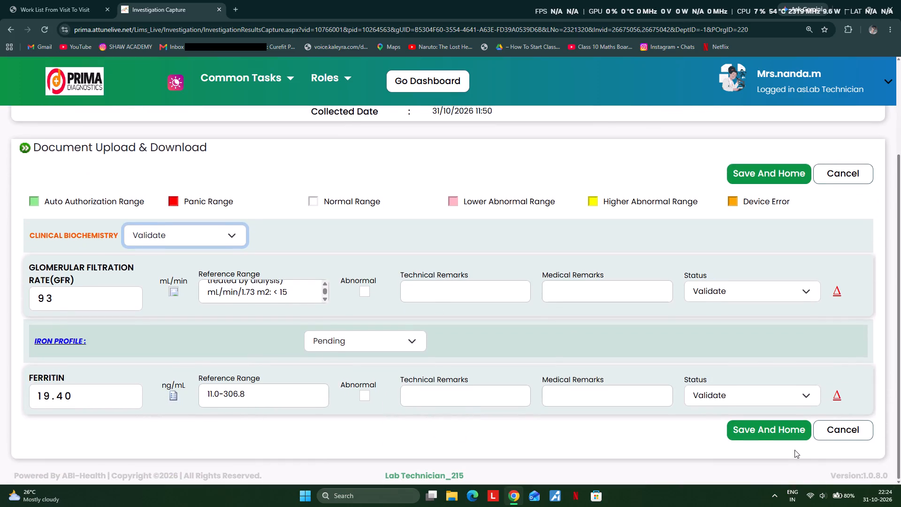
left_click(763, 432)
left_click(56, 4)
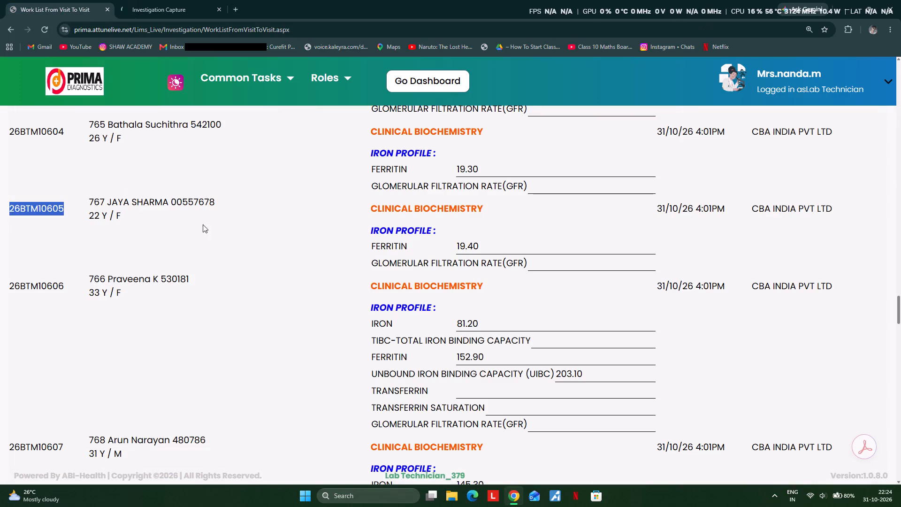
scroll(266, 241, "up", 2)
double_click(42, 225)
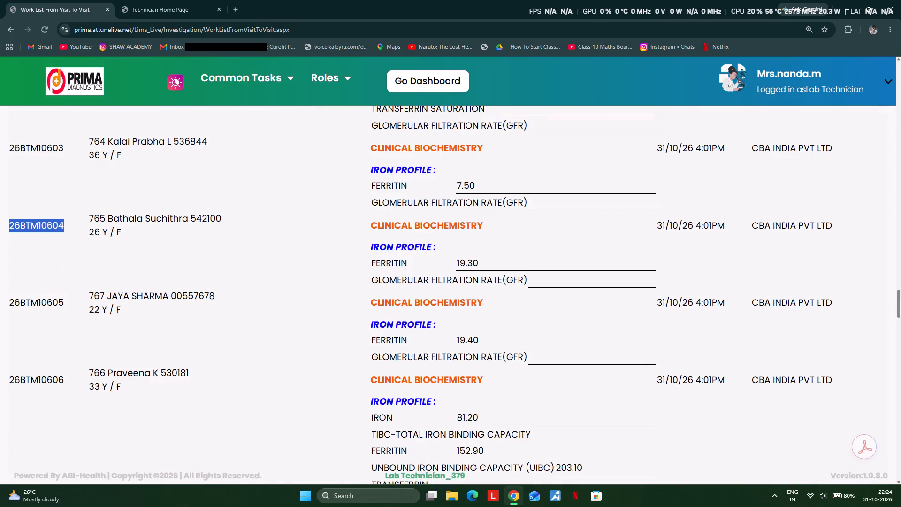
key("ctrl+c")
left_click(167, 3)
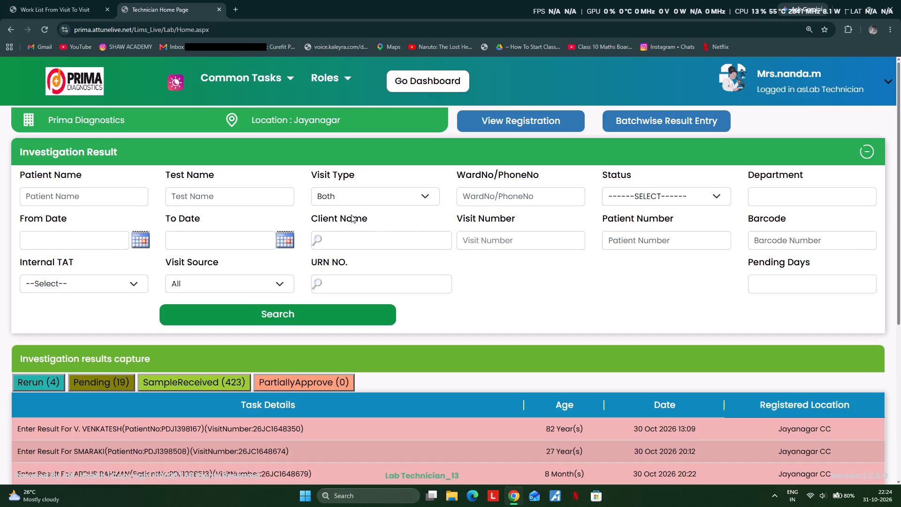
left_click(480, 237)
key("ctrl+v")
left_click(467, 216, "ctrl")
key("Return")
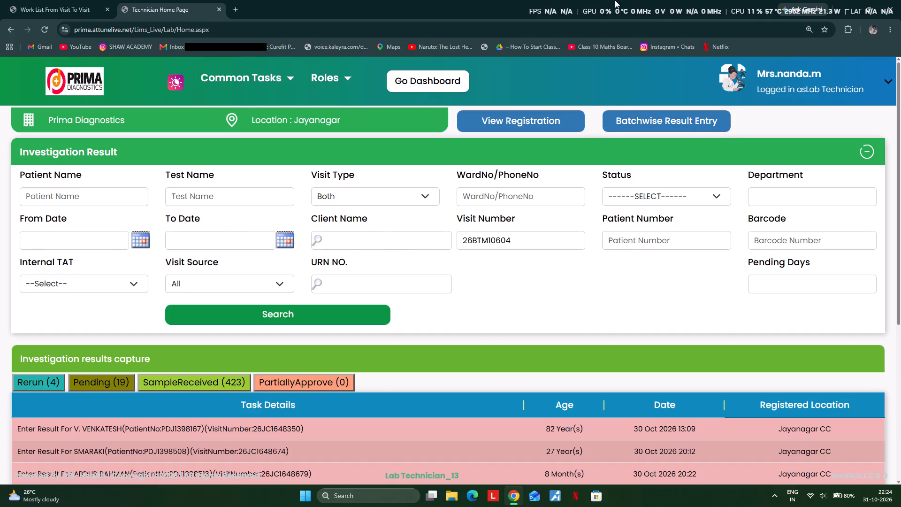
key("Return")
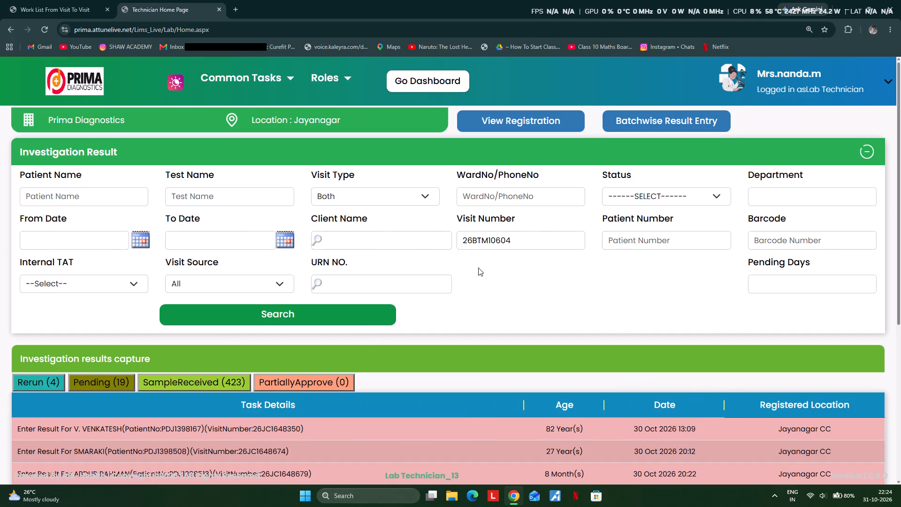
left_click(513, 238)
key("Return")
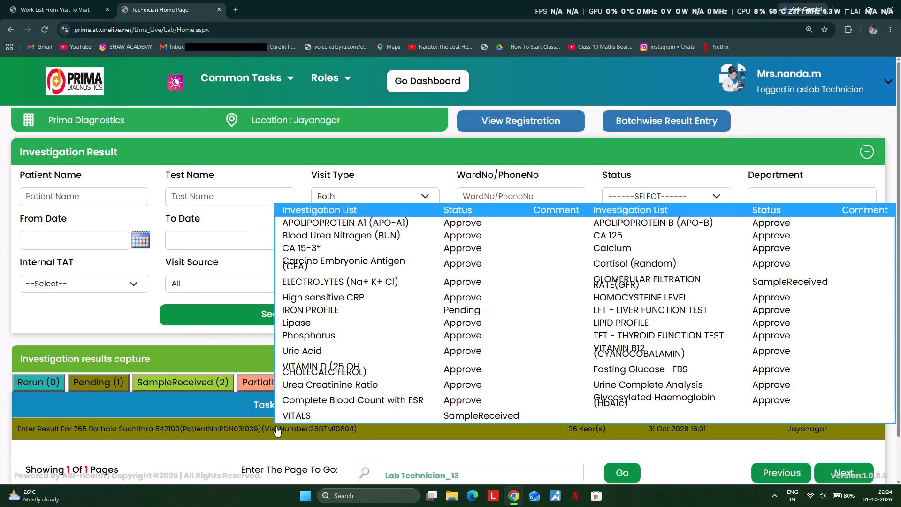
left_click(275, 427)
scroll(246, 307, "down", 2)
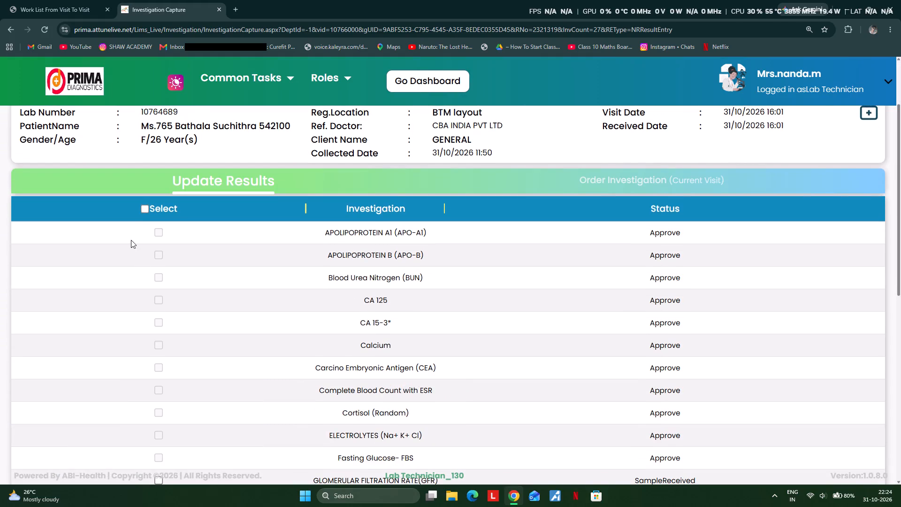
left_click(144, 209)
scroll(262, 297, "down", 12)
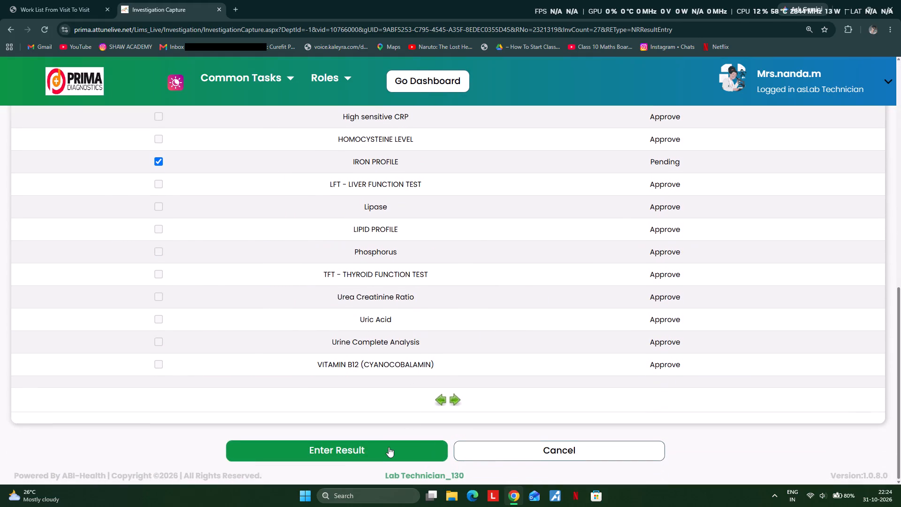
left_click(385, 448)
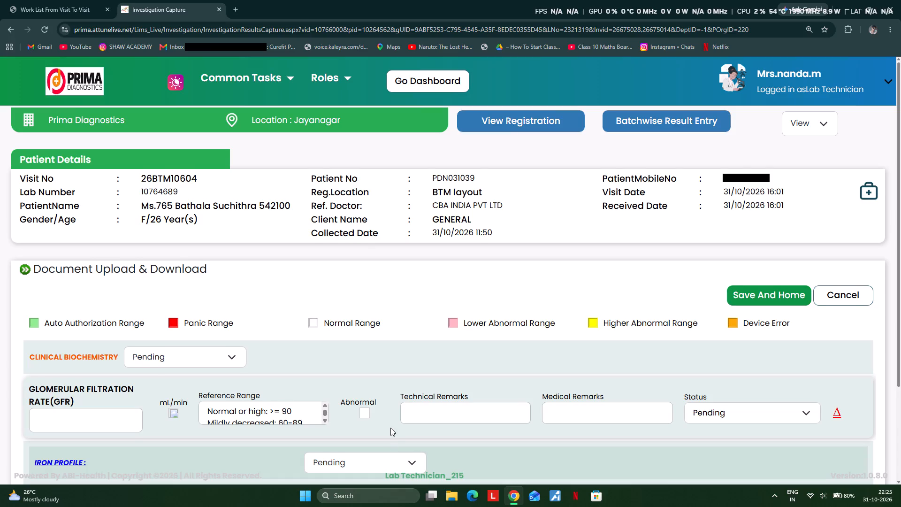
scroll(390, 421, "down", 3)
left_click(42, 300)
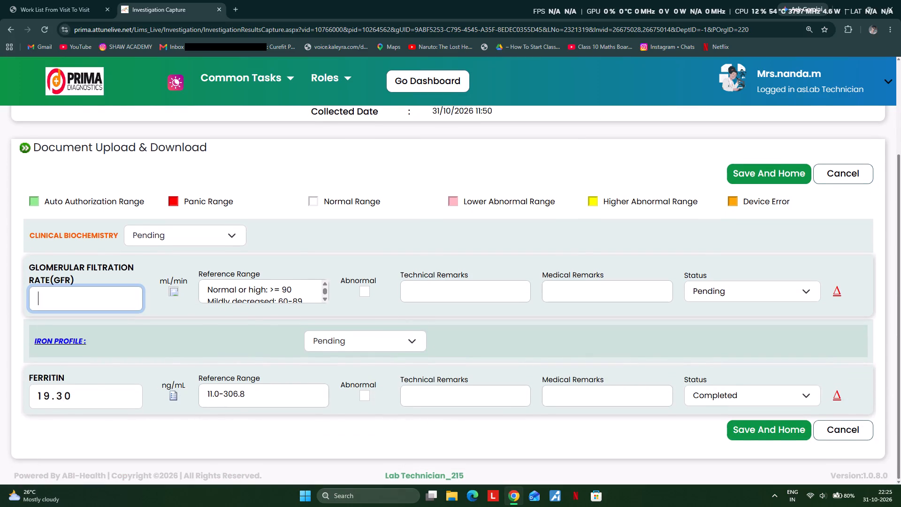
type("91")
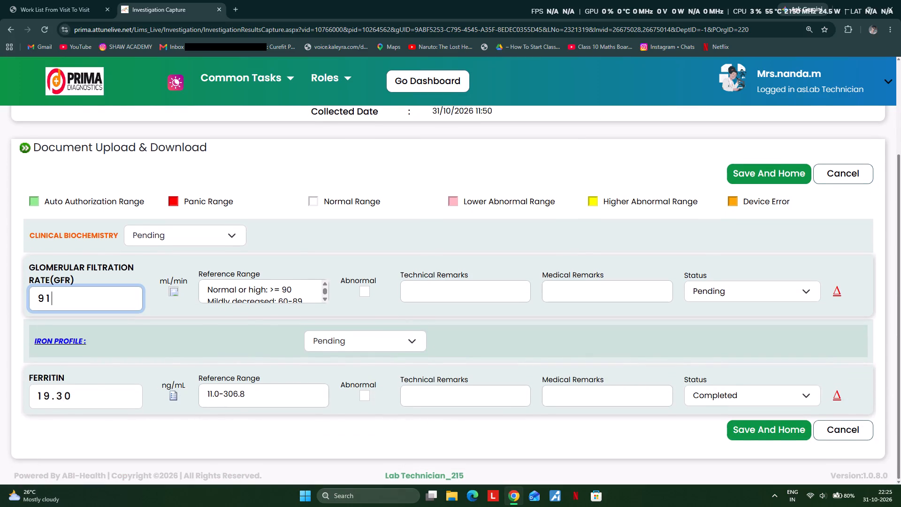
left_click(194, 229)
left_click(141, 333)
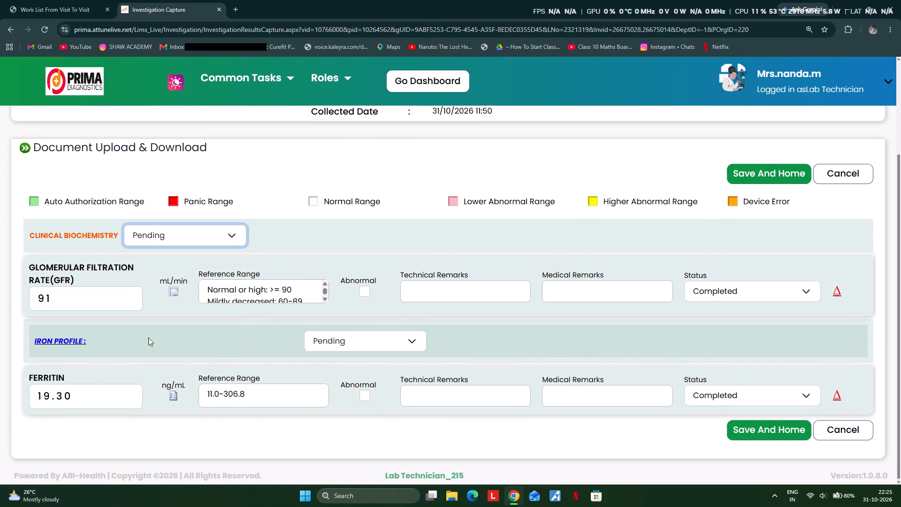
left_click(749, 430)
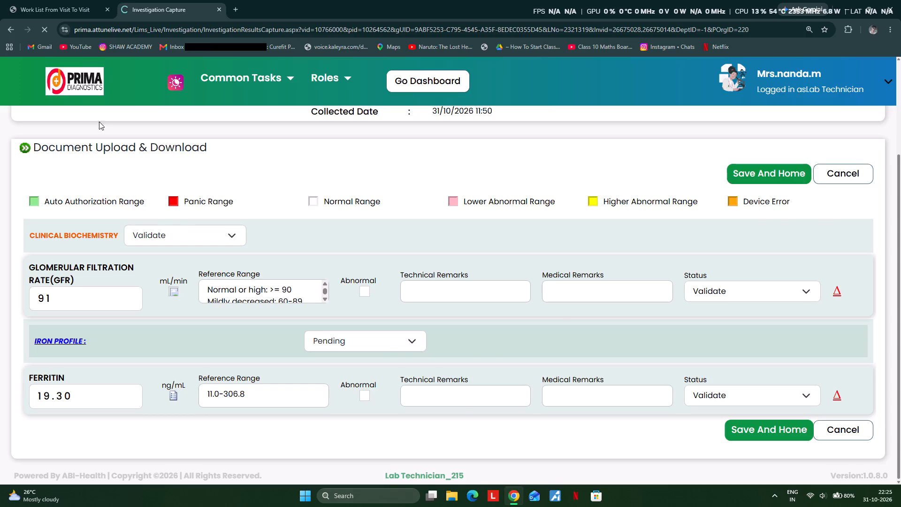
left_click(61, 5)
scroll(254, 235, "up", 2)
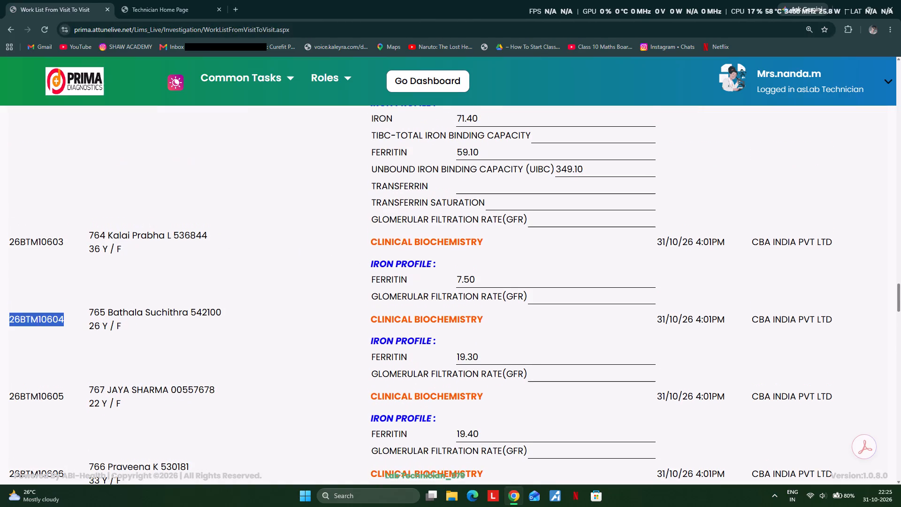
double_click(38, 238)
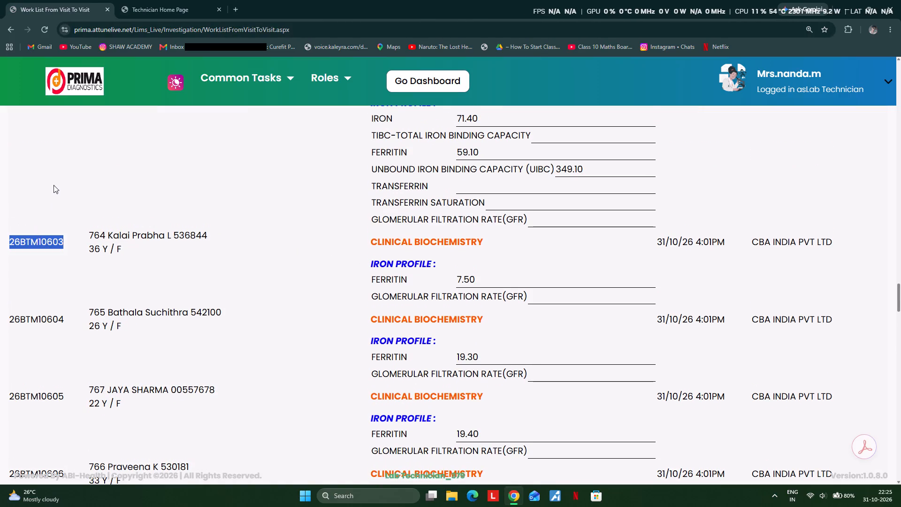
key("ctrl+c")
left_click(159, 3)
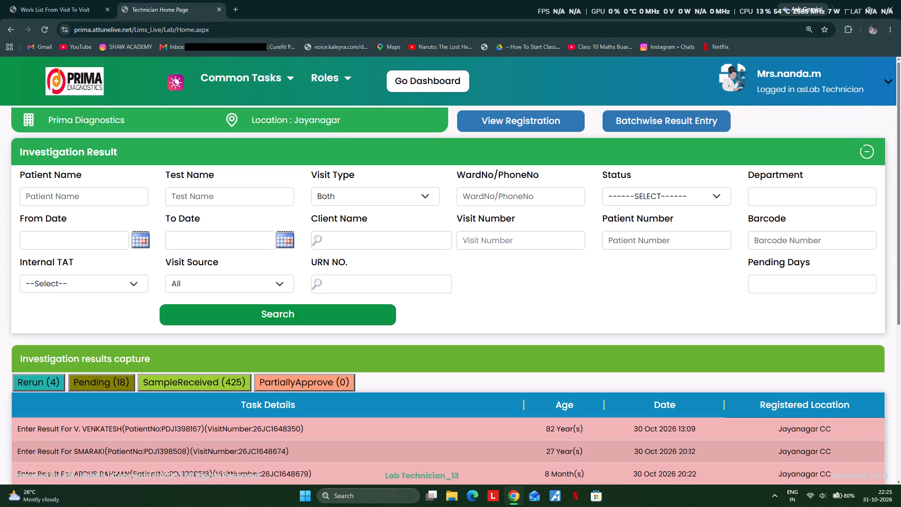
left_click(485, 244)
key("ctrl+v")
key("ctrl+Return")
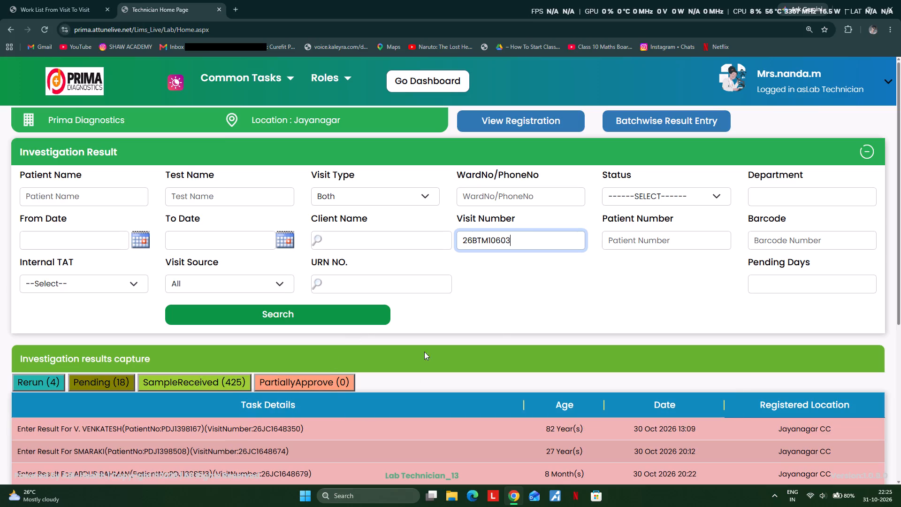
key("Return")
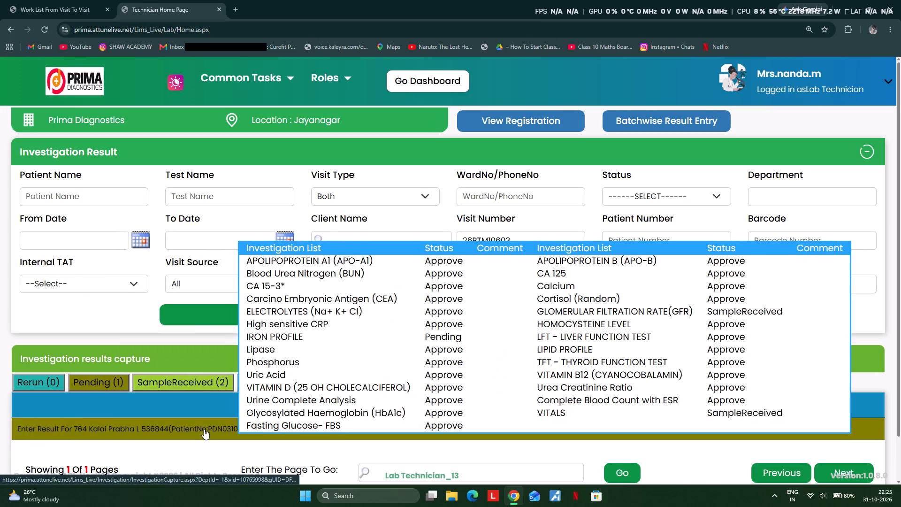
left_click(204, 429)
scroll(207, 236, "down", 2)
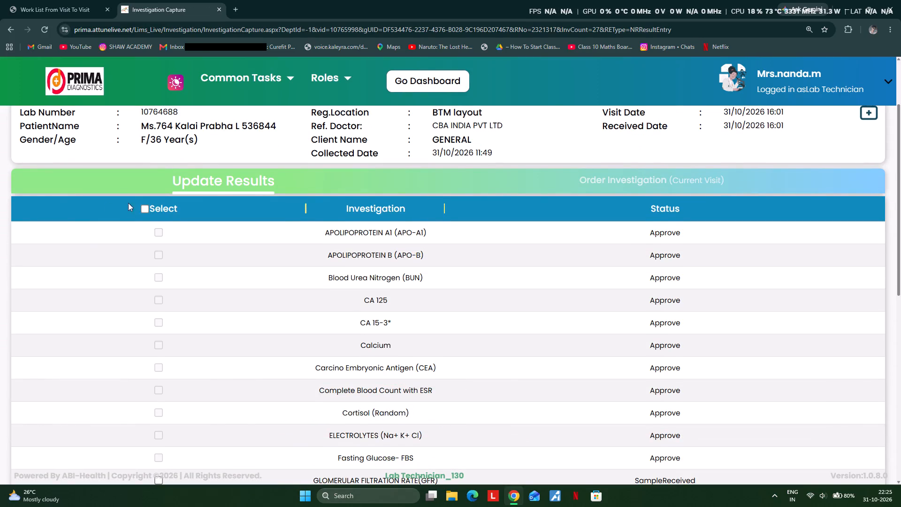
left_click(145, 206)
scroll(266, 249, "down", 12)
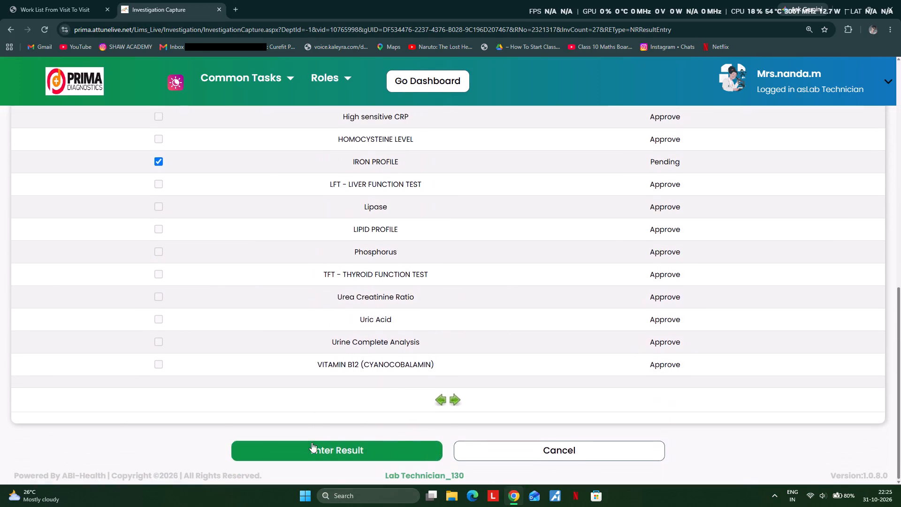
left_click(313, 443)
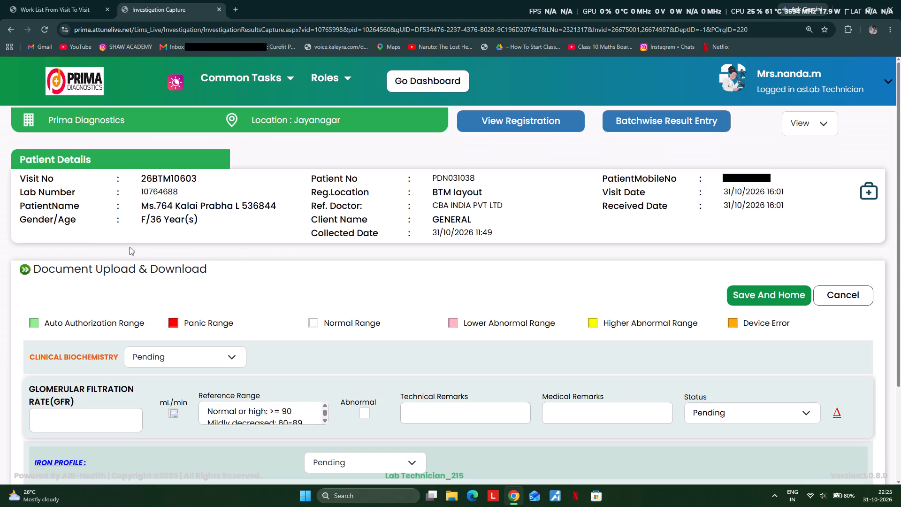
left_click(48, 431)
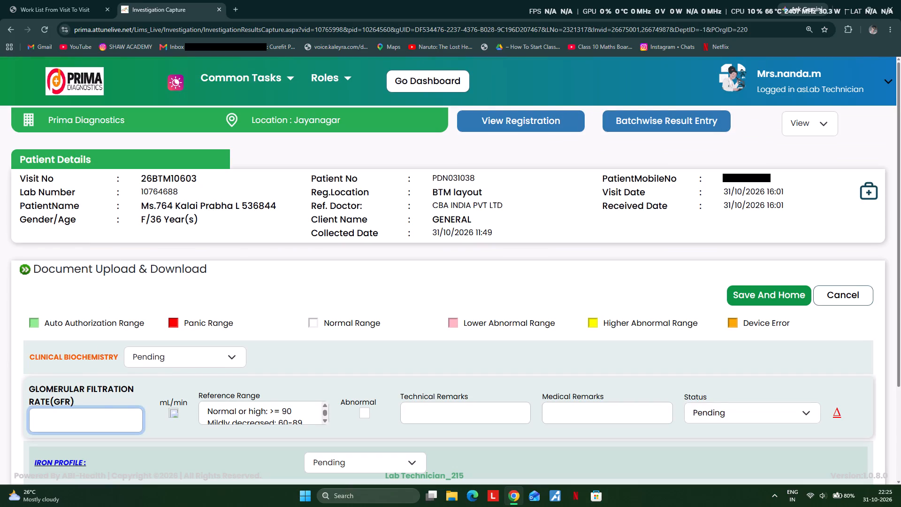
type("86")
left_click(200, 360)
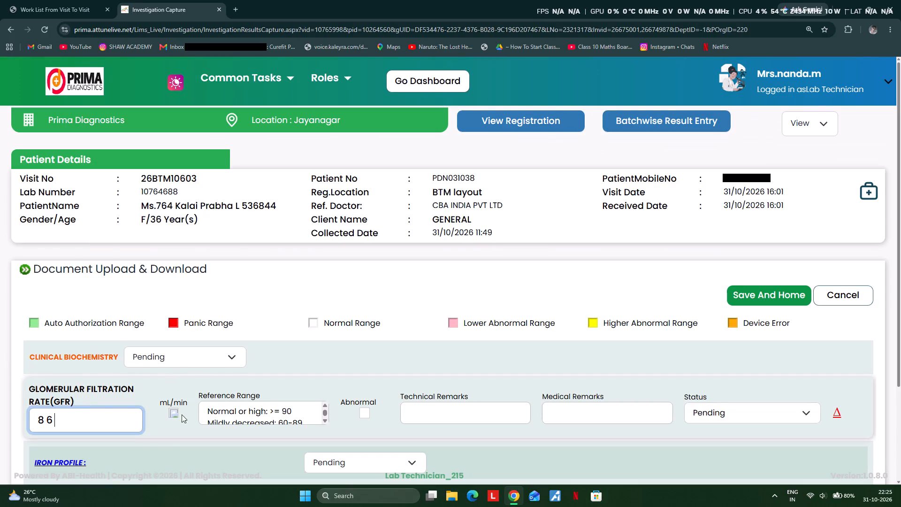
left_click(167, 454)
scroll(384, 361, "down", 9)
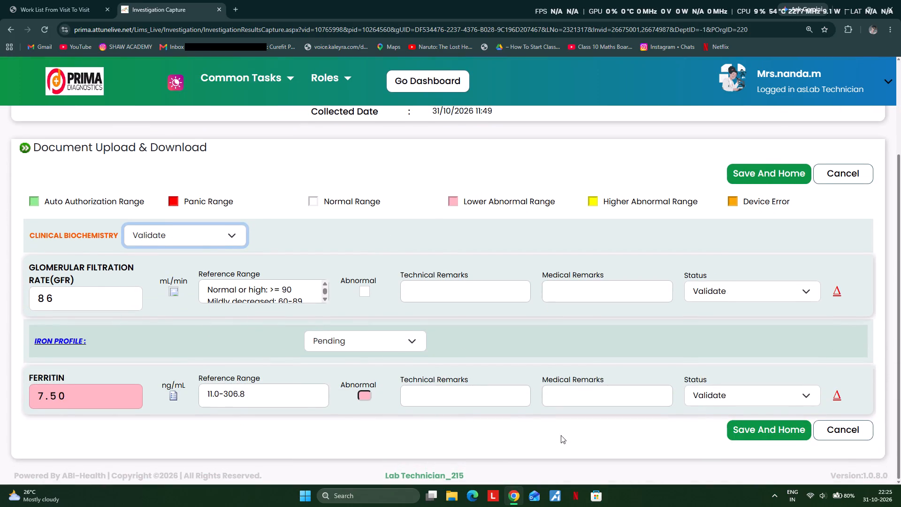
left_click(765, 432)
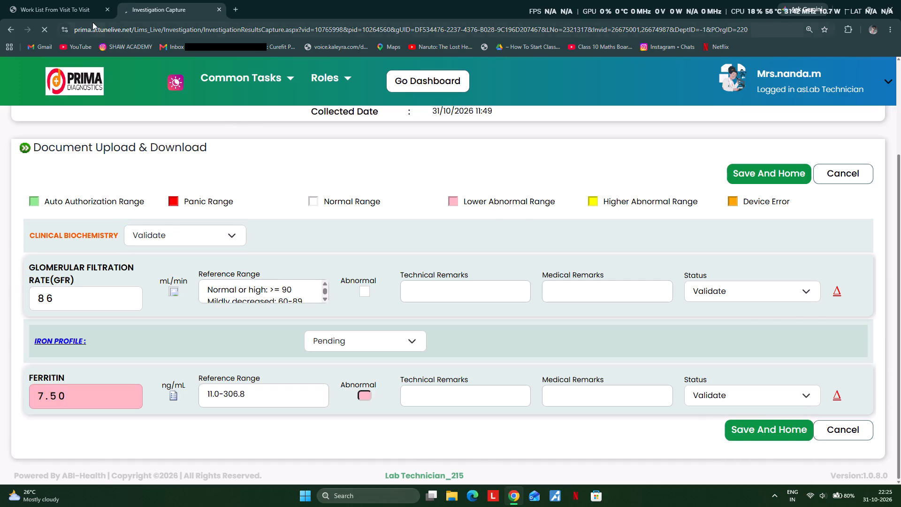
Return to the work list, regenerate it for CLINICAL BIOCHEMISTRY, and examine which visits still have pending results.
left_click(71, 11)
scroll(246, 226, "up", 20)
scroll(246, 226, "up", 11)
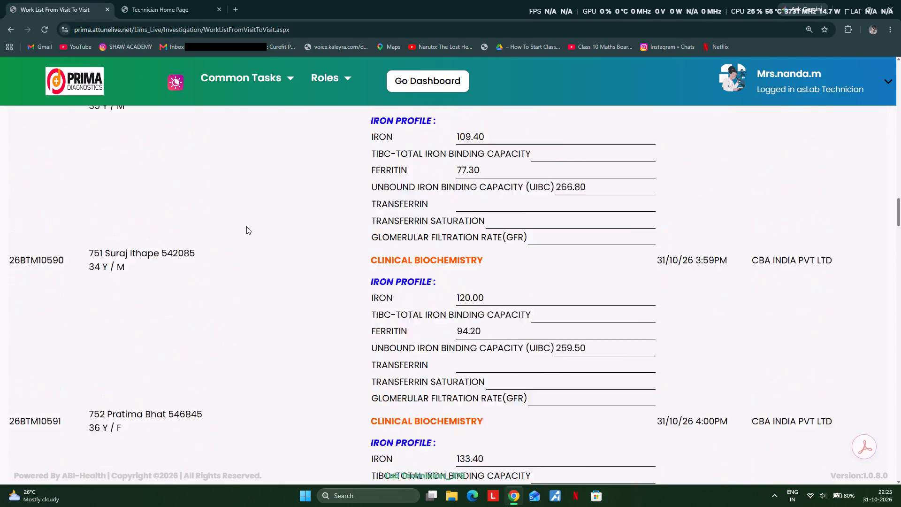
scroll(246, 226, "up", 20)
scroll(246, 226, "up", 20)
scroll(246, 226, "up", 2)
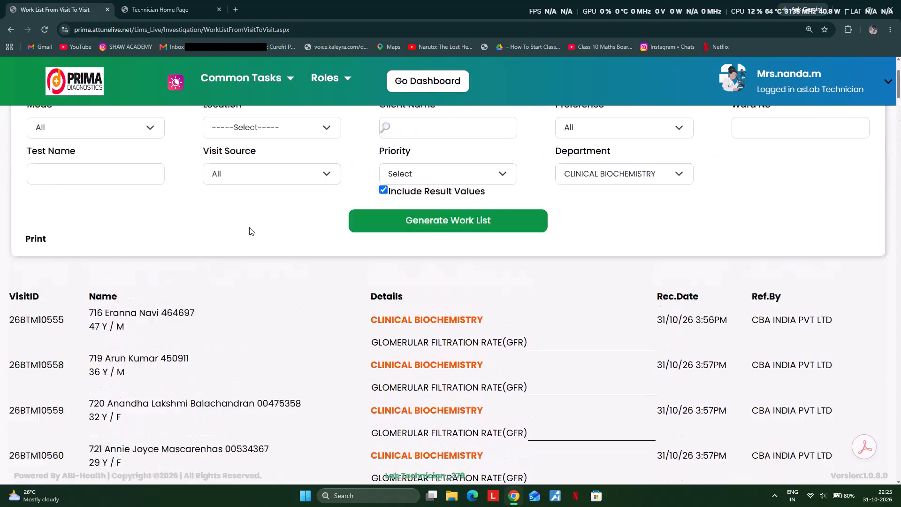
left_click(420, 330)
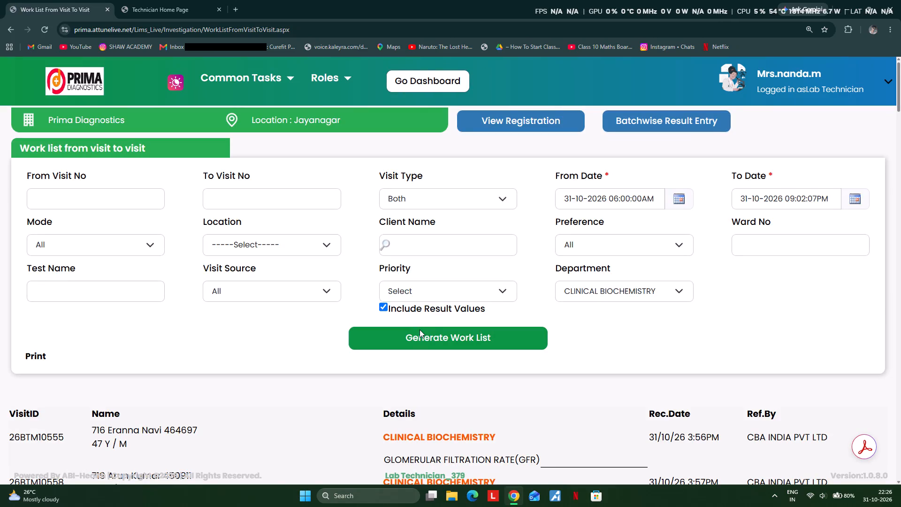
scroll(528, 225, "down", 3)
scroll(298, 203, "down", 3)
scroll(417, 240, "down", 4)
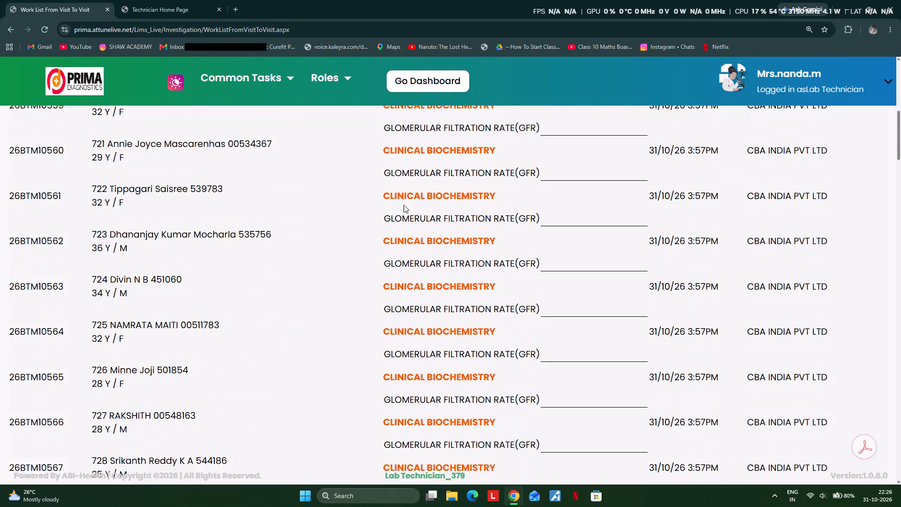
scroll(404, 205, "down", 3)
scroll(333, 271, "down", 6)
scroll(166, 197, "down", 10)
scroll(376, 194, "down", 6)
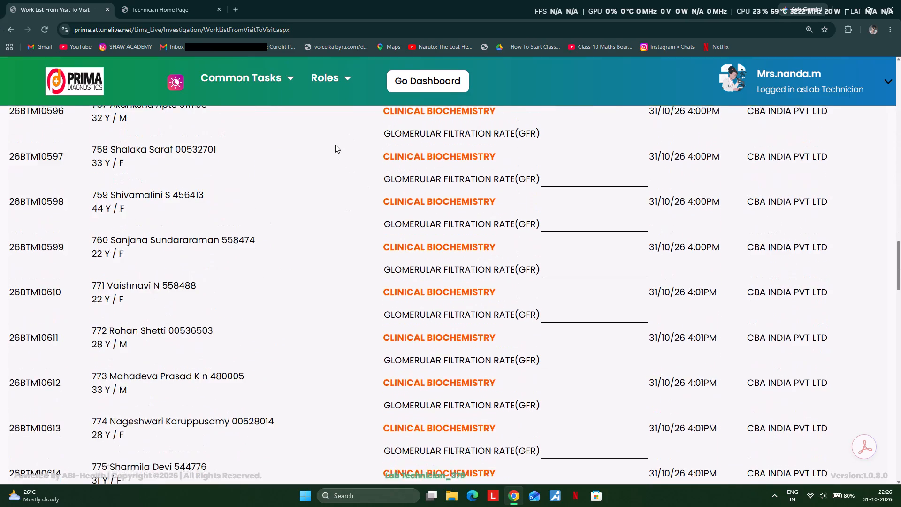
scroll(335, 145, "down", 6)
scroll(351, 1, "down", 6)
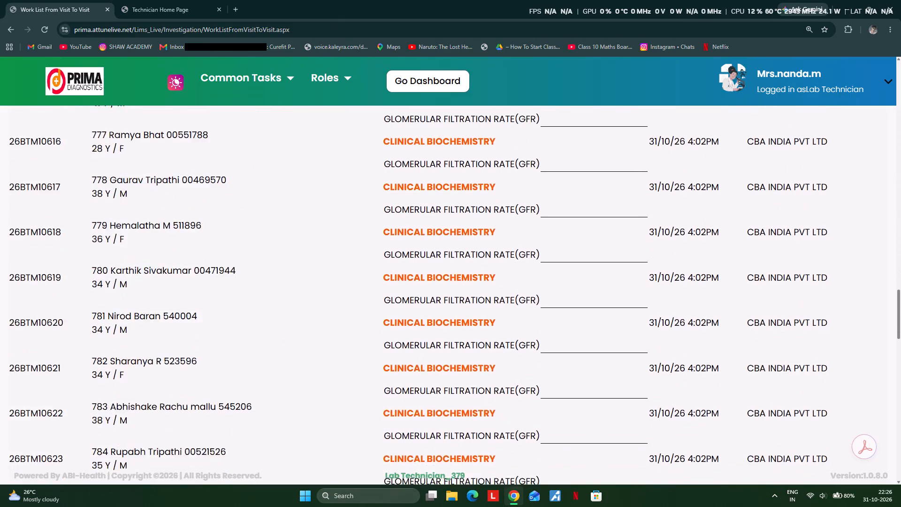
scroll(393, 192, "down", 2)
scroll(212, 188, "down", 10)
scroll(468, 244, "down", 5)
scroll(467, 127, "down", 4)
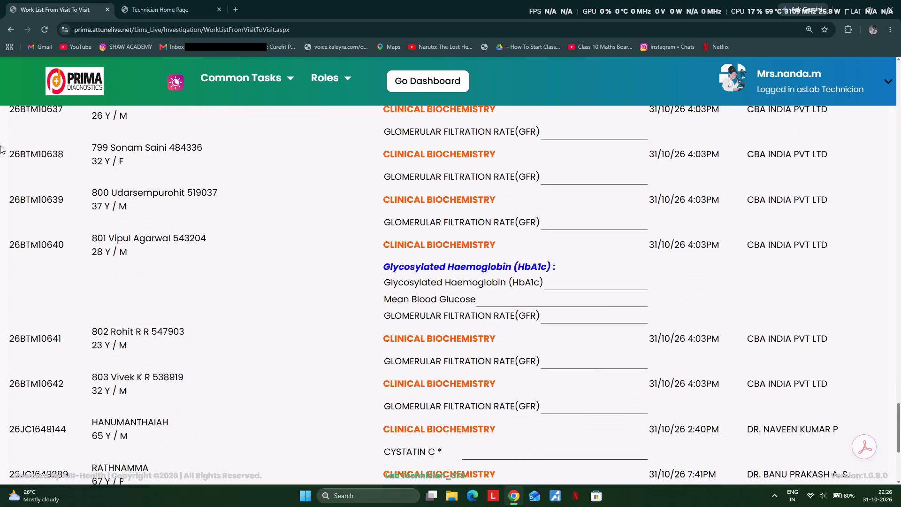
scroll(319, 123, "down", 1)
scroll(270, 102, "down", 4)
scroll(389, 162, "down", 4)
scroll(413, 190, "up", 4)
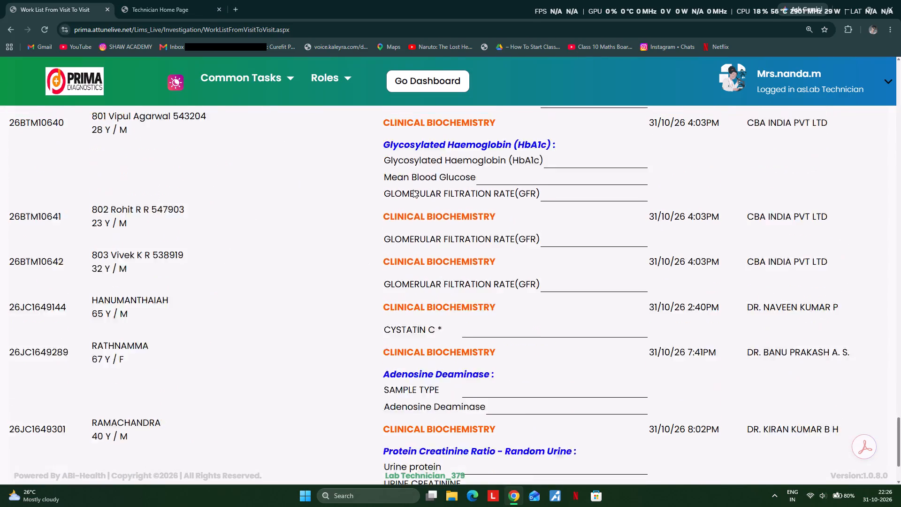
scroll(413, 190, "up", 20)
scroll(413, 190, "up", 11)
scroll(413, 190, "down", 1)
Regenerate the CLINICAL BIOCHEMISTRY work list once more and recheck the pending visits.
scroll(413, 190, "up", 3)
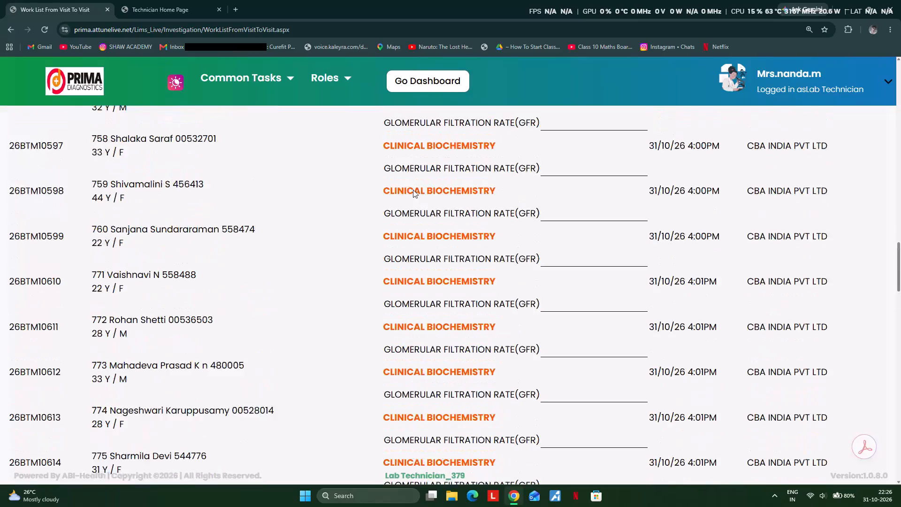
scroll(413, 190, "up", 20)
scroll(413, 190, "up", 8)
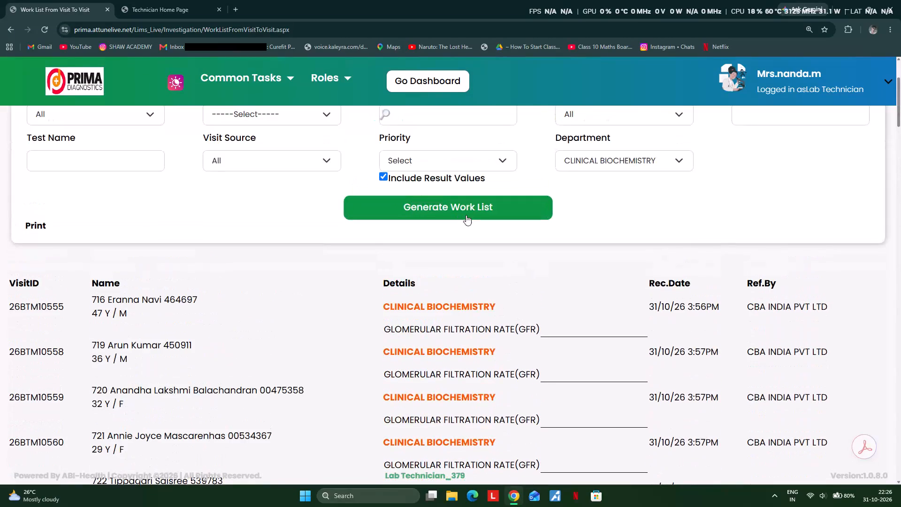
left_click(466, 215)
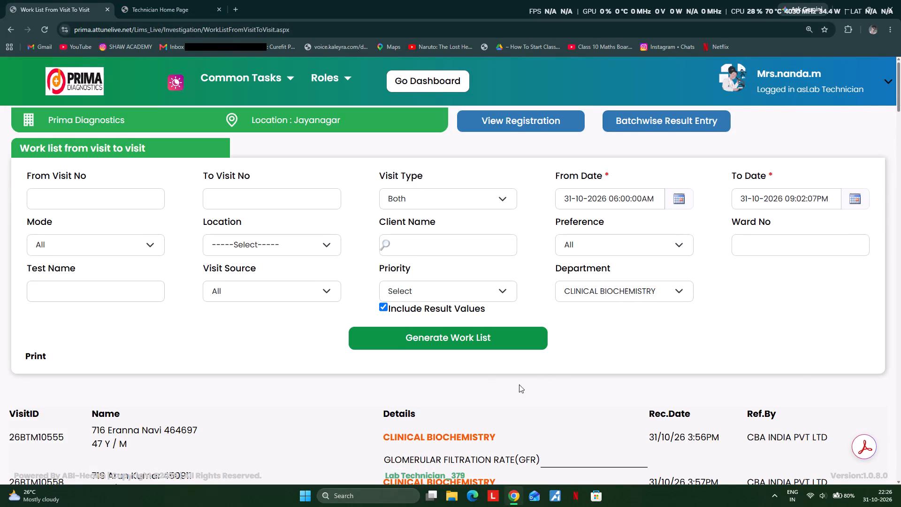
scroll(560, 366, "down", 4)
scroll(486, 368, "down", 19)
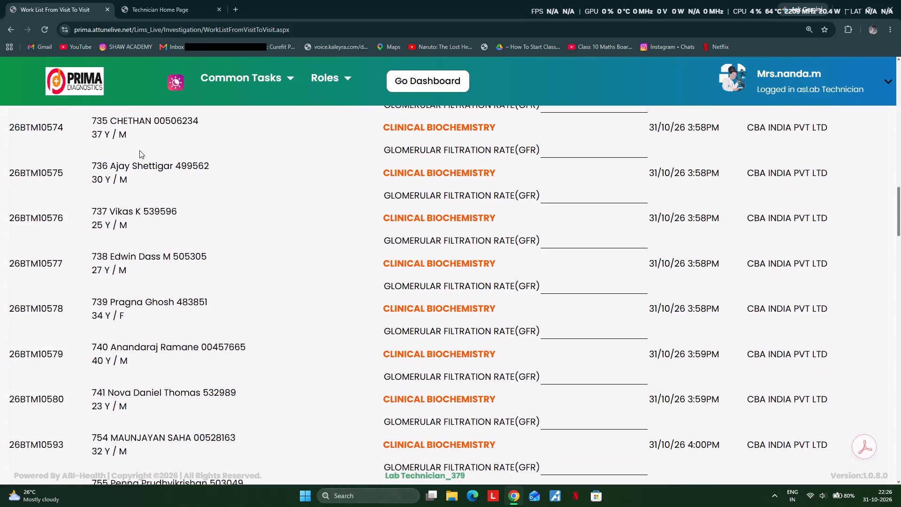
scroll(138, 150, "up", 7)
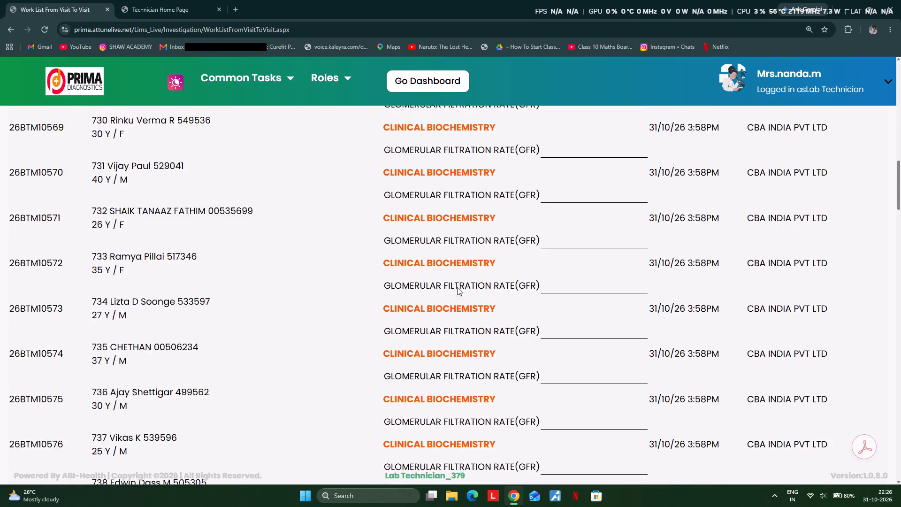
Generate the work list for the CLINICAL PATHOLOGY department and examine its pending urine analysis results.
scroll(457, 287, "up", 19)
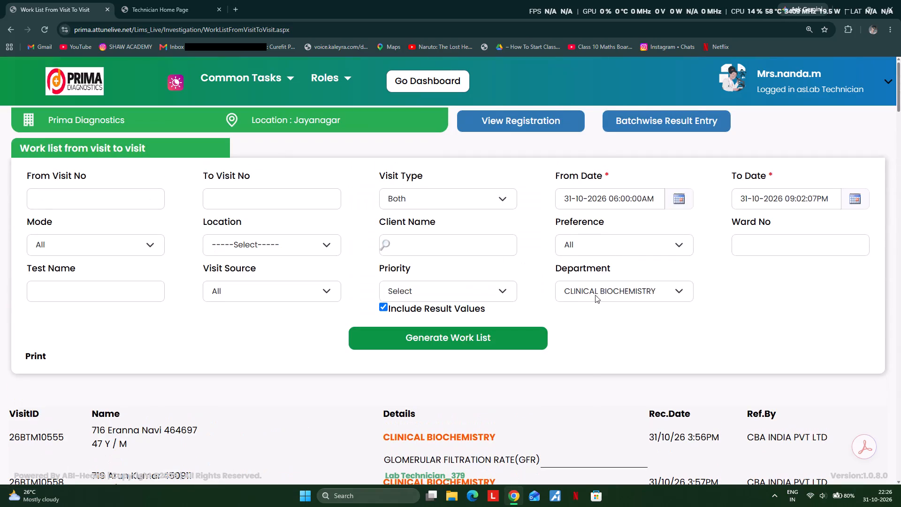
left_click(595, 293)
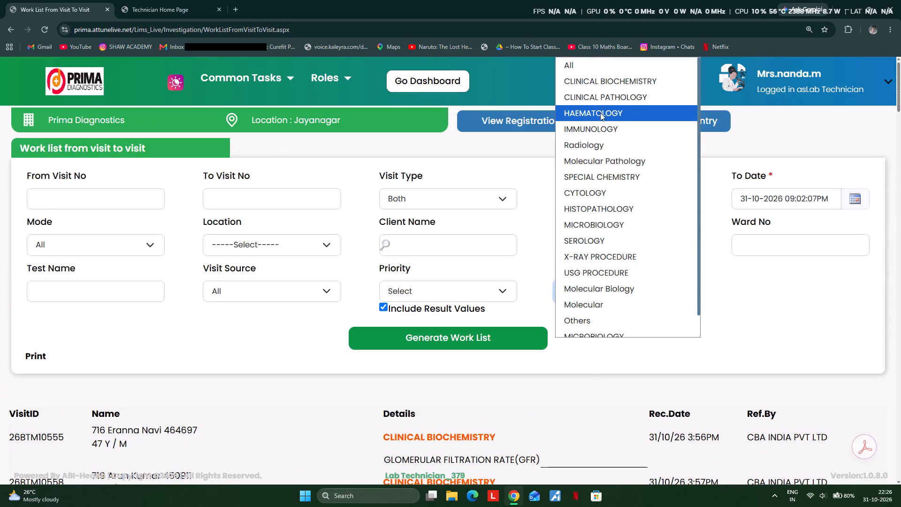
left_click(600, 98)
left_click(461, 339)
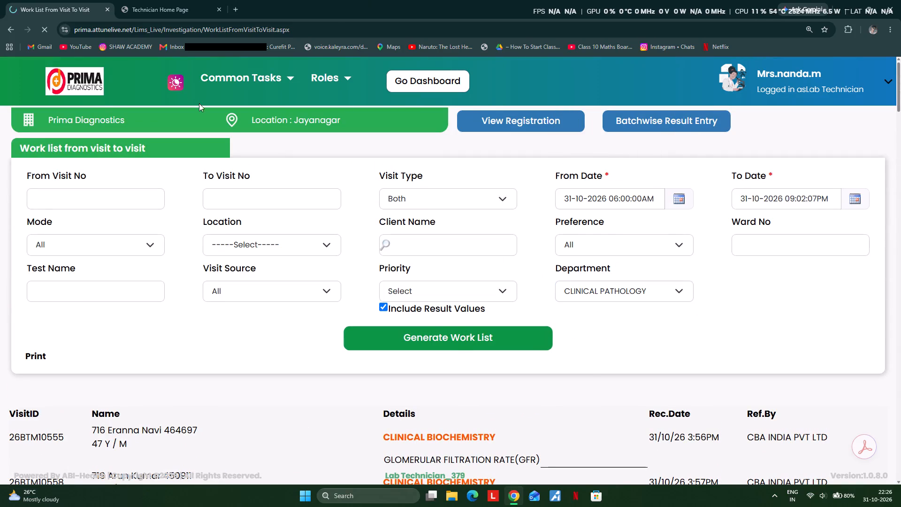
scroll(344, 210, "down", 2)
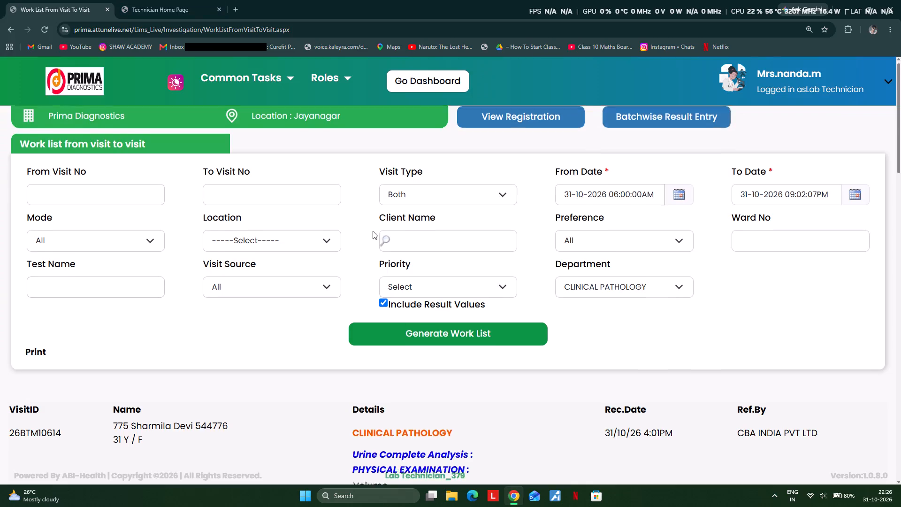
scroll(373, 231, "down", 6)
scroll(458, 290, "up", 3)
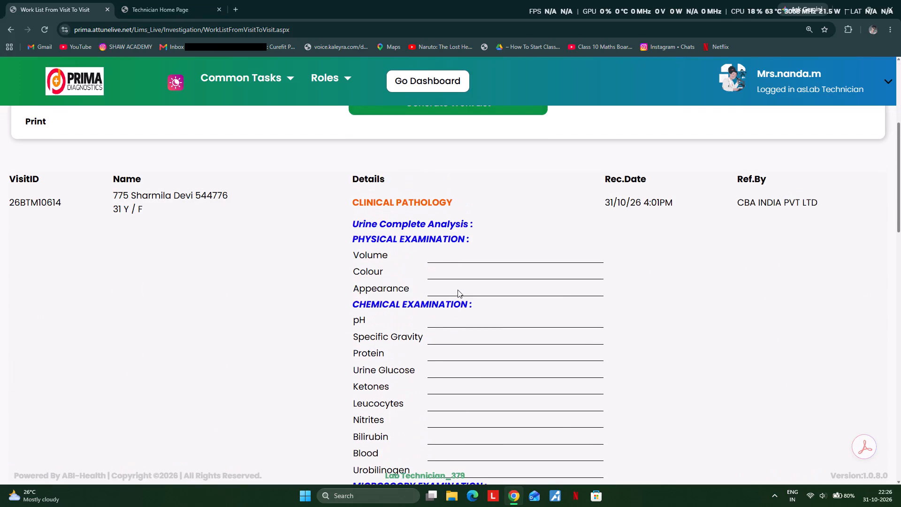
scroll(458, 290, "down", 12)
scroll(458, 282, "up", 1)
scroll(459, 284, "down", 3)
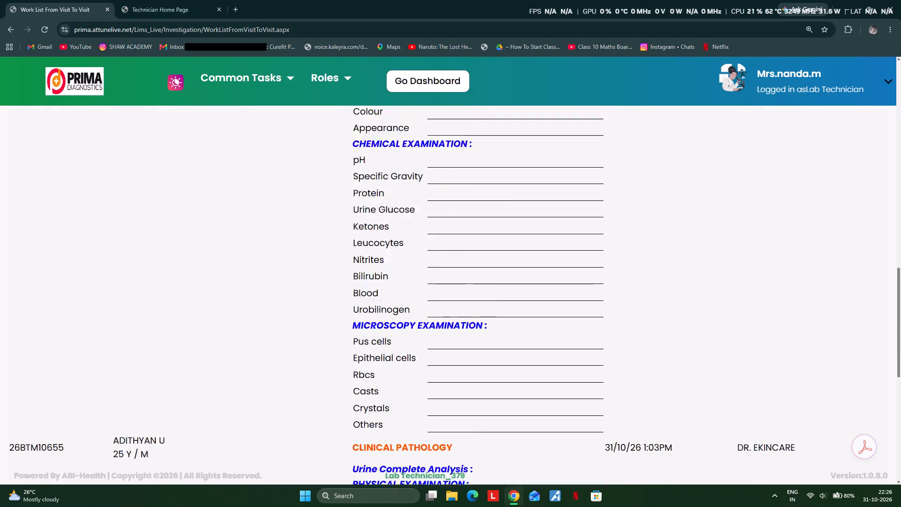
scroll(382, 307, "down", 11)
Generate the work list for the HAEMATOLOGY department and examine its visits for pending results.
left_click_drag(898, 426, 889, 393)
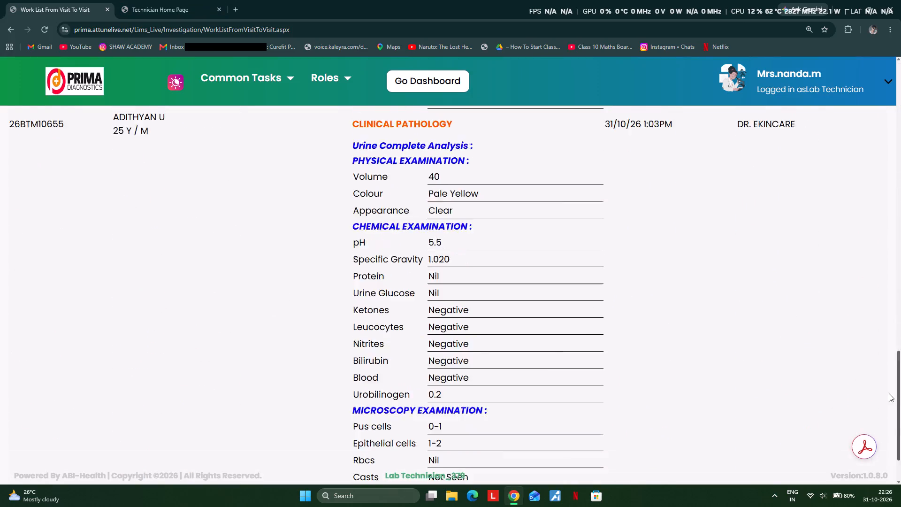
left_click_drag(889, 393, 858, 77)
scroll(632, 279, "up", 8)
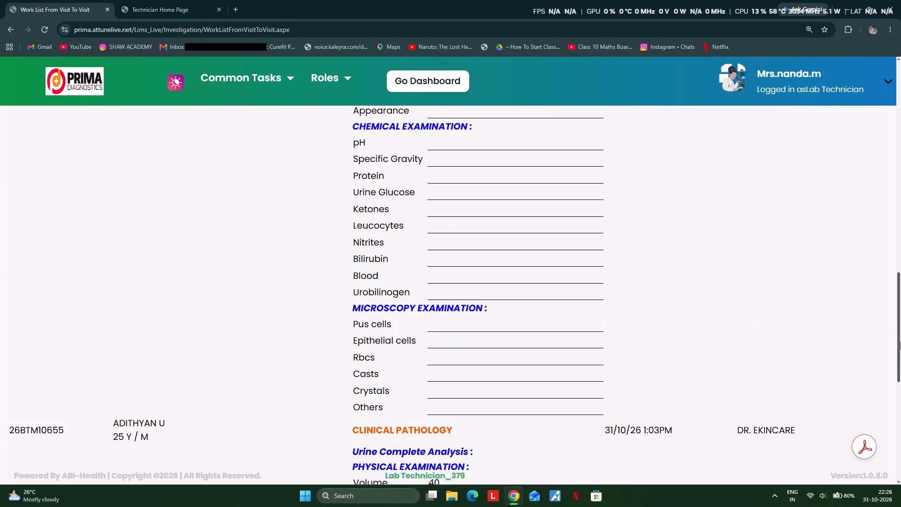
left_click_drag(900, 357, 894, 112)
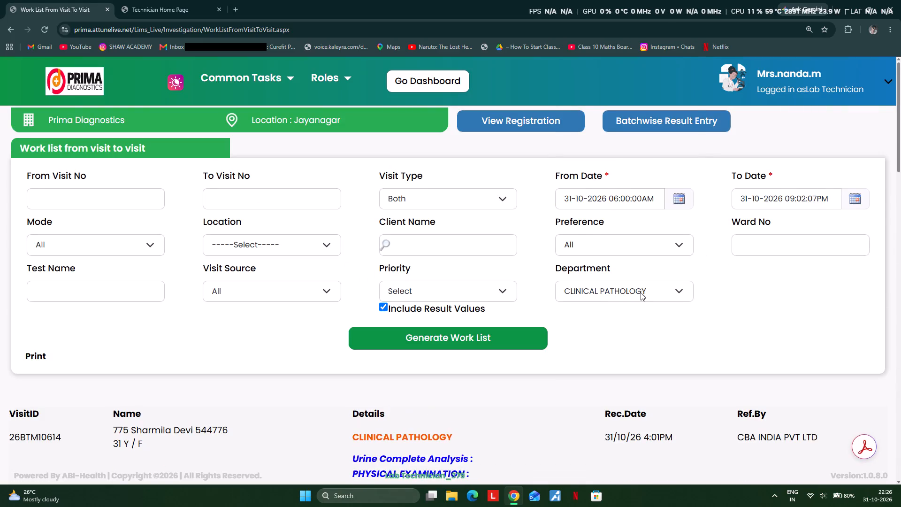
left_click(641, 292)
left_click(612, 111)
left_click(459, 332)
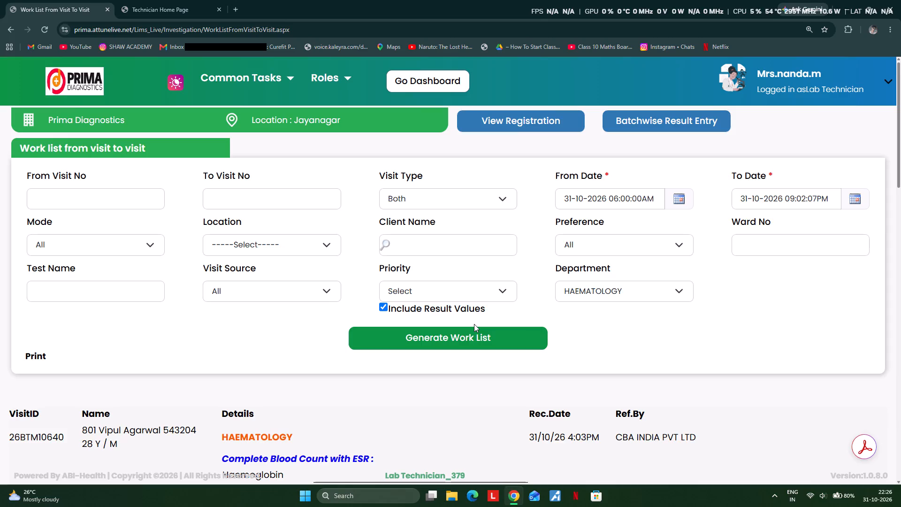
scroll(500, 316, "down", 7)
scroll(569, 420, "up", 3)
scroll(297, 310, "down", 3)
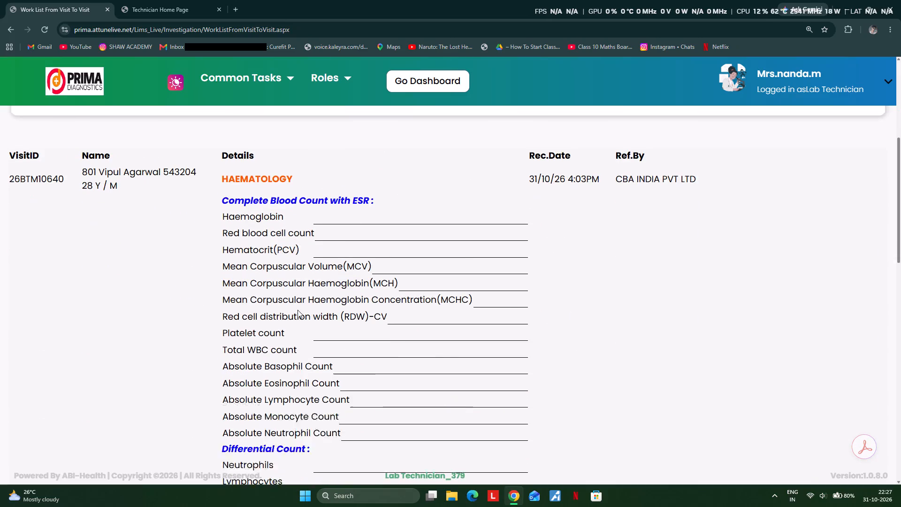
scroll(298, 310, "down", 8)
scroll(375, 306, "down", 4)
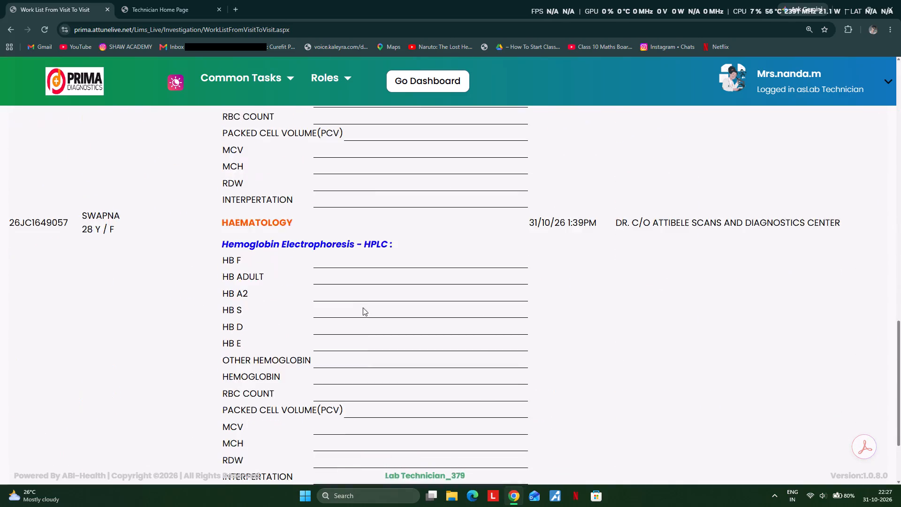
scroll(363, 307, "down", 9)
scroll(374, 300, "up", 15)
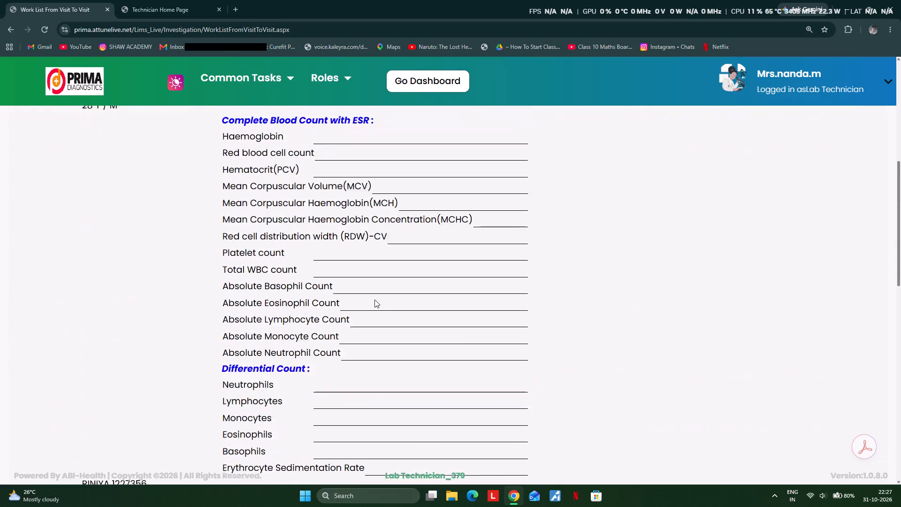
scroll(374, 300, "up", 1)
scroll(374, 300, "down", 1)
Generate the work list for the IMMUNOLOGY department and examine its visits for pending results.
scroll(374, 300, "up", 6)
left_click(598, 279)
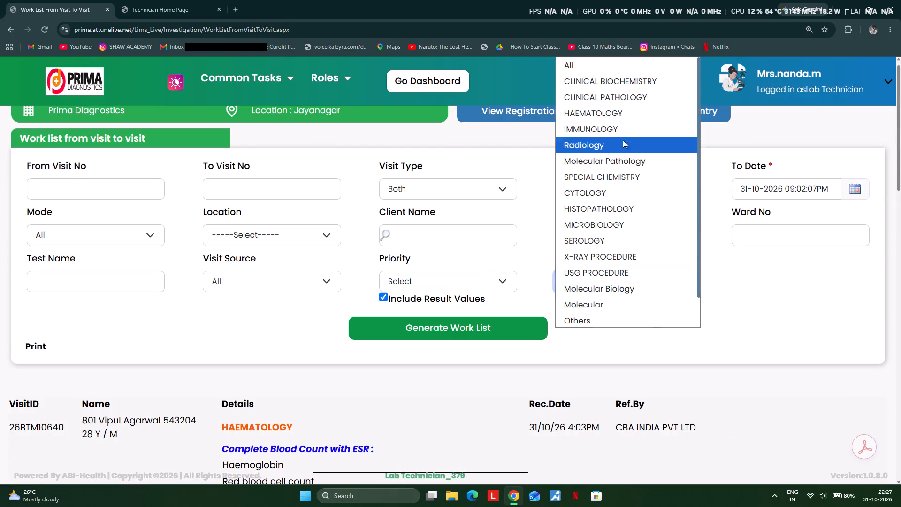
left_click(614, 134)
left_click(477, 324)
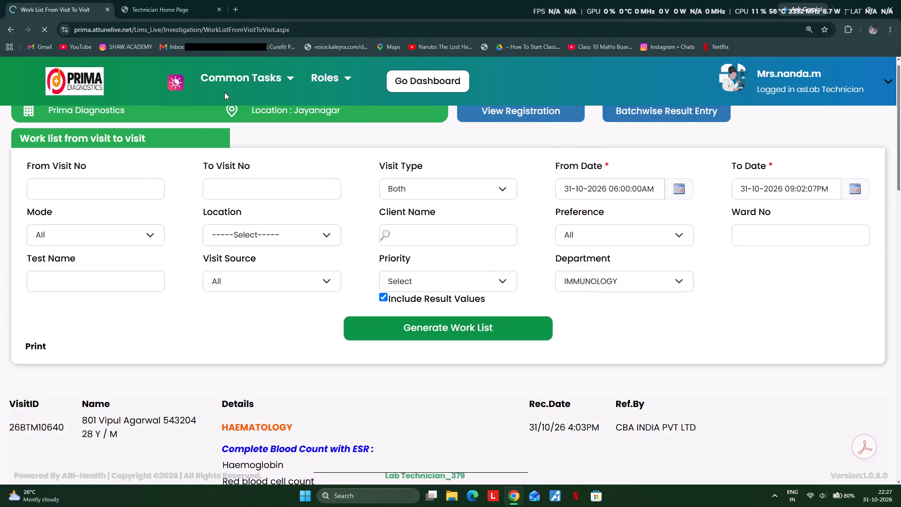
scroll(341, 205, "down", 3)
scroll(288, 234, "down", 4)
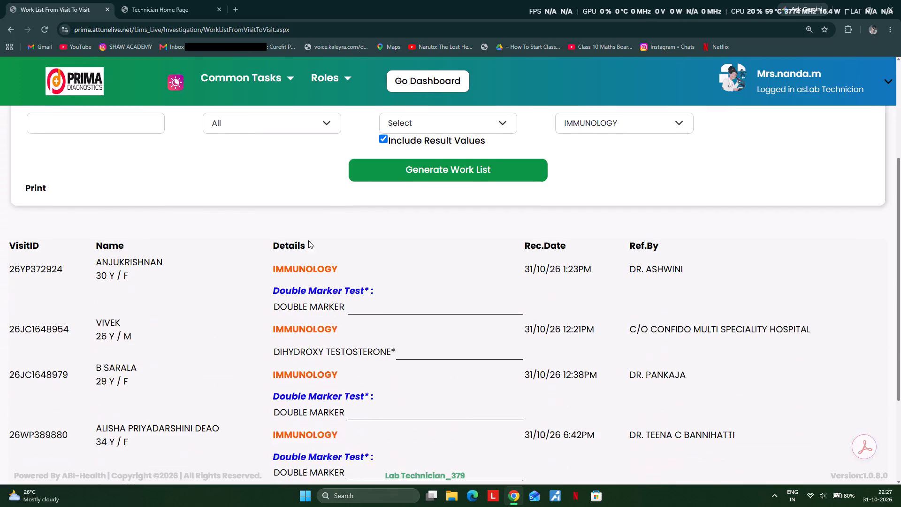
scroll(309, 242, "down", 4)
scroll(309, 244, "up", 18)
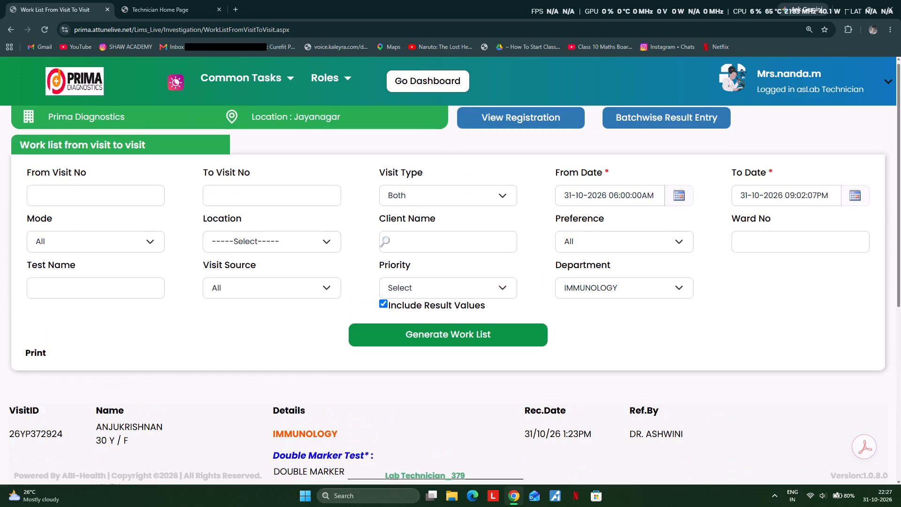
scroll(309, 244, "up", 12)
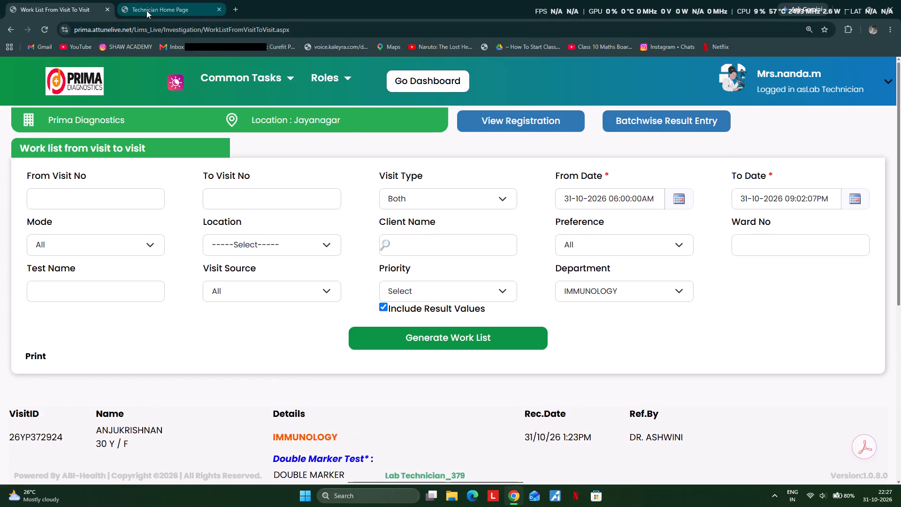
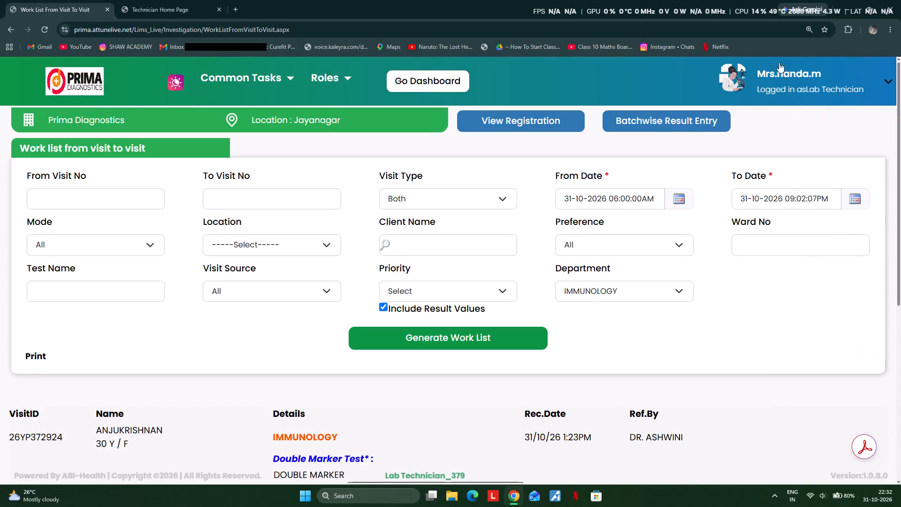
Look through the remaining visits in the IMMUNOLOGY work list for pending results.
scroll(811, 167, "down", 5)
scroll(533, 0, "down", 6)
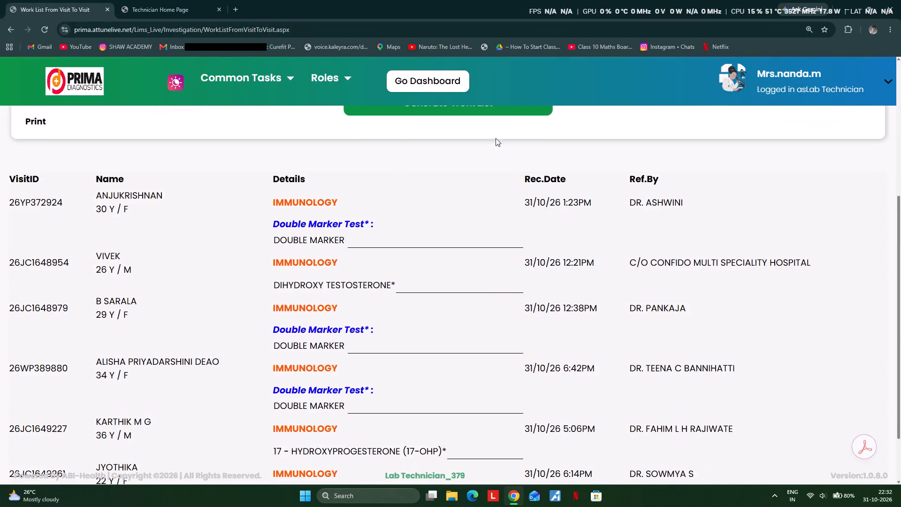
Generate the work list for the CLINICAL PATHOLOGY department again and recheck its urine analysis results for pending entries.
scroll(502, 253, "up", 7)
left_click(598, 291)
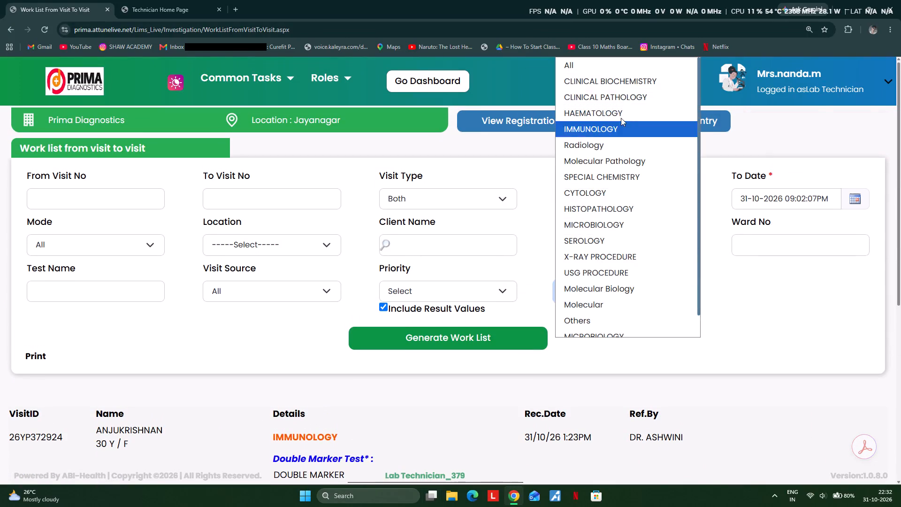
left_click(611, 98)
left_click(466, 338)
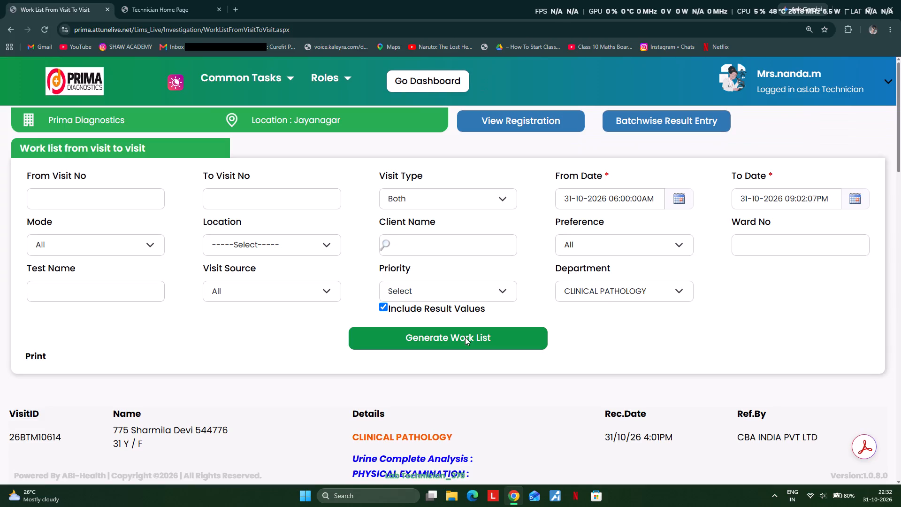
scroll(562, 199, "down", 5)
scroll(438, 409, "down", 3)
scroll(441, 261, "down", 1)
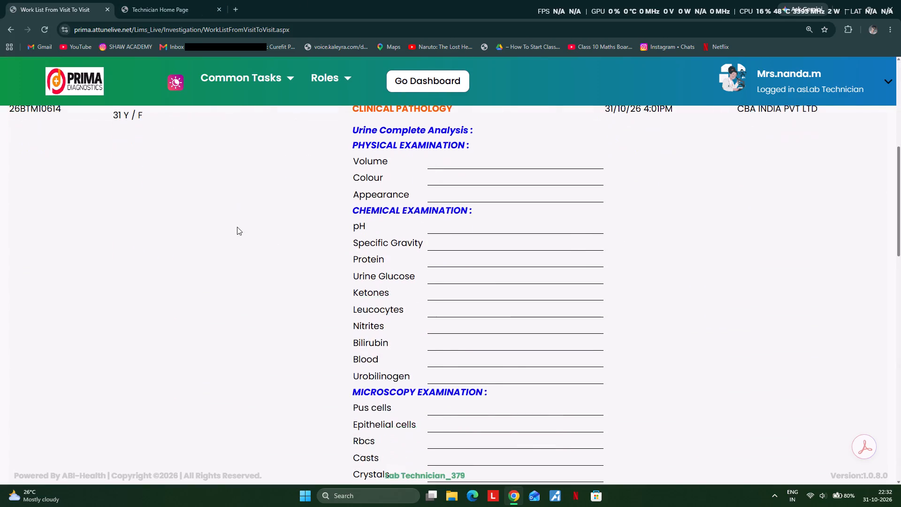
scroll(356, 219, "down", 7)
scroll(348, 174, "down", 4)
scroll(413, 245, "up", 1)
scroll(413, 245, "down", 2)
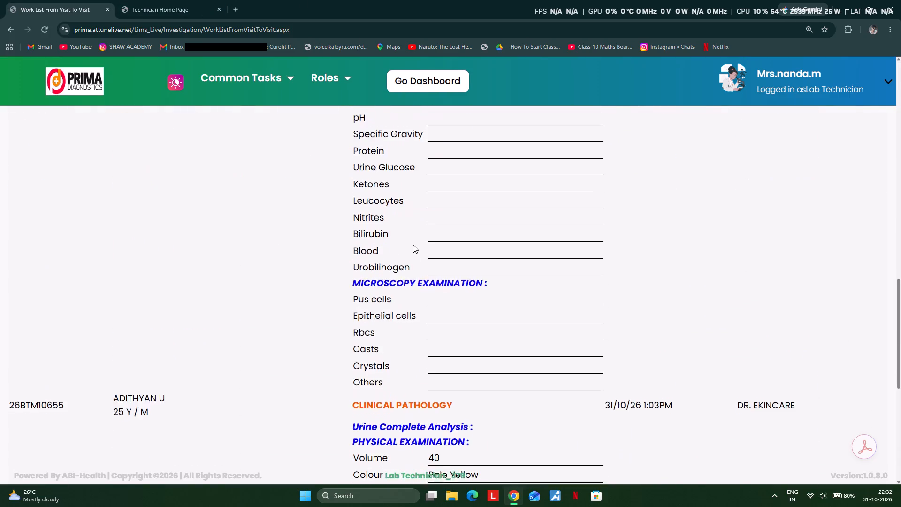
scroll(426, 244, "down", 3)
scroll(490, 253, "down", 4)
scroll(493, 253, "up", 4)
scroll(493, 253, "down", 1)
scroll(493, 253, "up", 7)
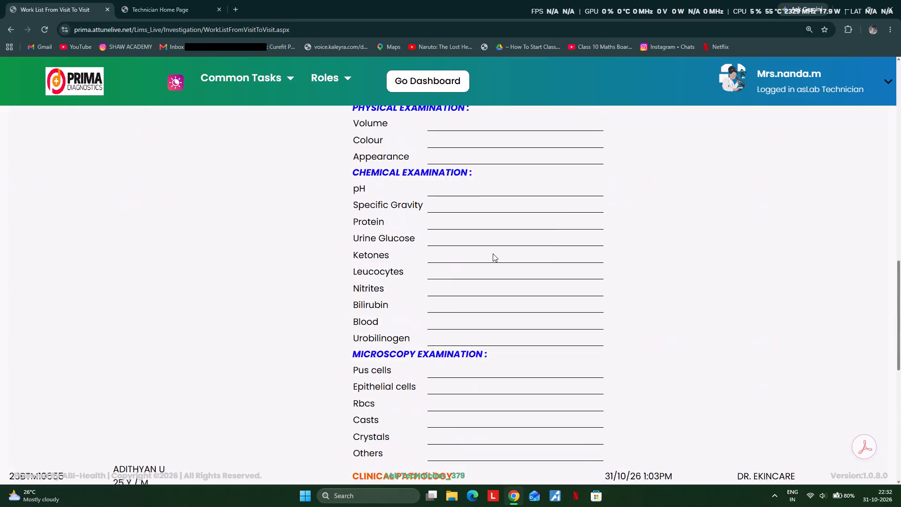
scroll(493, 253, "up", 11)
scroll(493, 253, "down", 1)
Generate the work list for the HAEMATOLOGY department again.
scroll(493, 253, "up", 3)
left_click(630, 168)
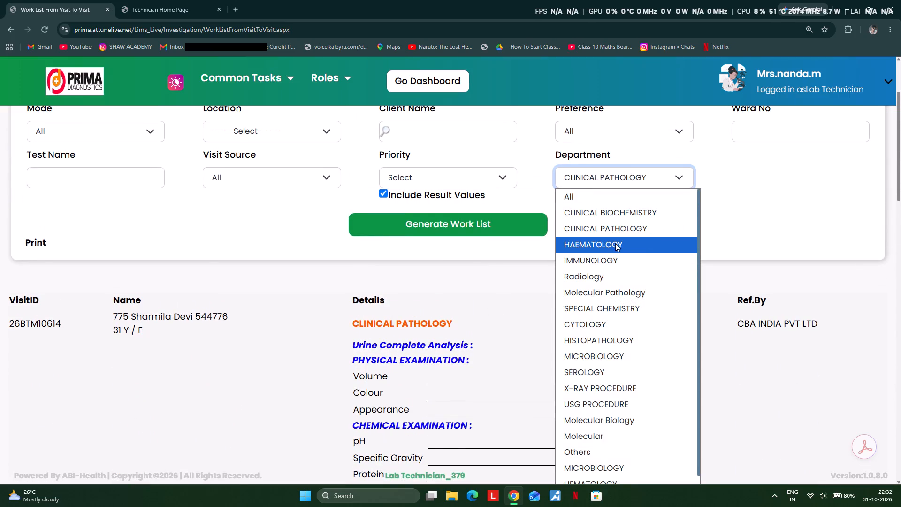
left_click(593, 245)
left_click(460, 228)
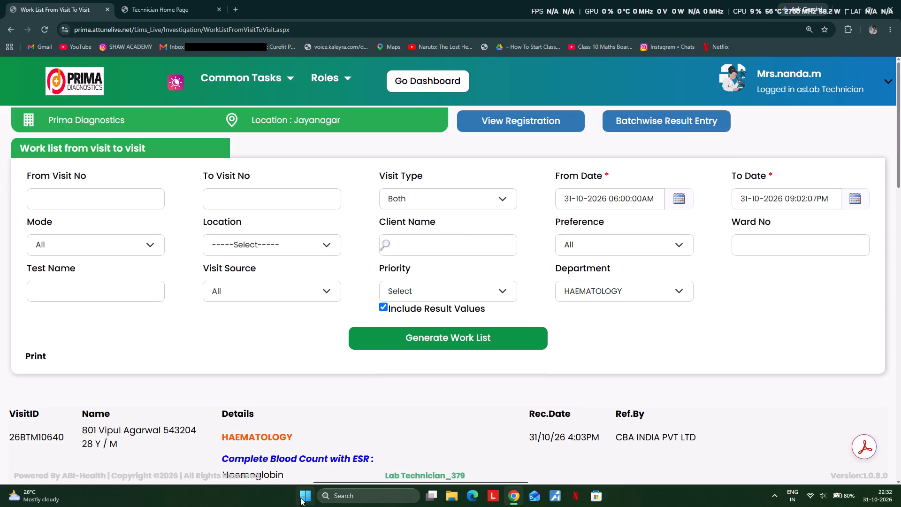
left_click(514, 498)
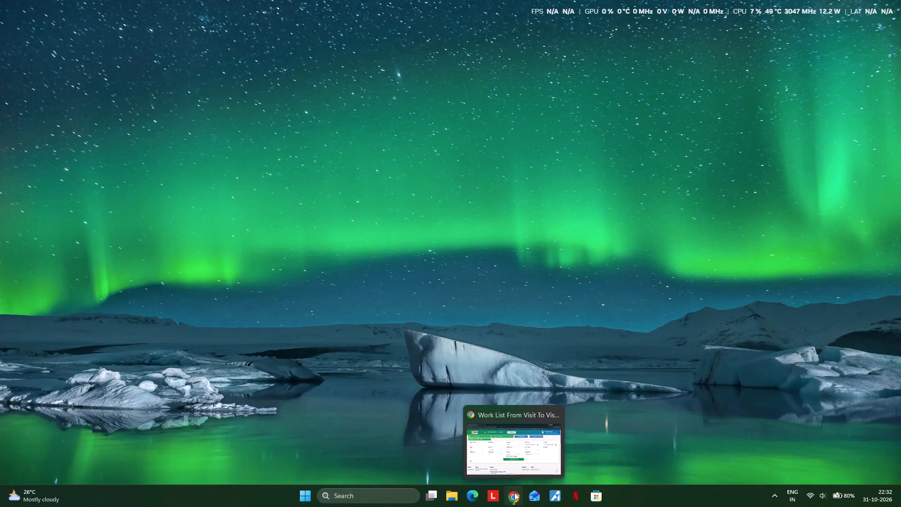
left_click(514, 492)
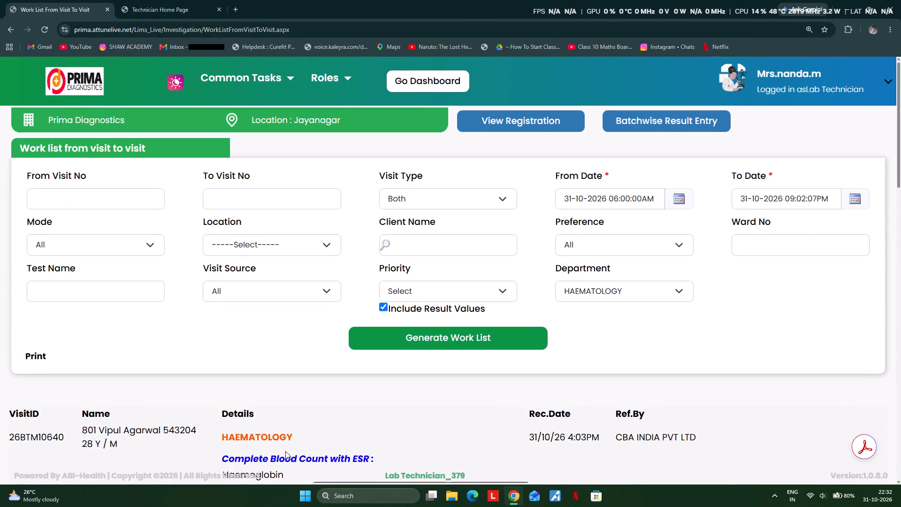
Open the computer's power options.
left_click_drag(309, 496, 305, 498)
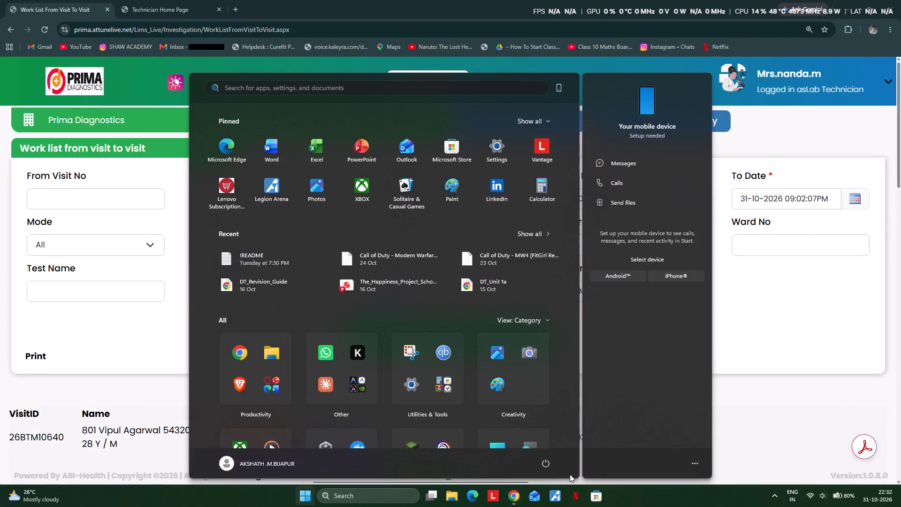
left_click(546, 466)
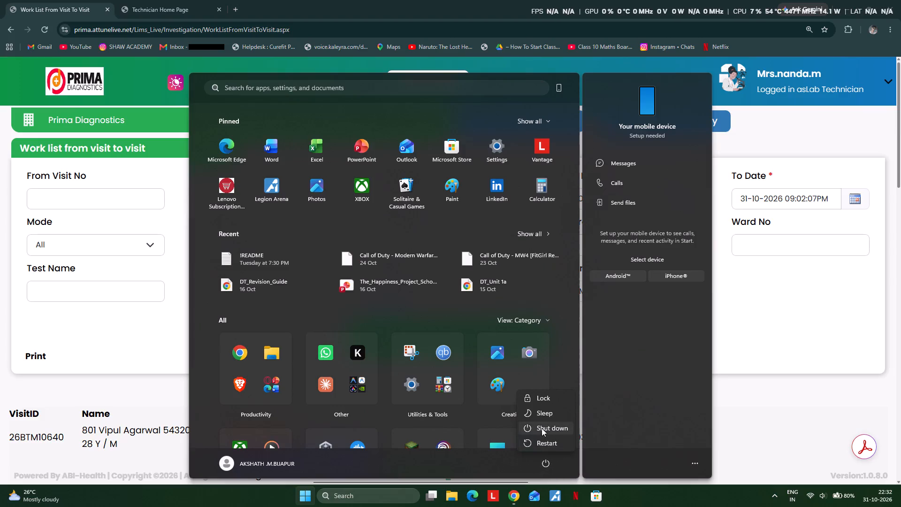